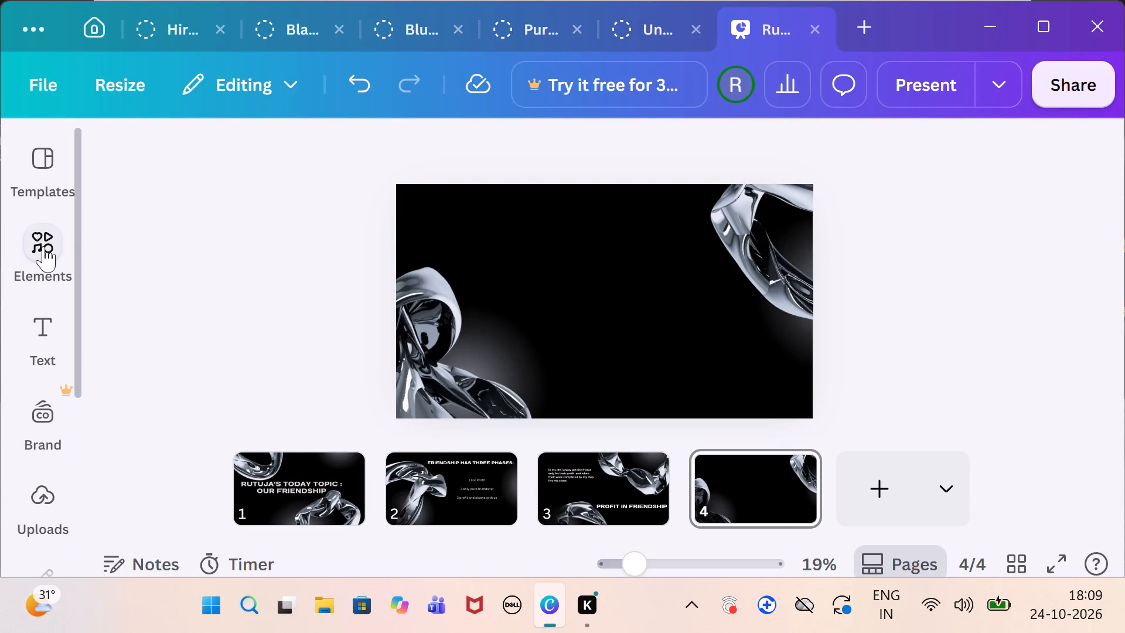
# Search the presentation templates for "poster".
pyautogui.click(53, 179)
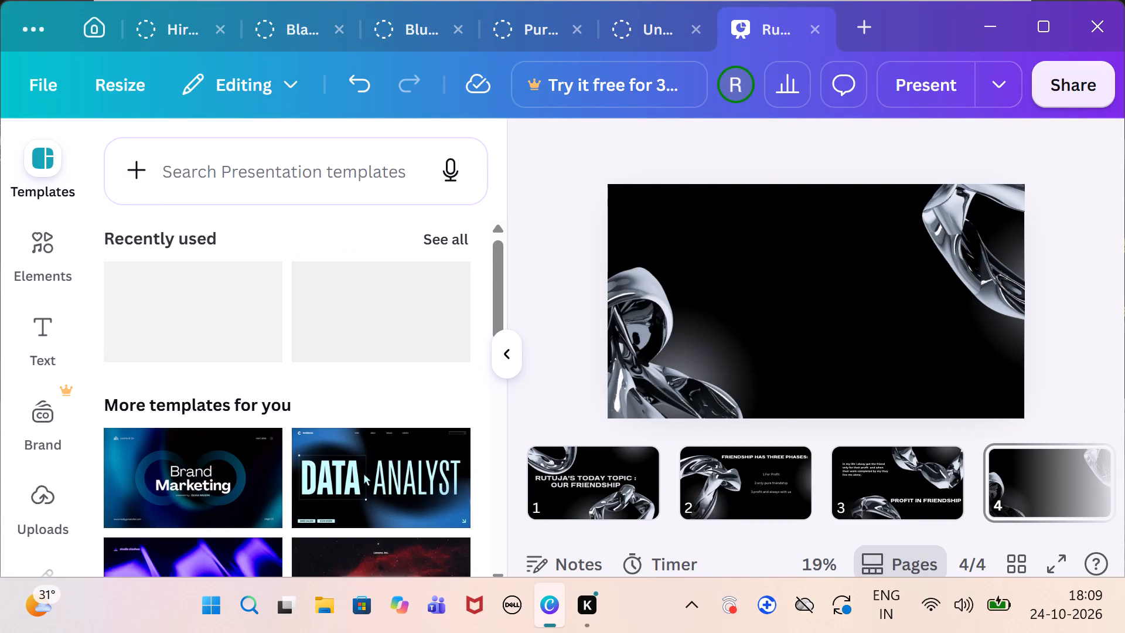
pyautogui.click(193, 190)
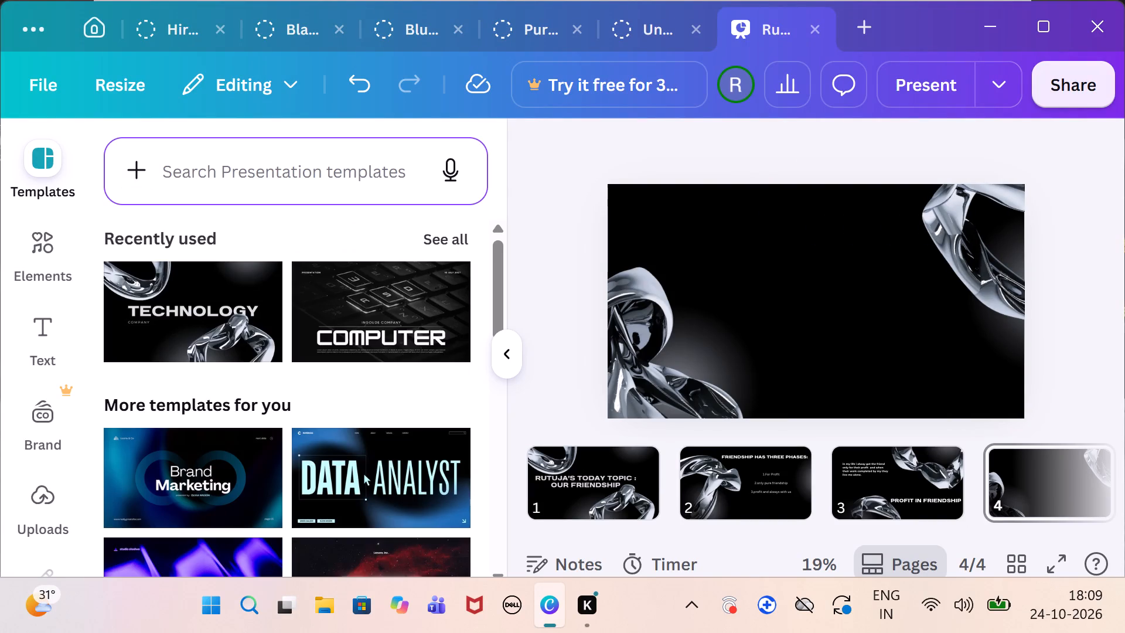
pyautogui.write('po')
pyautogui.click(190, 169)
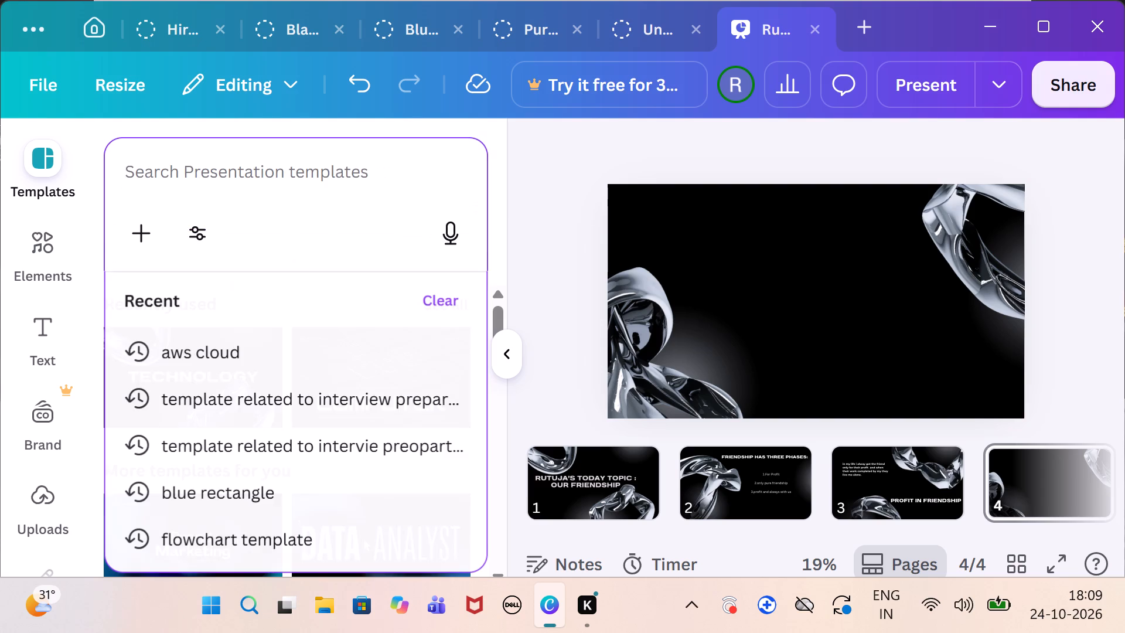
pyautogui.write('po')
pyautogui.write('ster')
pyautogui.press('Return')
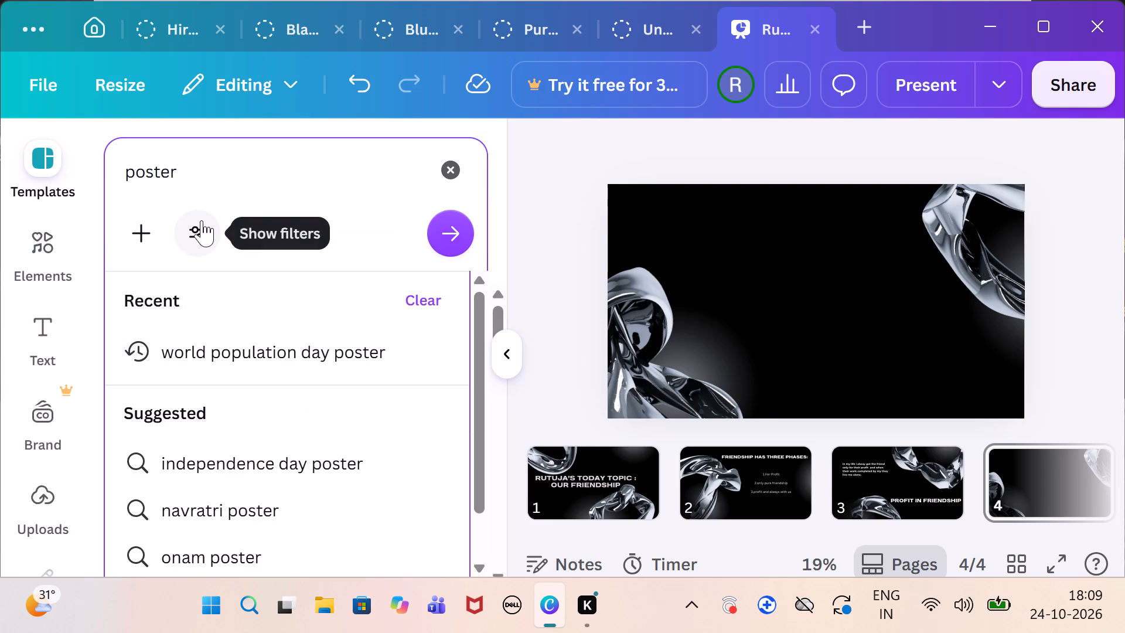
# Look through the presentation template results for a suitable poster design.
pyautogui.scroll(-2, 248, 309)
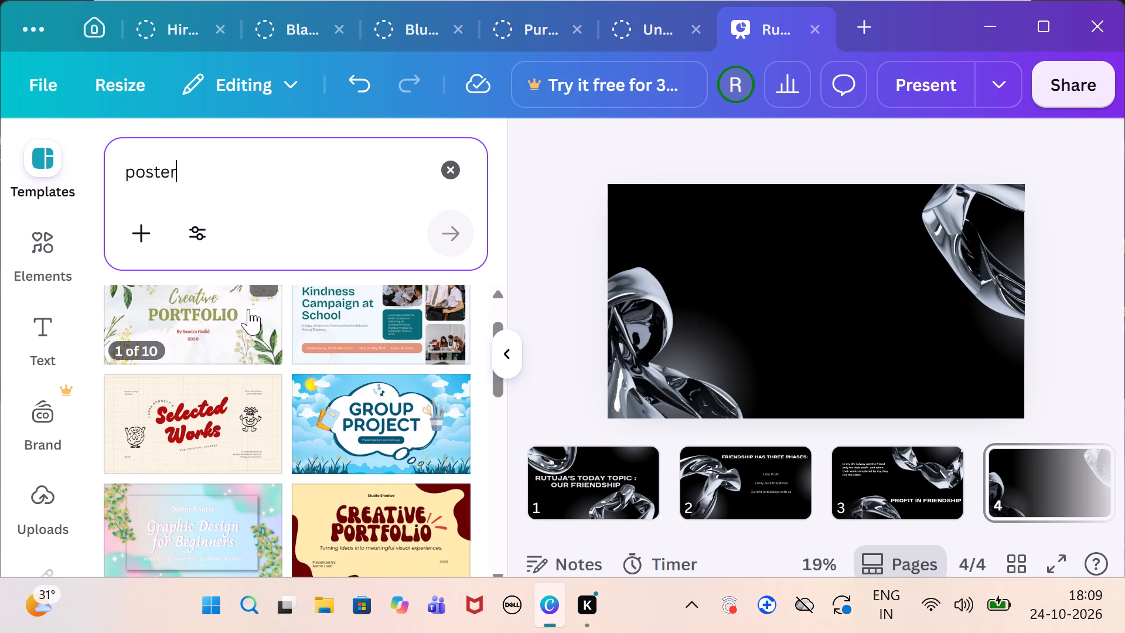
pyautogui.scroll(-1, 248, 309)
pyautogui.scroll(-2, 276, 394)
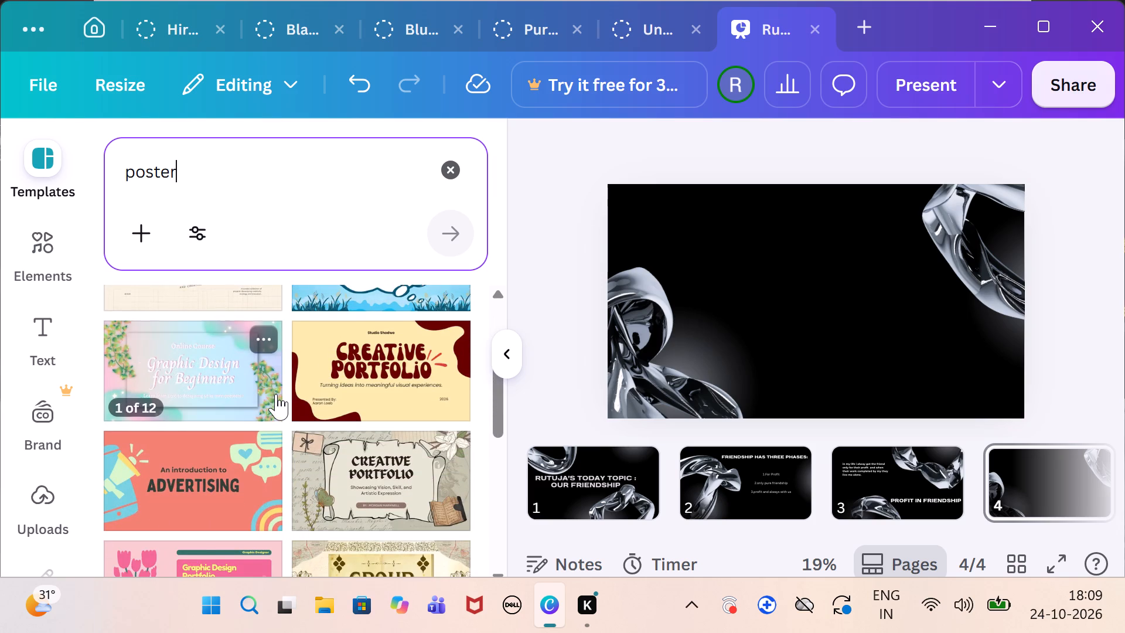
pyautogui.scroll(-3, 276, 394)
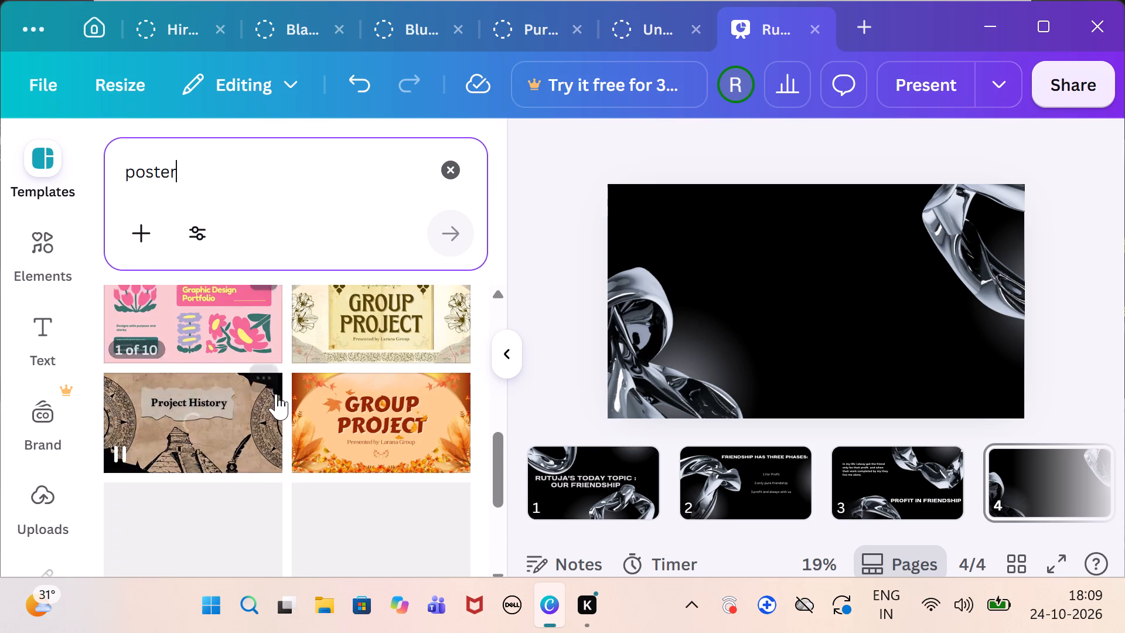
pyautogui.scroll(-1, 276, 394)
pyautogui.scroll(5, 276, 394)
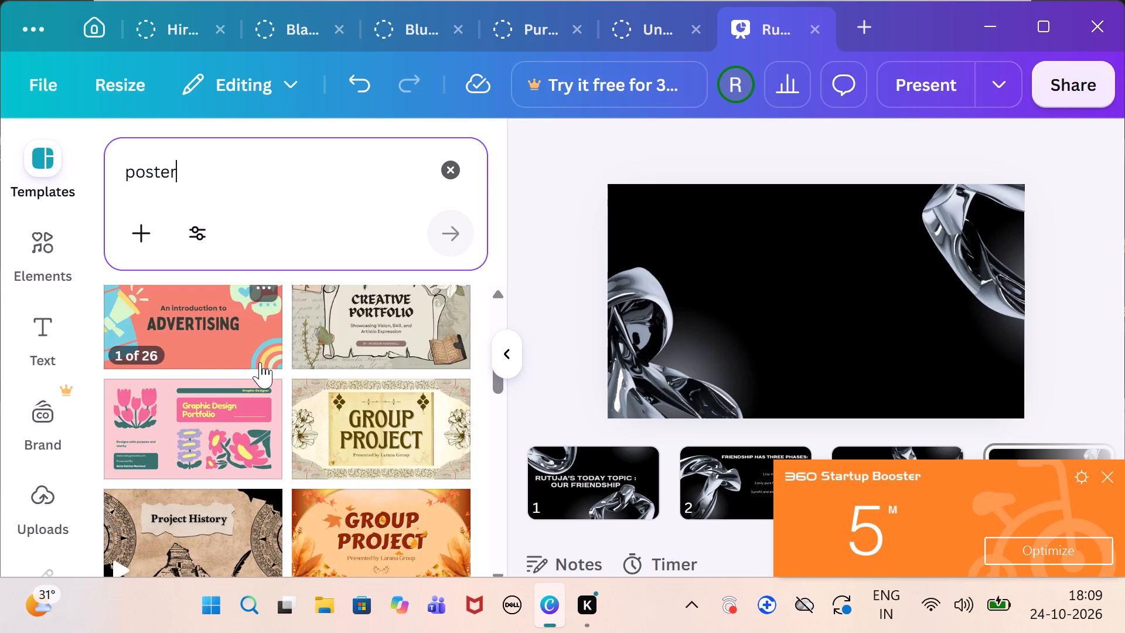
pyautogui.scroll(9, 260, 362)
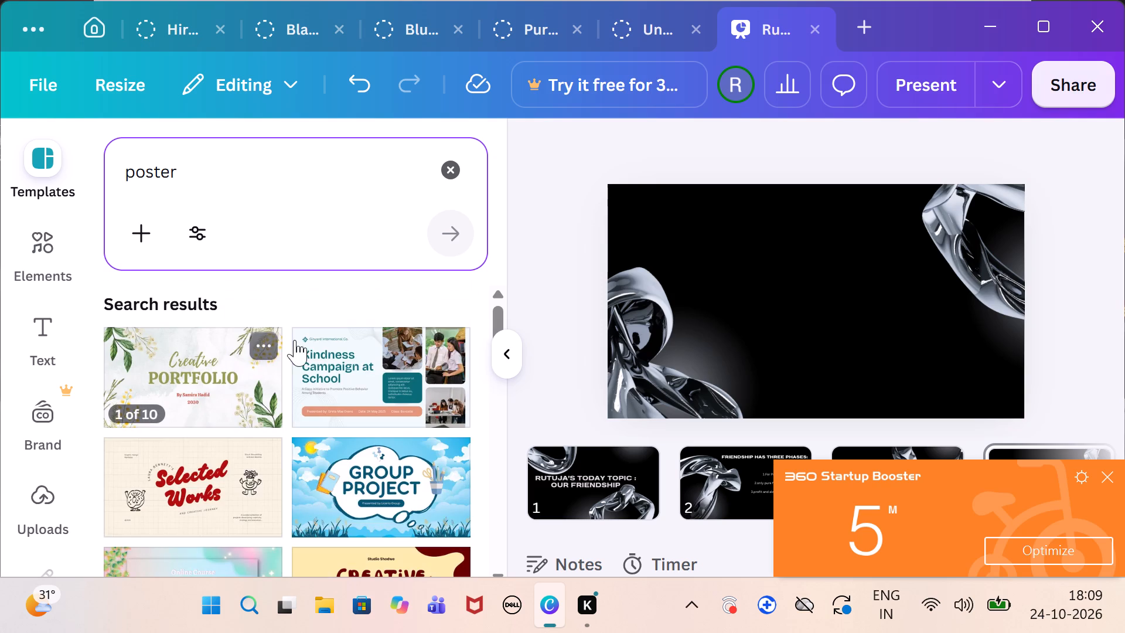
# Examine the style options available for narrowing the poster template search.
pyautogui.click(138, 232)
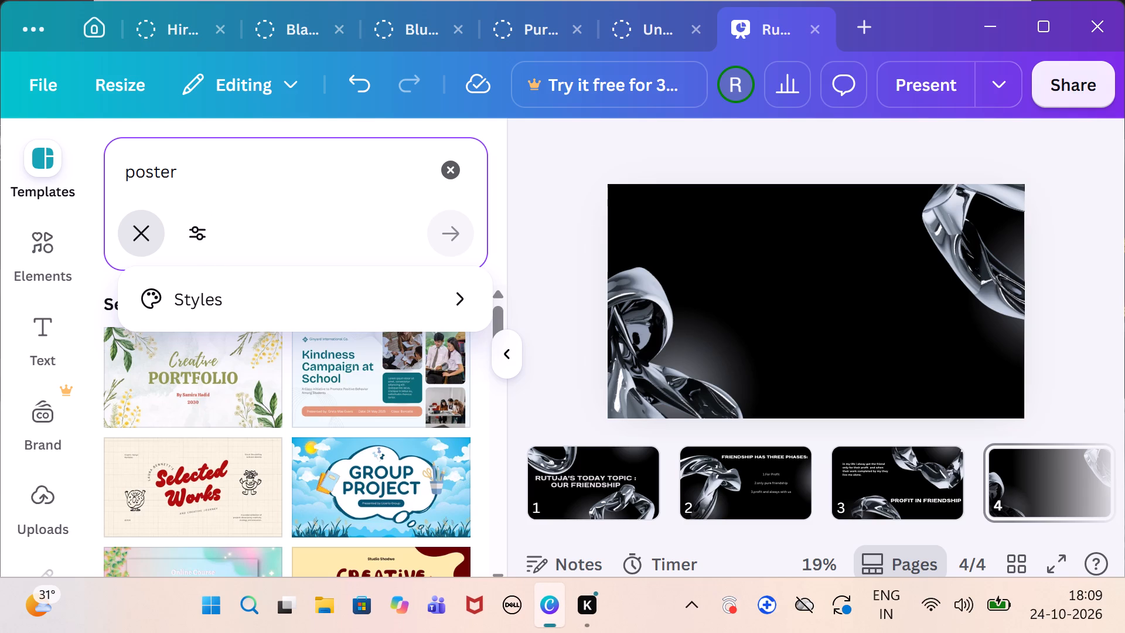
pyautogui.press('Return')
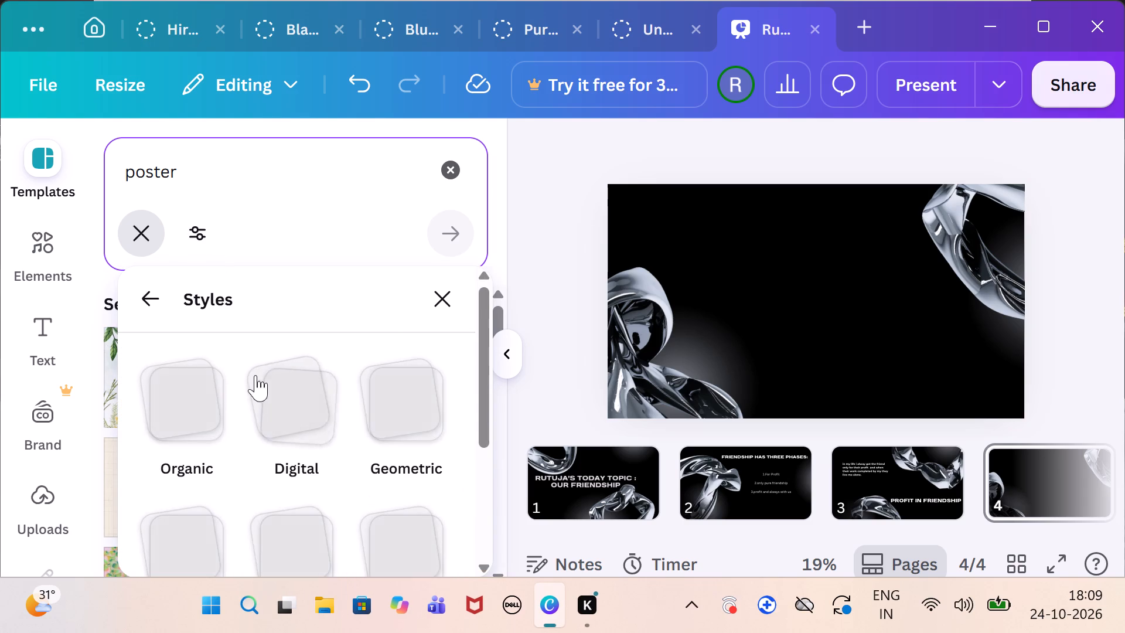
pyautogui.scroll(-1, 238, 383)
pyautogui.scroll(-2, 328, 367)
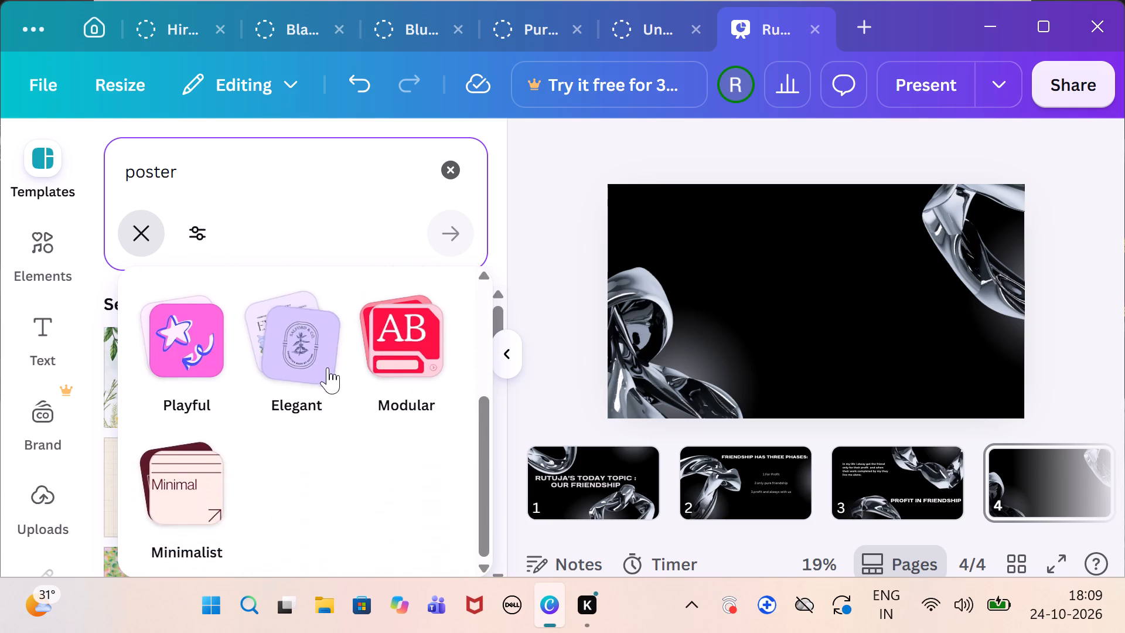
pyautogui.scroll(-1, 328, 367)
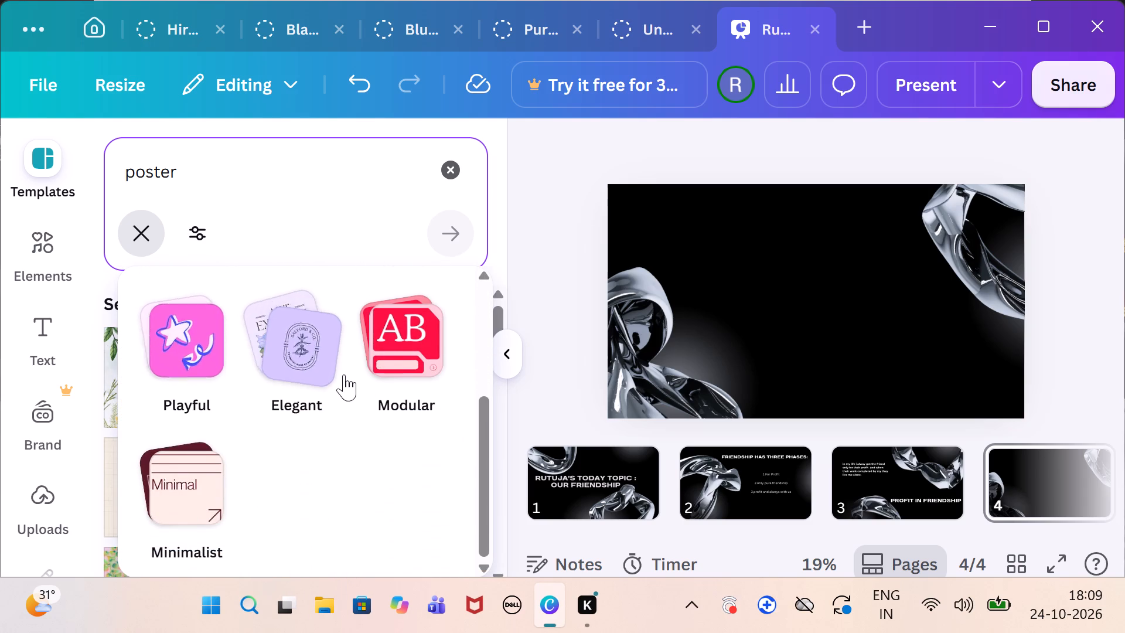
pyautogui.scroll(4, 344, 375)
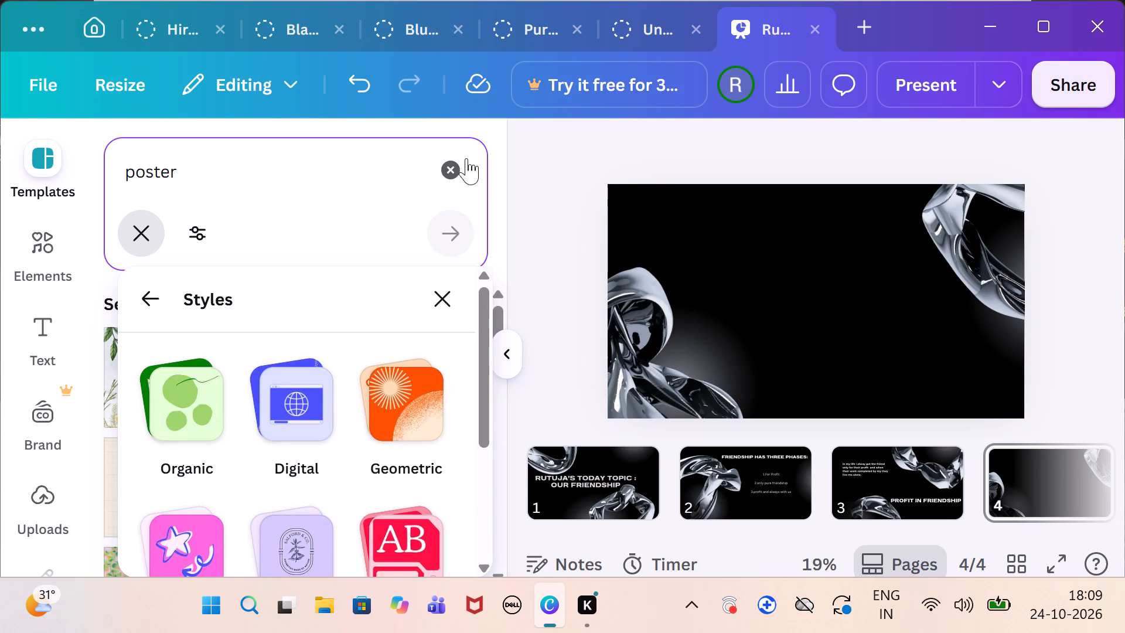
# Clear the template search, rerun the recent "poster" search and look through its results.
pyautogui.click(455, 173)
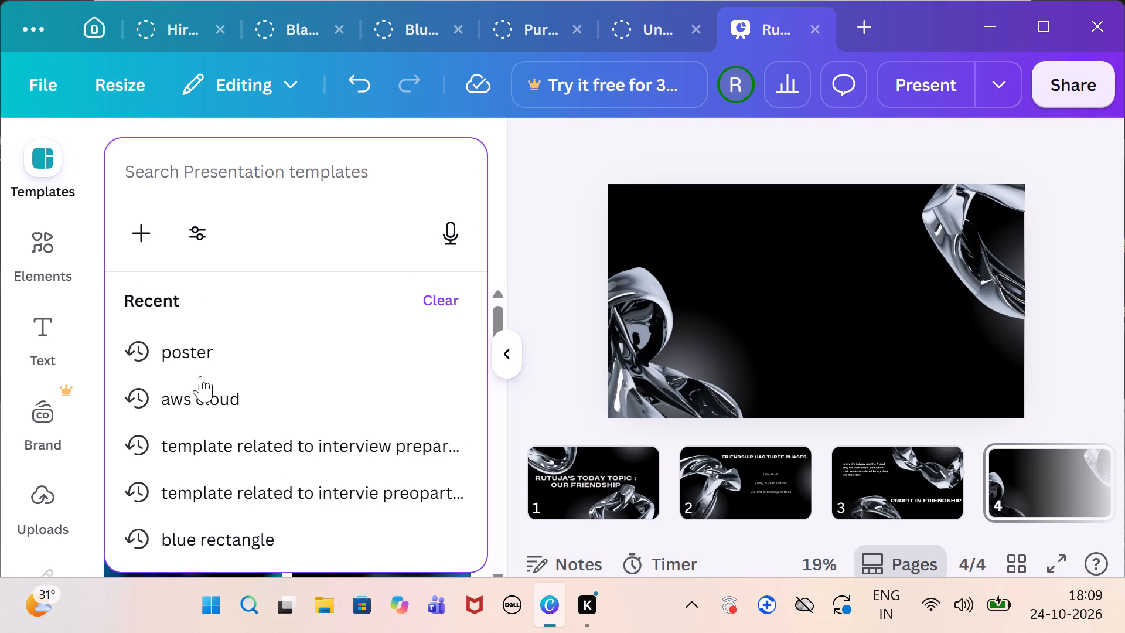
pyautogui.doubleClick(195, 344)
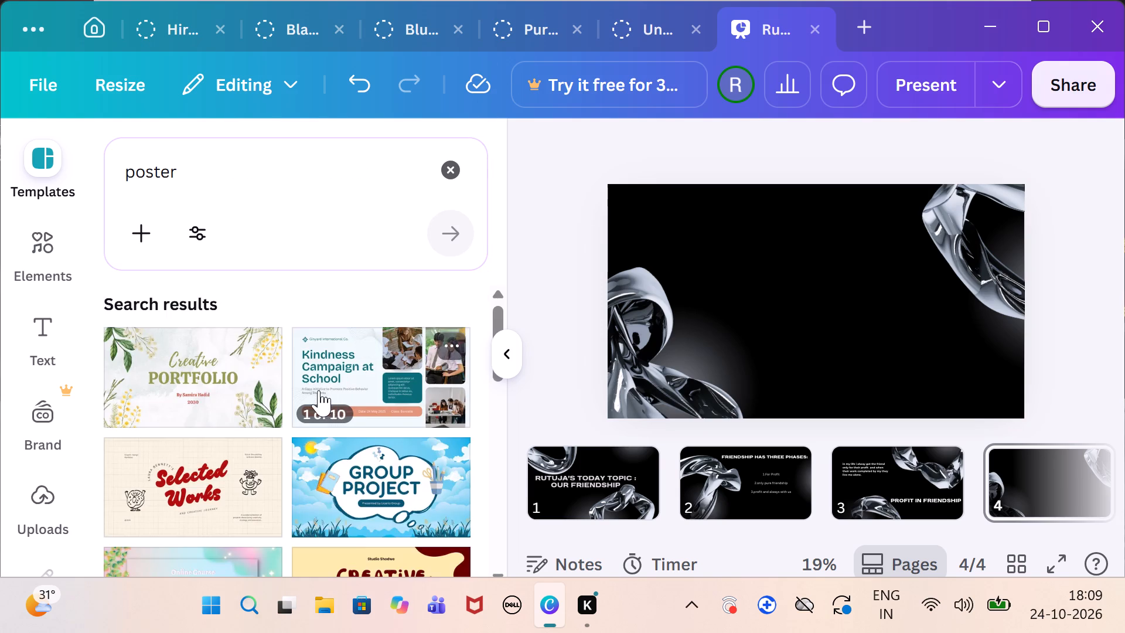
pyautogui.scroll(-2, 319, 390)
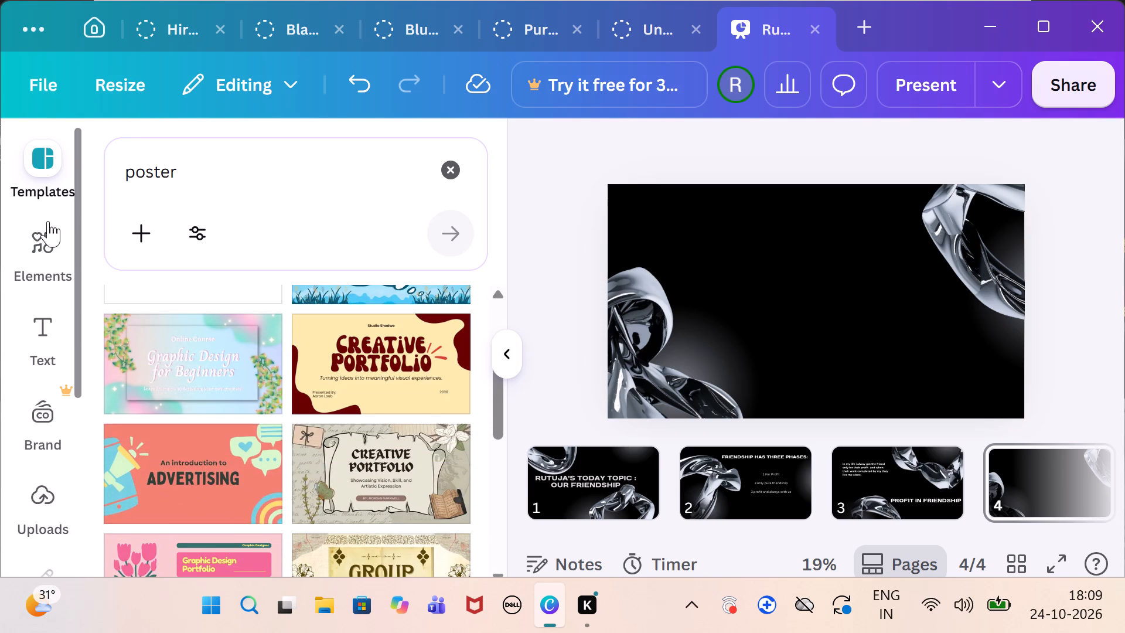
# Go to the home page and search there for "poster".
pyautogui.click(92, 21)
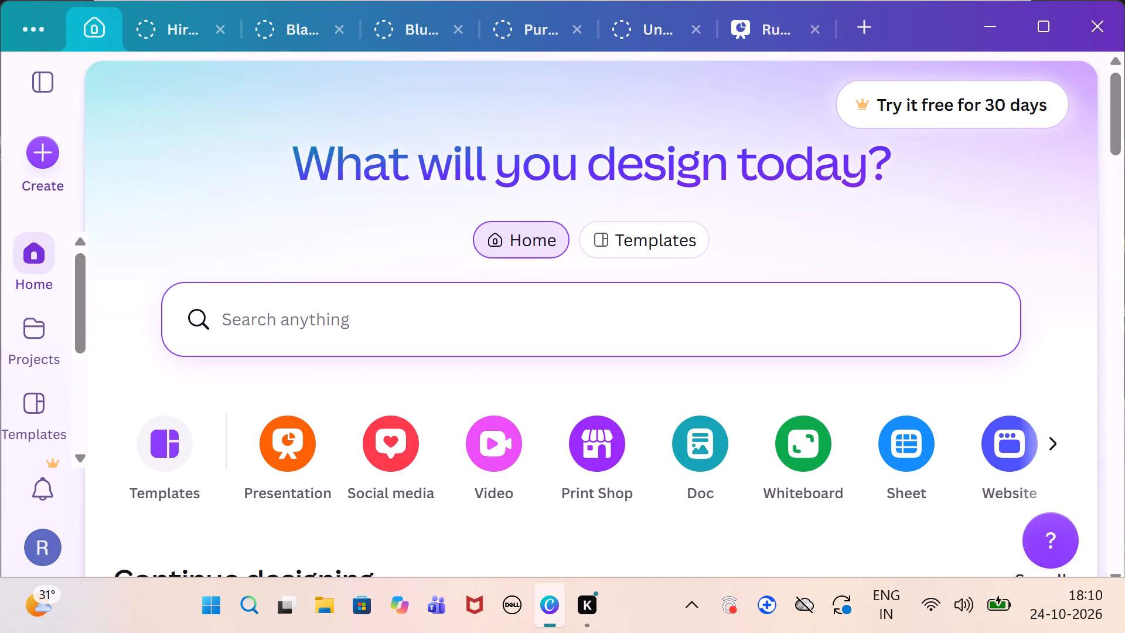
pyautogui.click(244, 320)
pyautogui.write('poster')
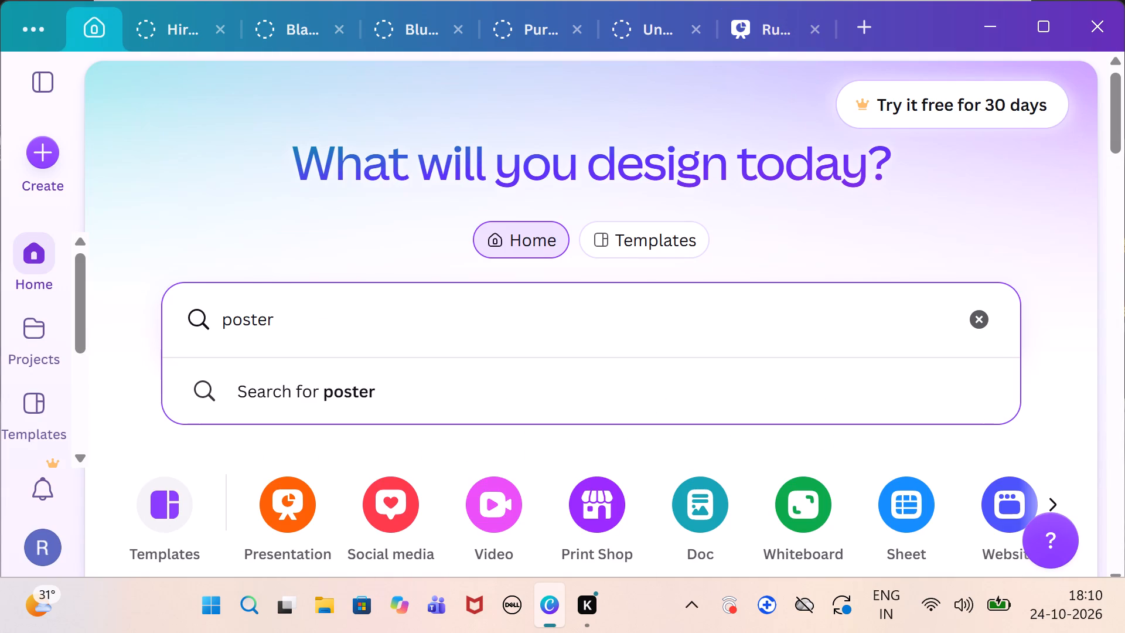
pyautogui.press('Return')
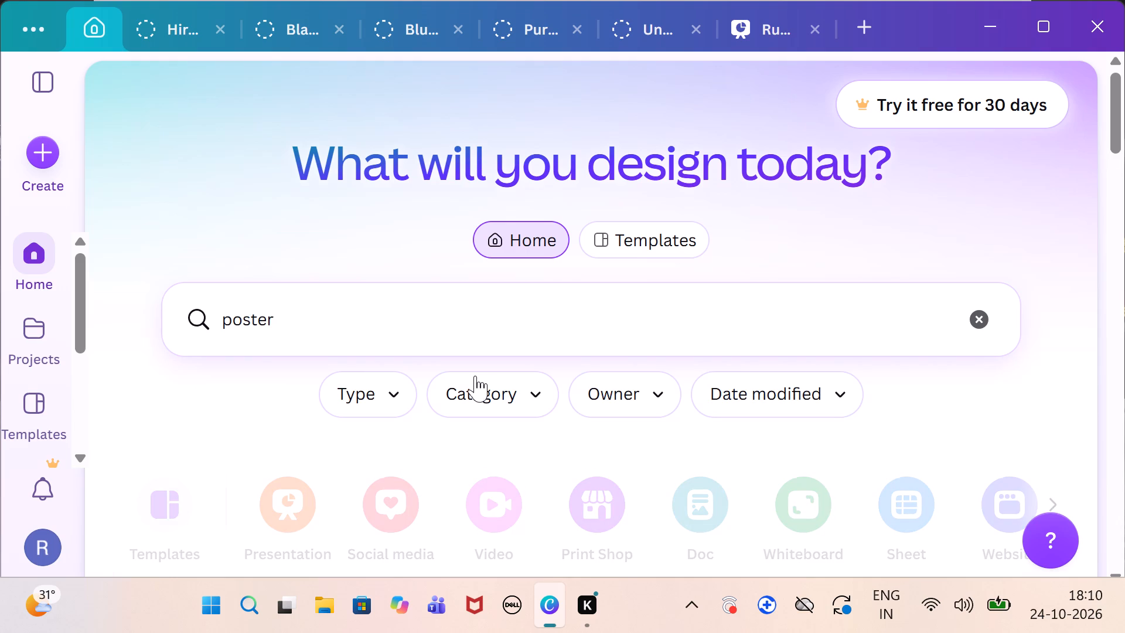
# Look through the infographic, informational and movie poster sections and the Canva Templates for a suitable poster.
pyautogui.scroll(-4, 479, 379)
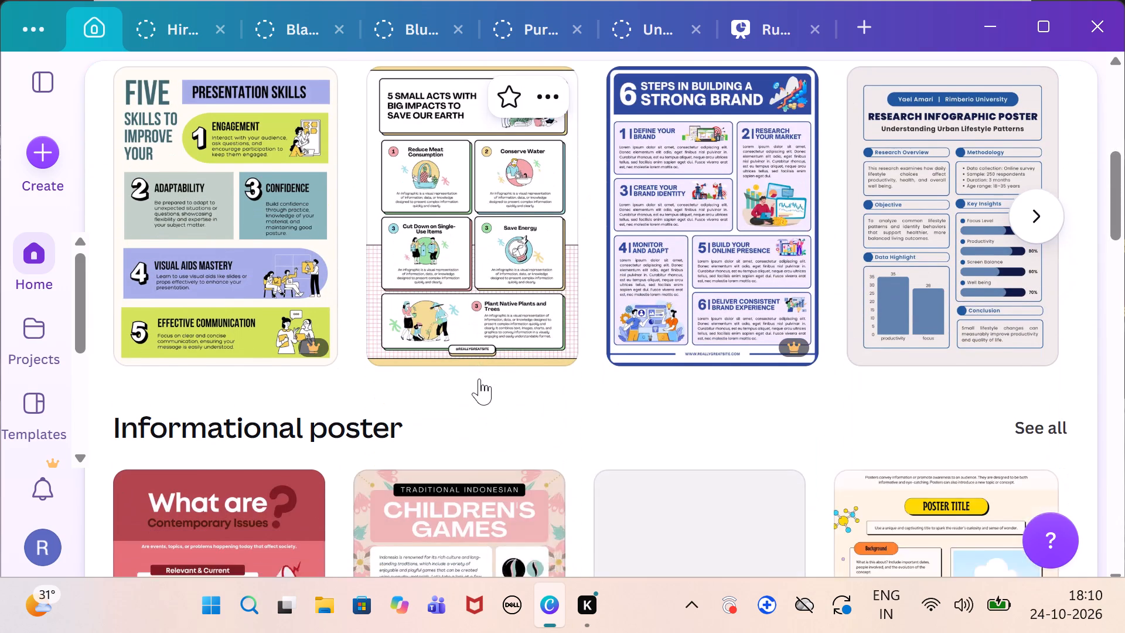
pyautogui.scroll(-4, 479, 379)
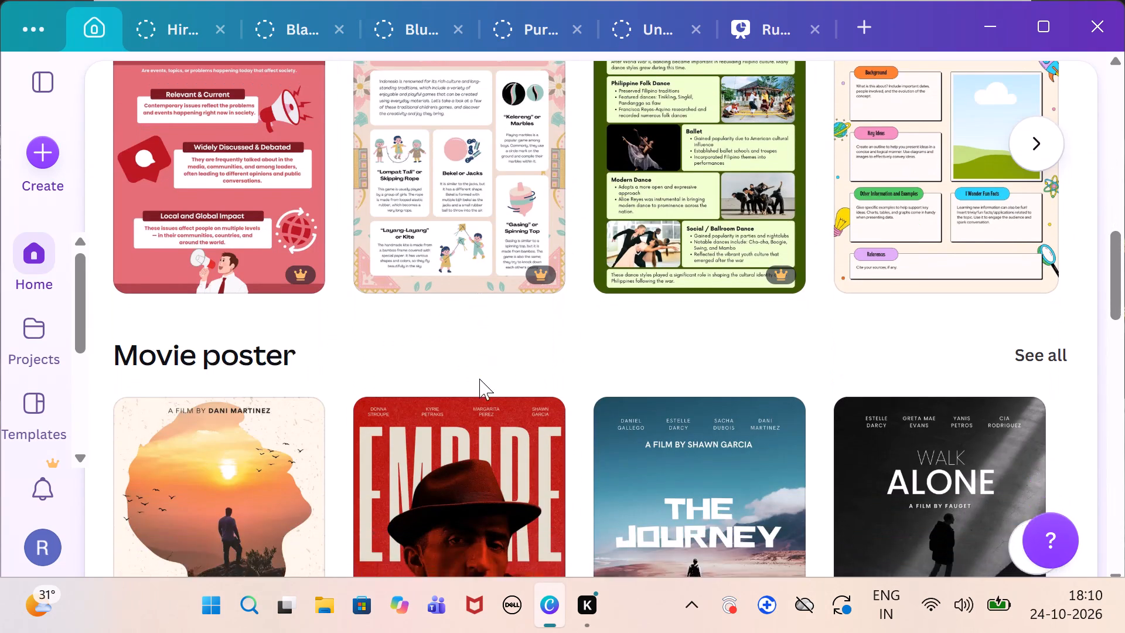
pyautogui.scroll(-5, 479, 379)
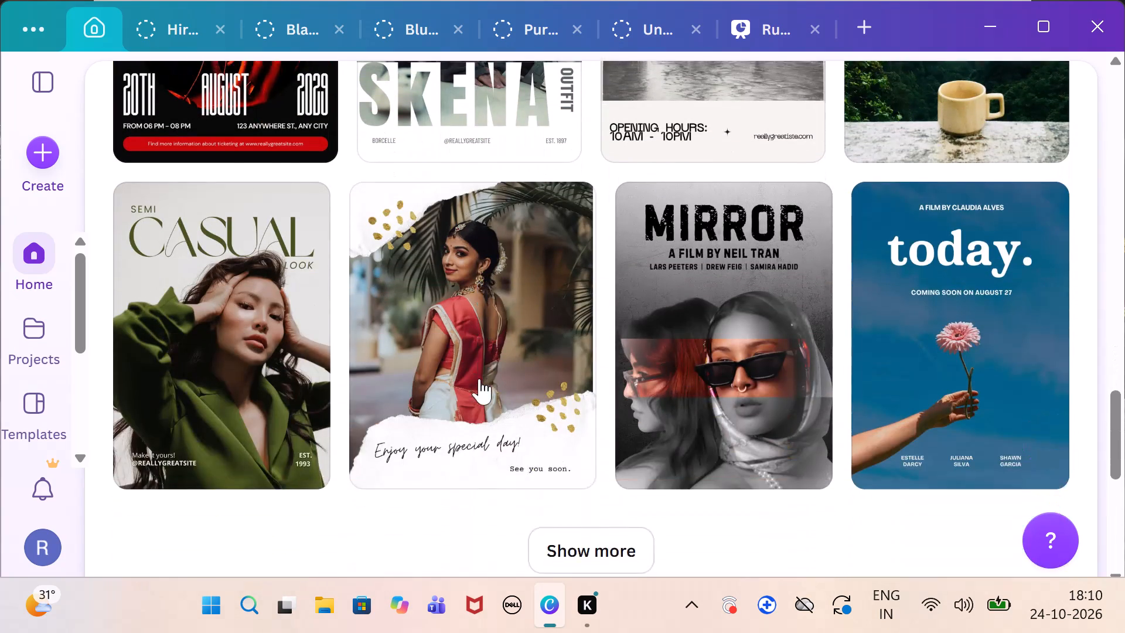
pyautogui.scroll(-1, 479, 379)
pyautogui.scroll(10, 479, 379)
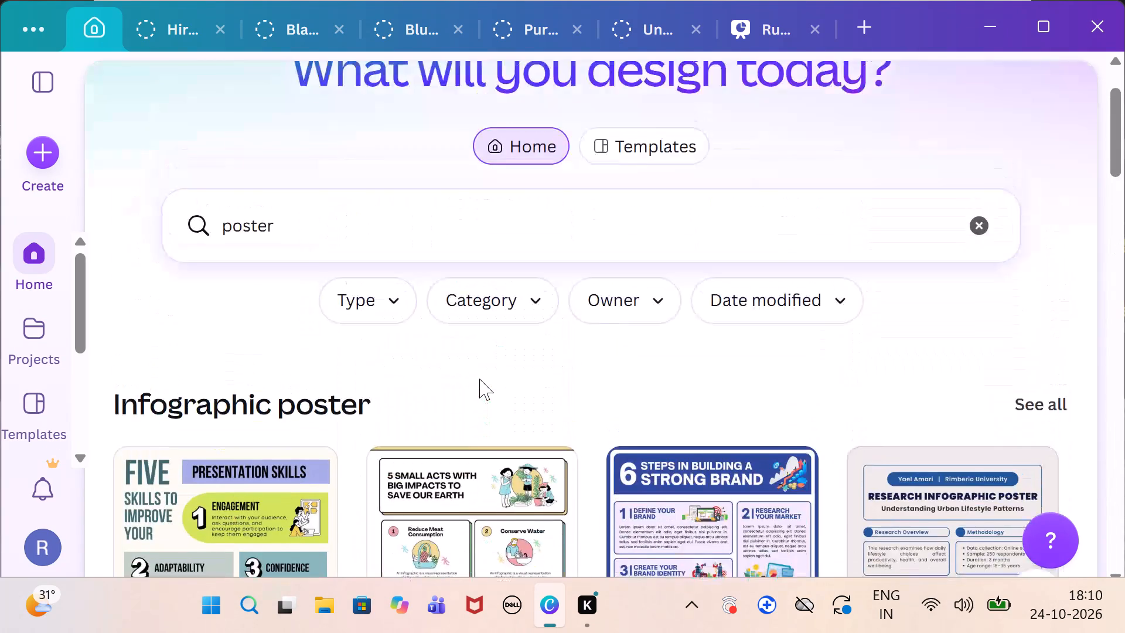
pyautogui.scroll(1, 479, 379)
# Examine the Infographic poster designs more closely and recheck the Movie poster and Canva Templates sections.
pyautogui.scroll(-2, 479, 379)
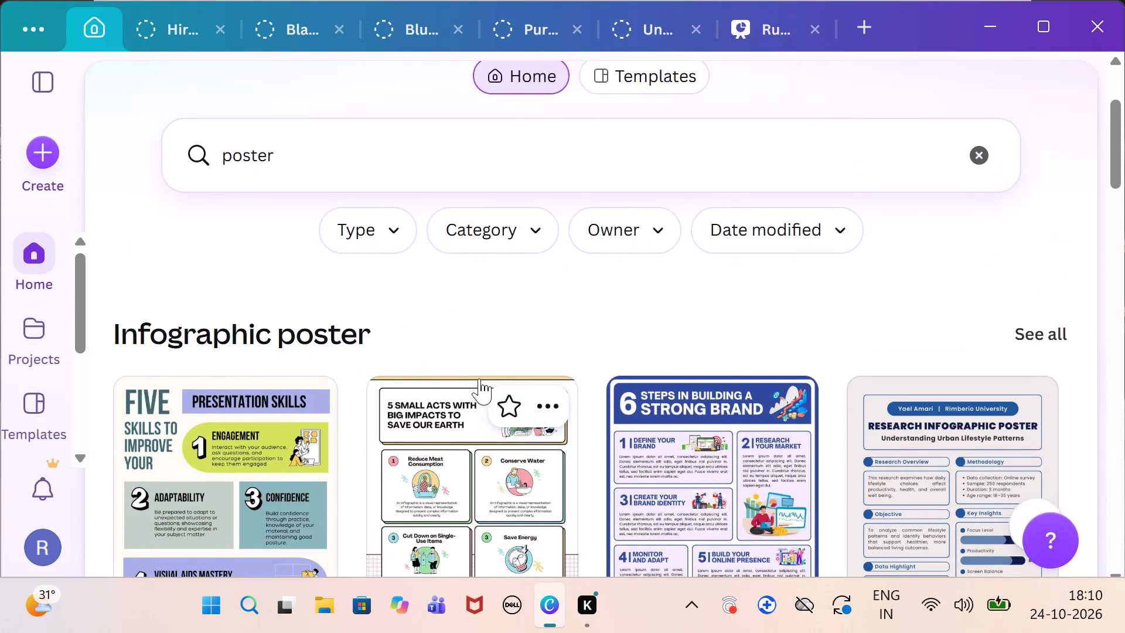
pyautogui.scroll(-2, 479, 379)
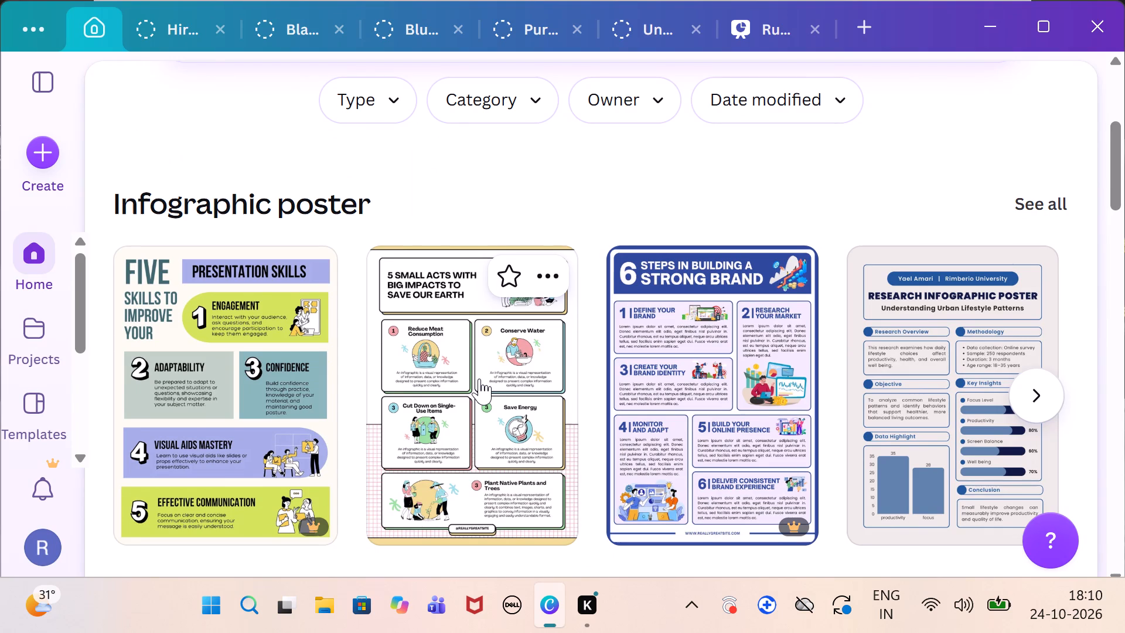
pyautogui.scroll(2, 479, 355)
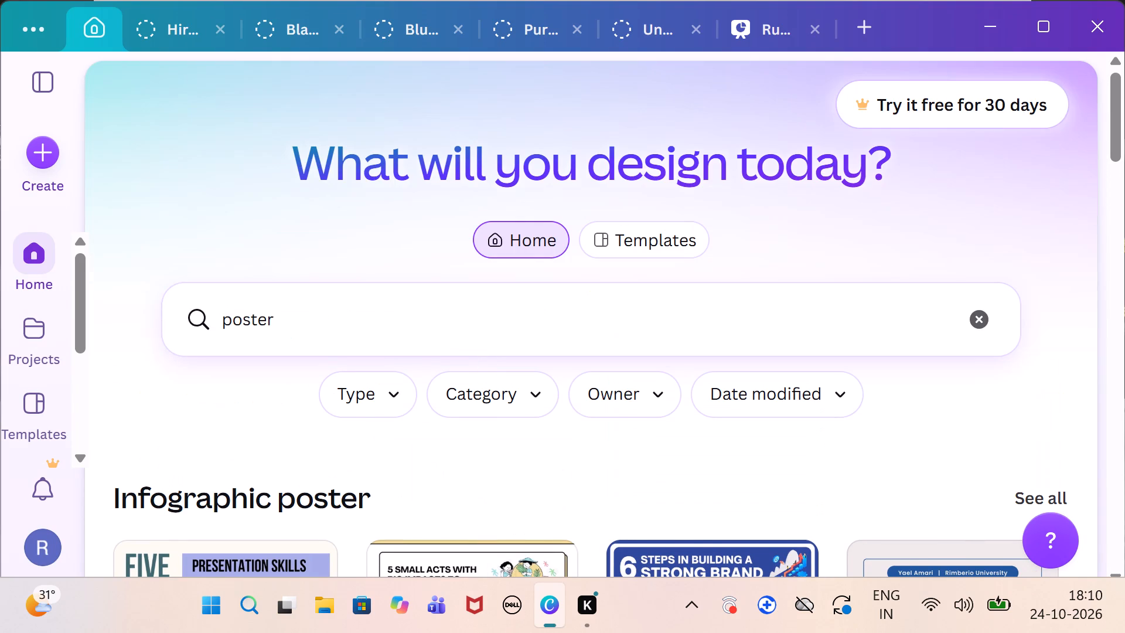
pyautogui.scroll(-2, 431, 462)
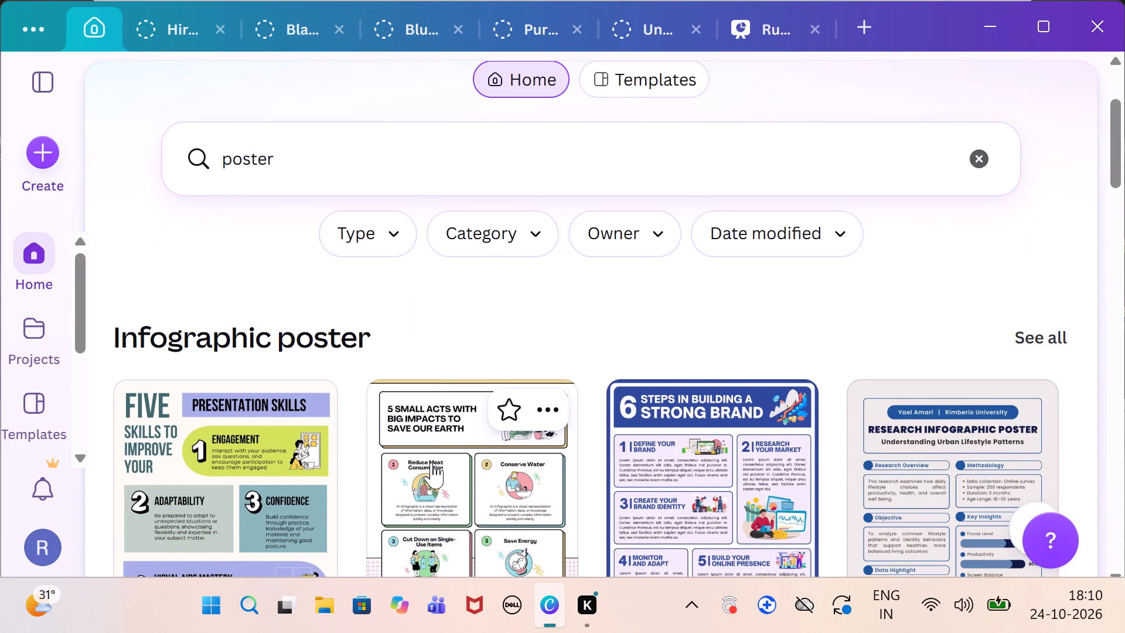
pyautogui.scroll(-3, 431, 462)
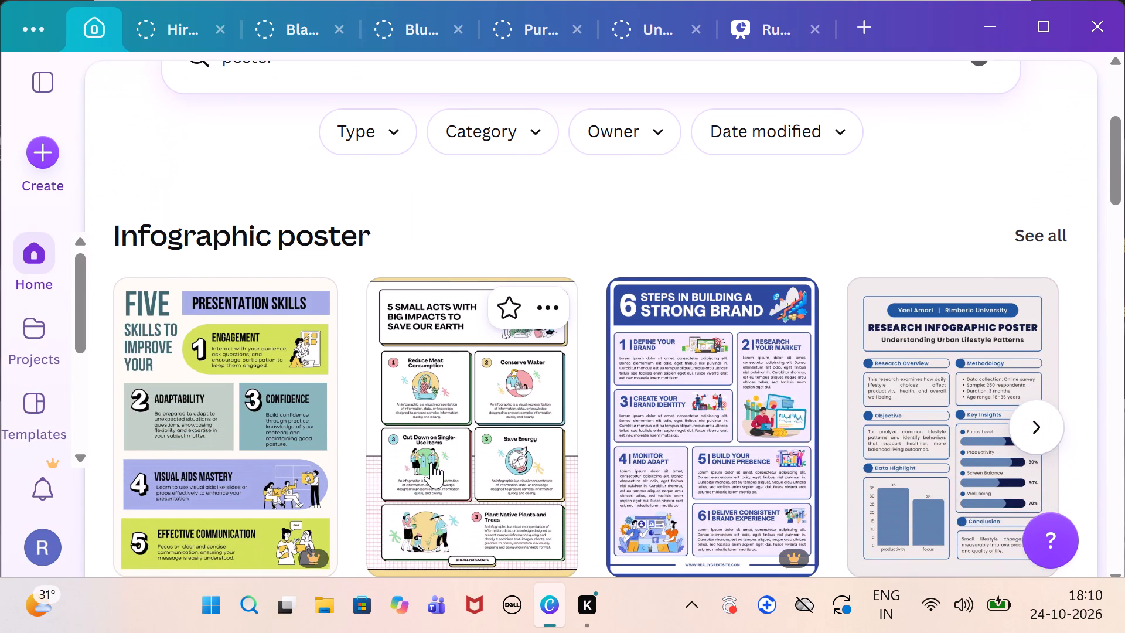
pyautogui.scroll(1, 431, 462)
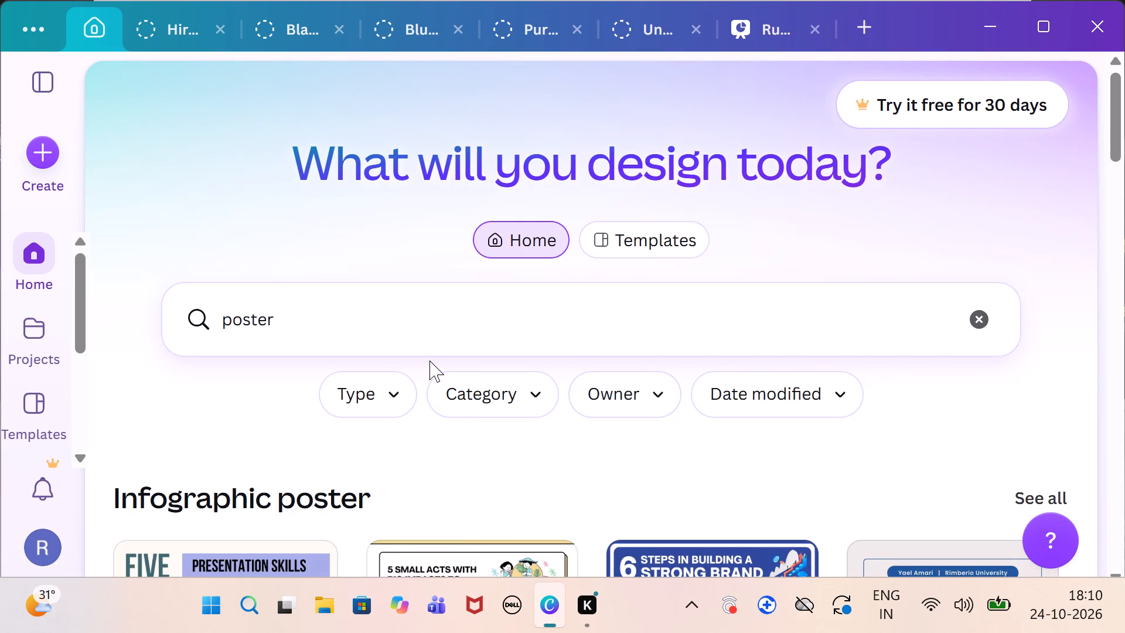
pyautogui.scroll(-7, 429, 360)
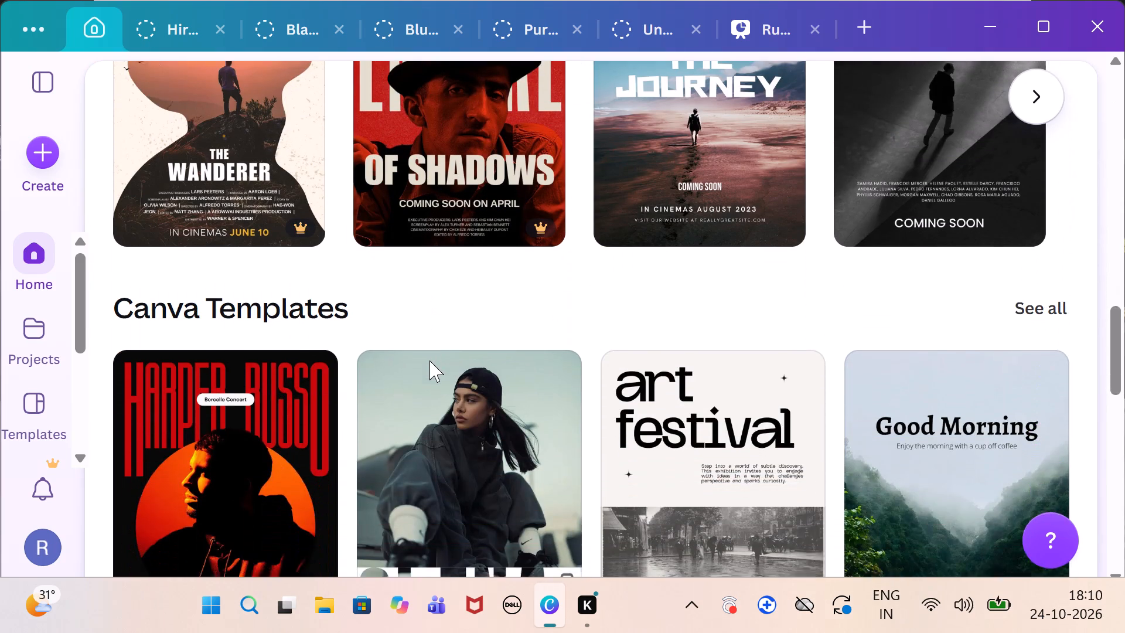
pyautogui.scroll(-2, 429, 360)
pyautogui.scroll(10, 429, 360)
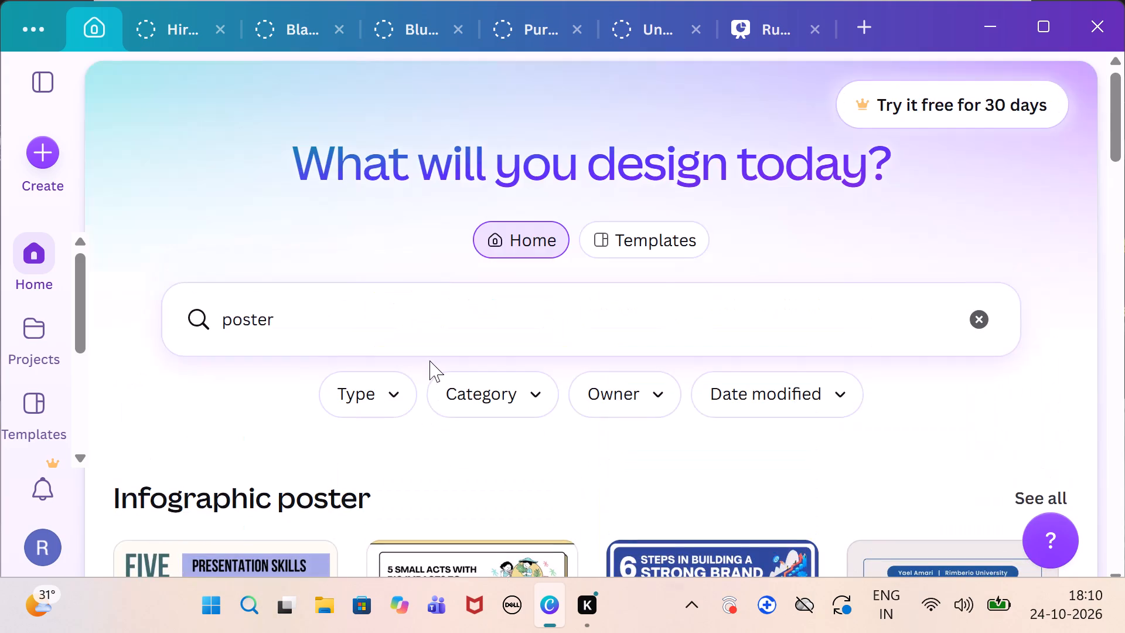
# Close the open HireReady AI design and the "Bla..." design beside it.
pyautogui.click(220, 24)
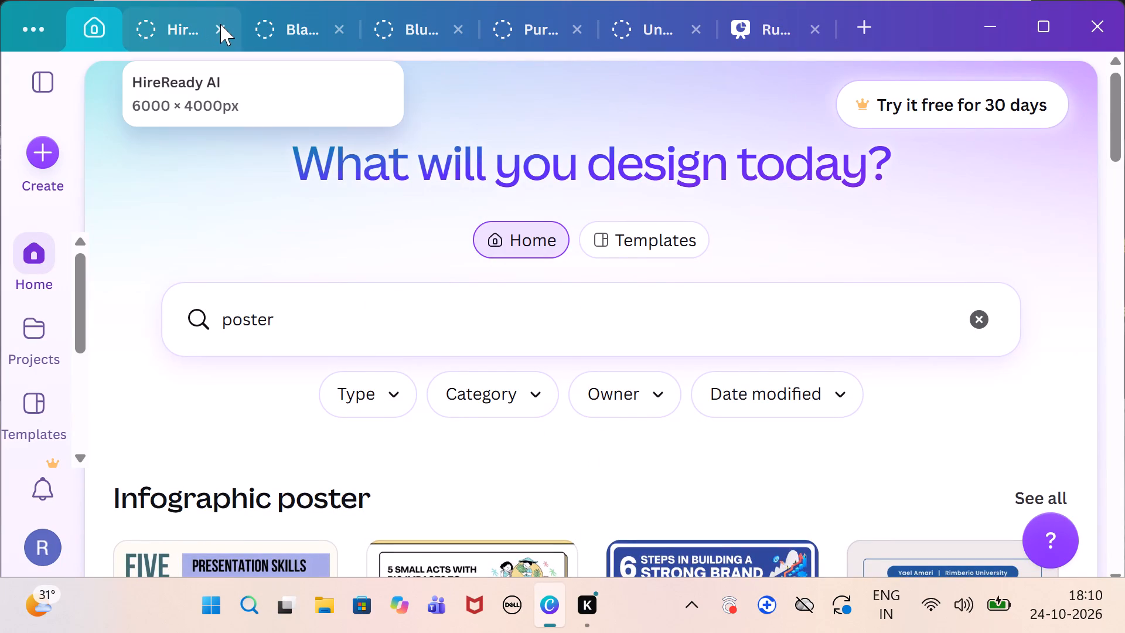
pyautogui.click(244, 26)
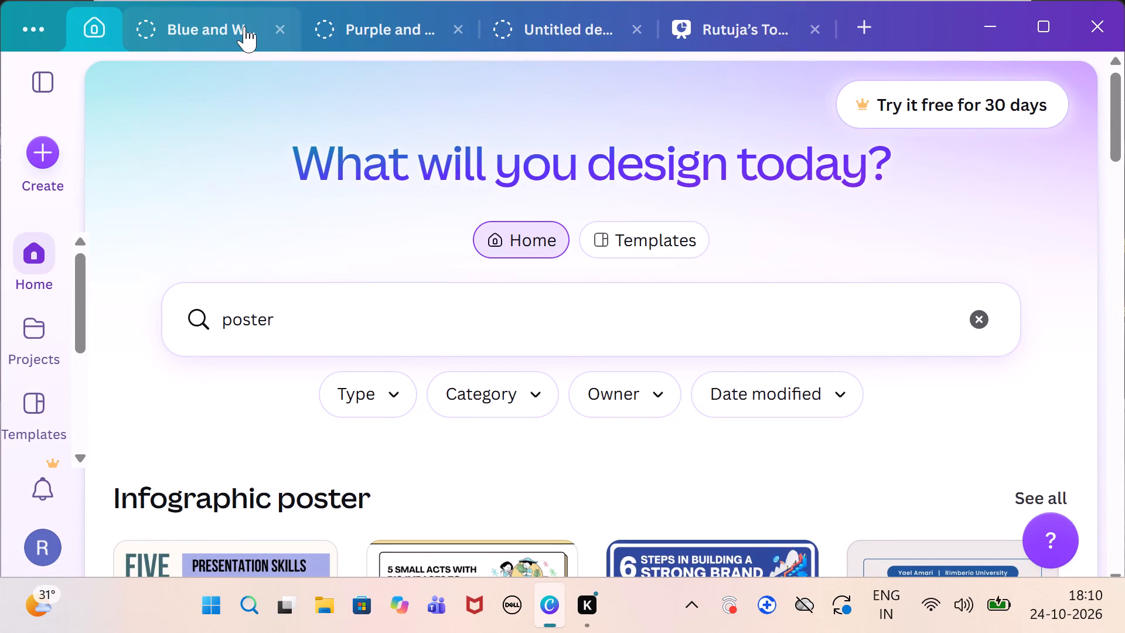
# Close all the remaining open designs, including the Blue and White, Purple and White, untitled and presentation designs.
pyautogui.click(279, 32)
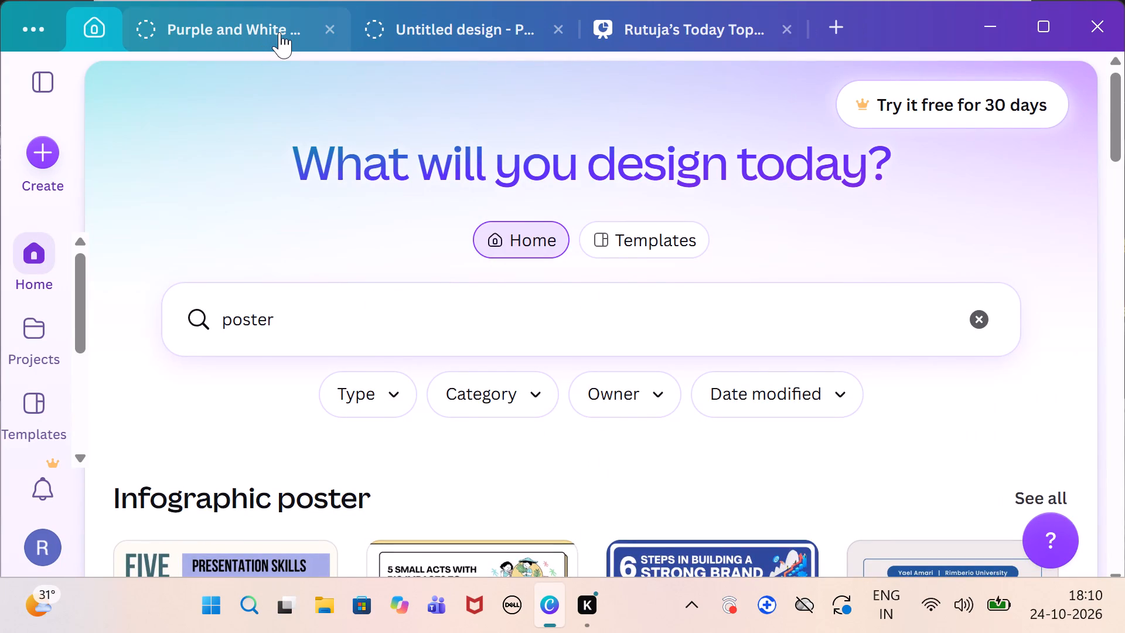
pyautogui.click(320, 31)
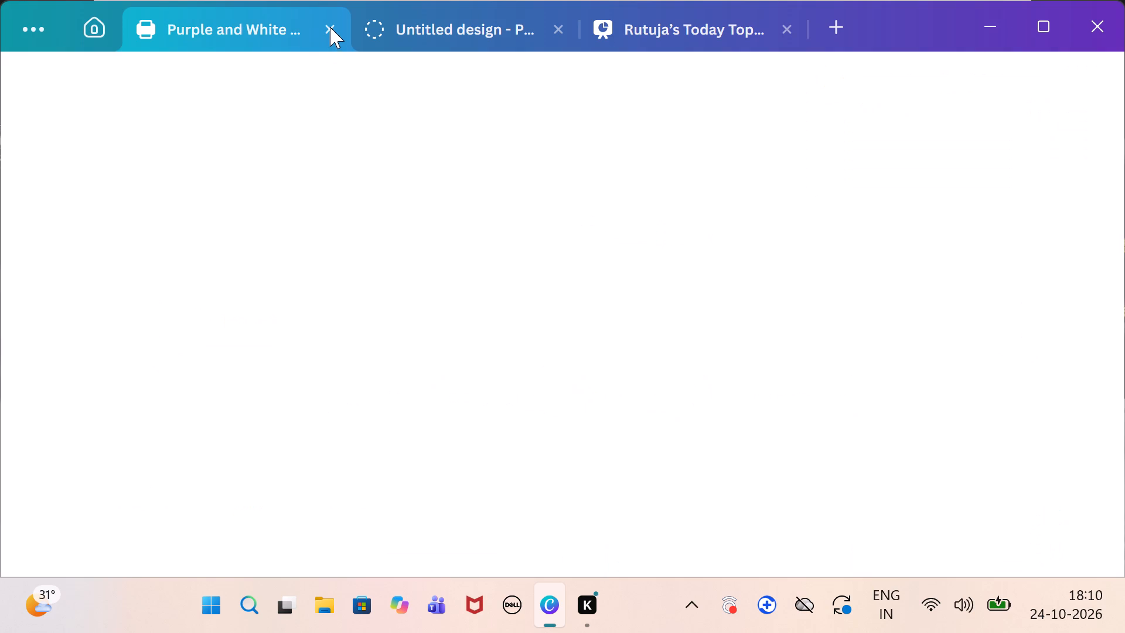
pyautogui.click(330, 27)
pyautogui.click(332, 24)
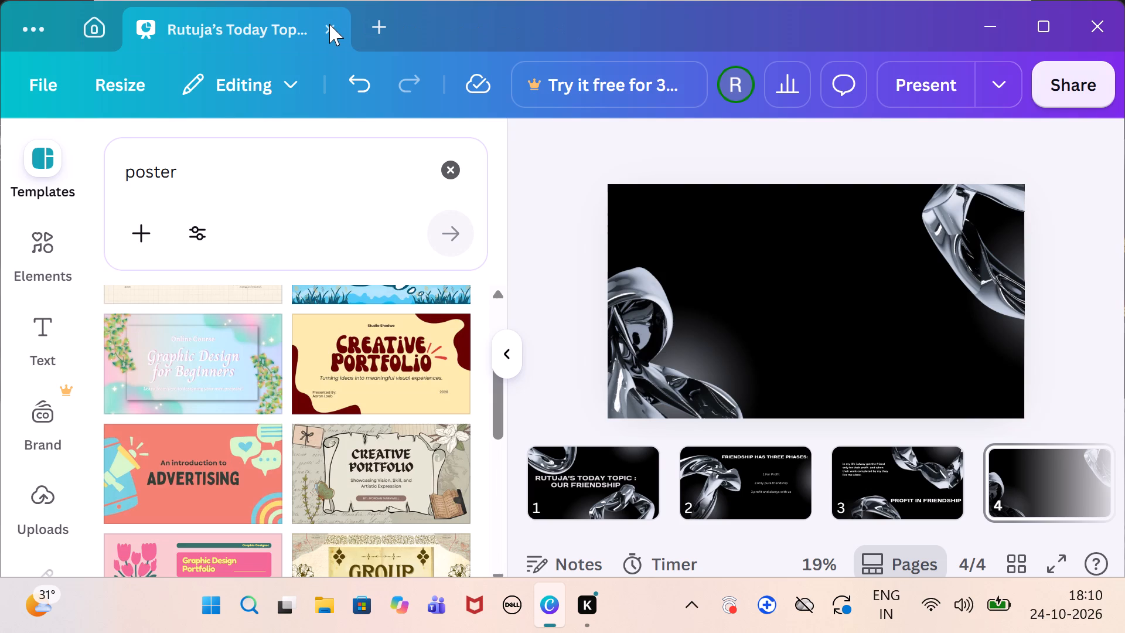
pyautogui.click(329, 24)
# Search for "poster" again and look through the Infographic poster and Informational poster sections for a suitable design.
pyautogui.click(304, 324)
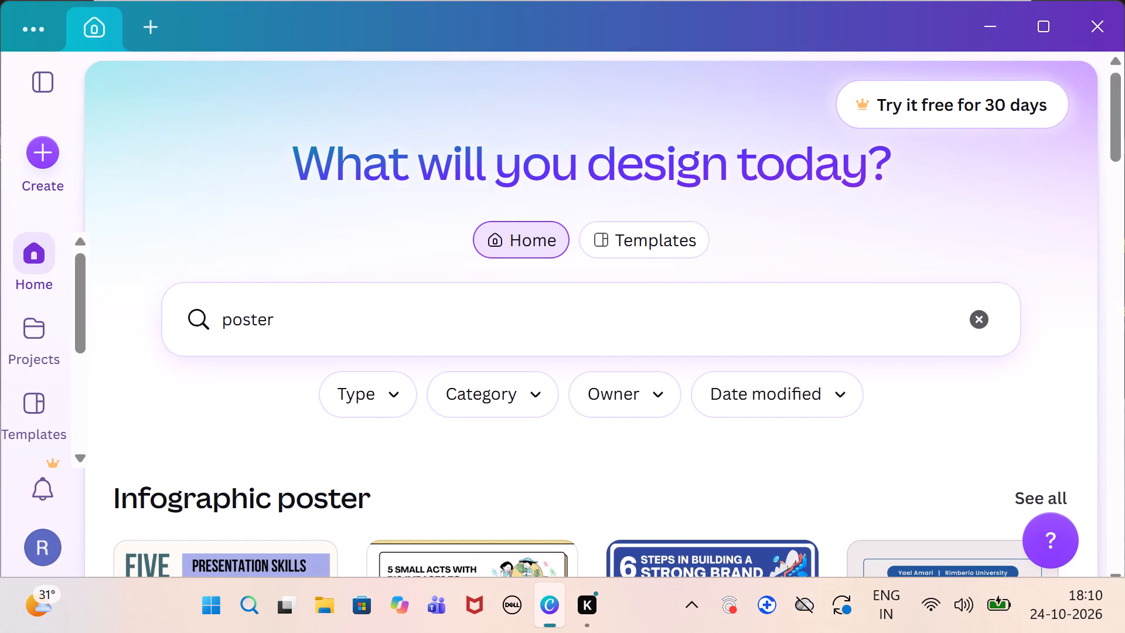
pyautogui.press('\\')
pyautogui.press('BackSpace')
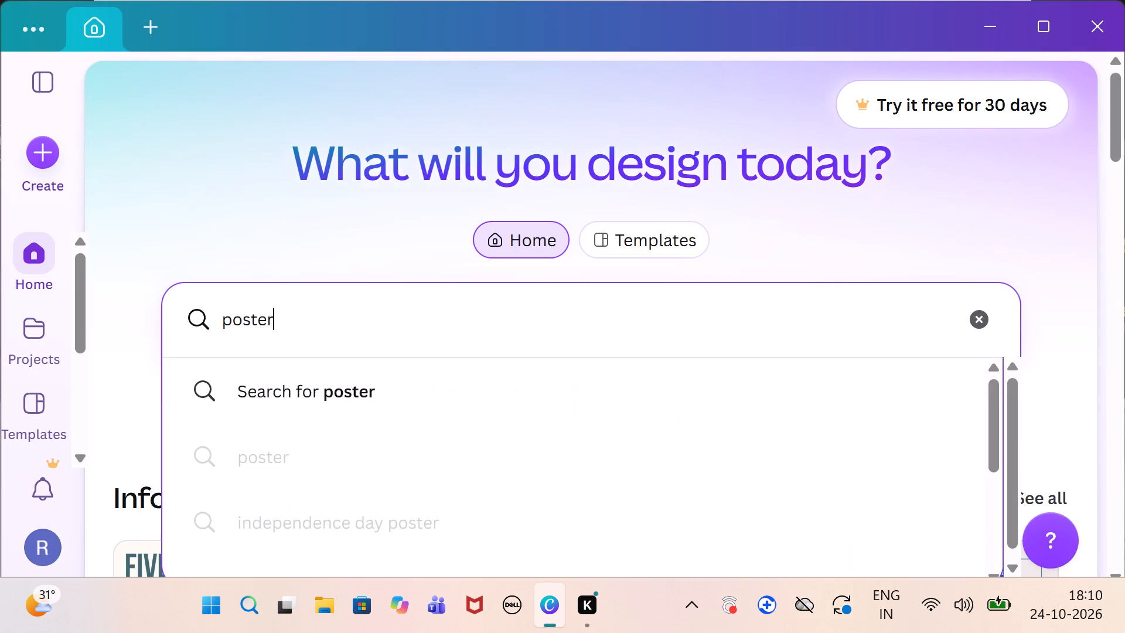
pyautogui.press('Return')
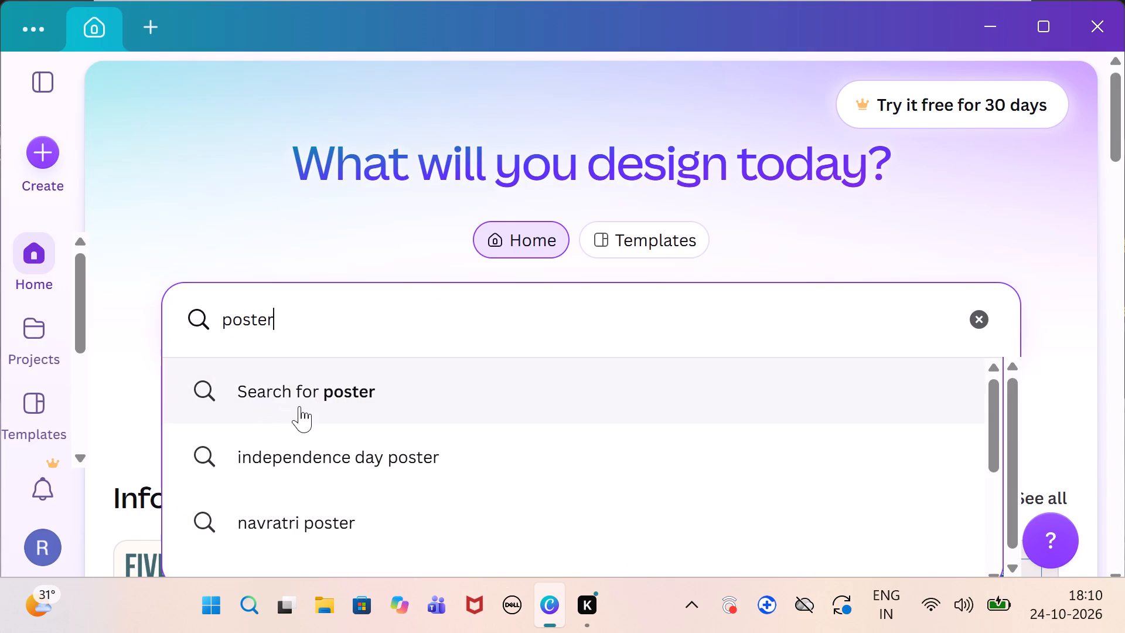
pyautogui.click(299, 406)
pyautogui.scroll(-1, 296, 455)
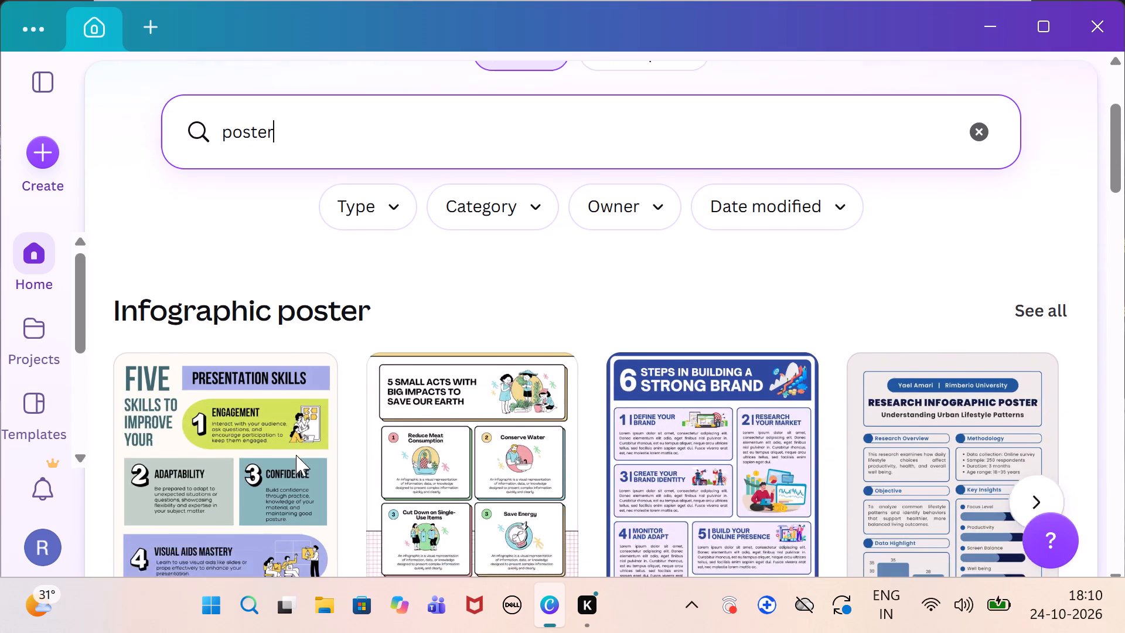
pyautogui.scroll(-1, 296, 455)
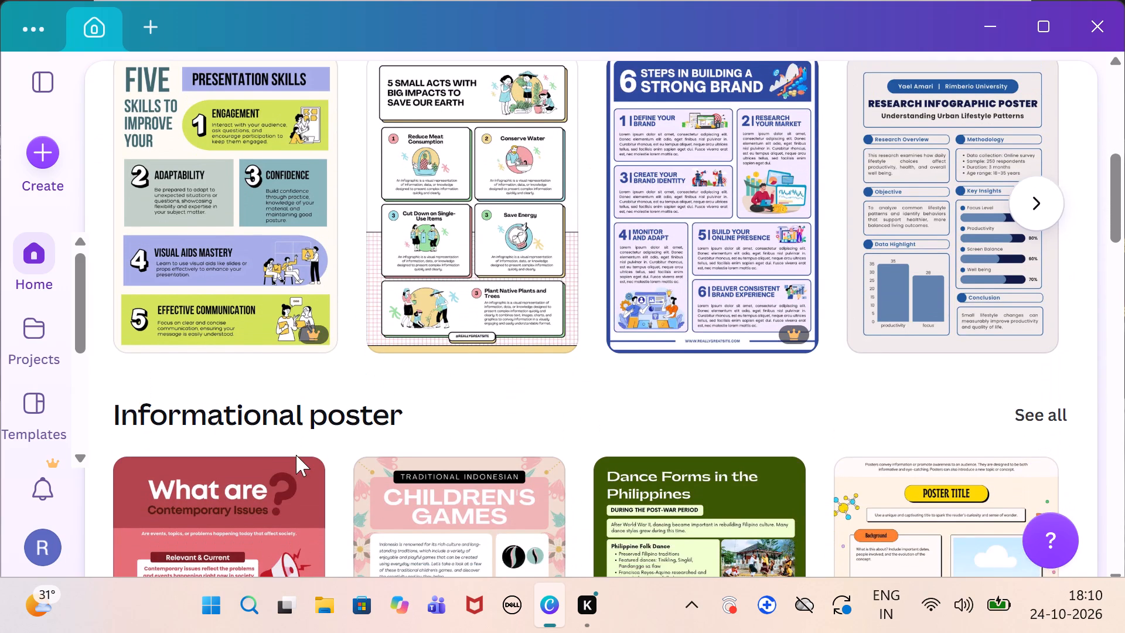
pyautogui.scroll(-3, 296, 455)
pyautogui.scroll(2, 296, 455)
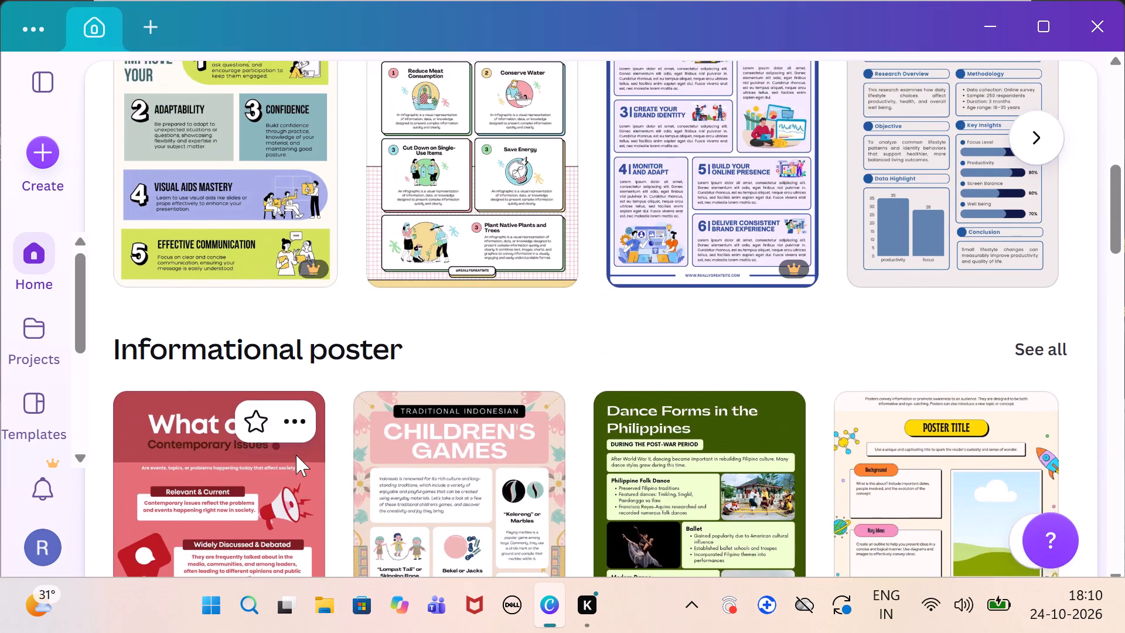
pyautogui.scroll(2, 296, 455)
pyautogui.scroll(-1, 296, 455)
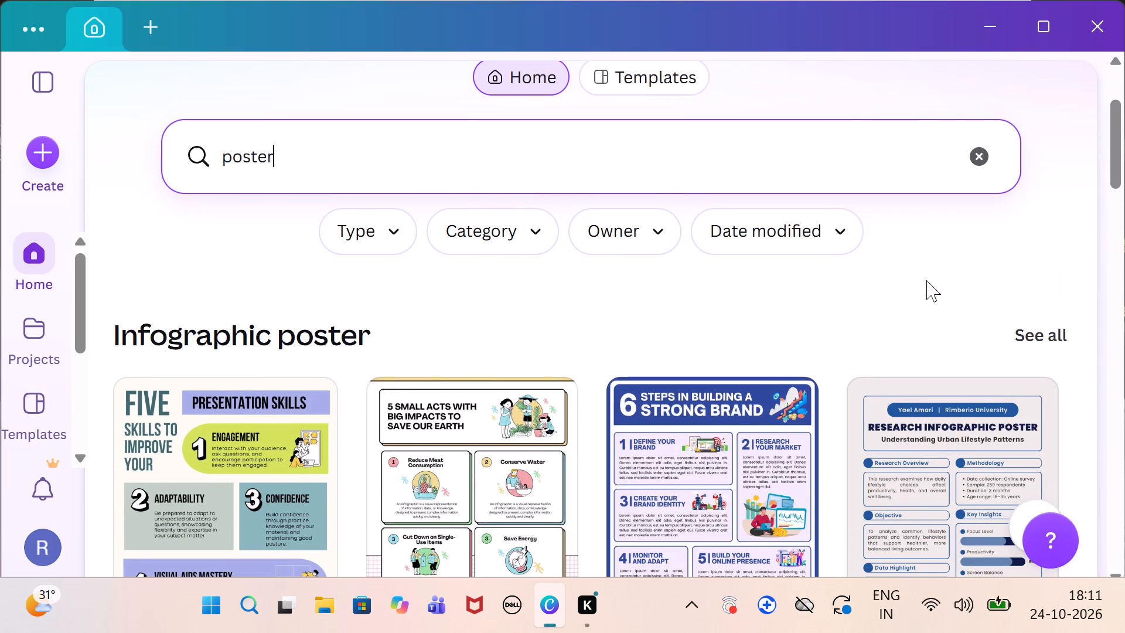
# Show all the infographic poster templates, and replace the template search with "poster".
pyautogui.click(1027, 331)
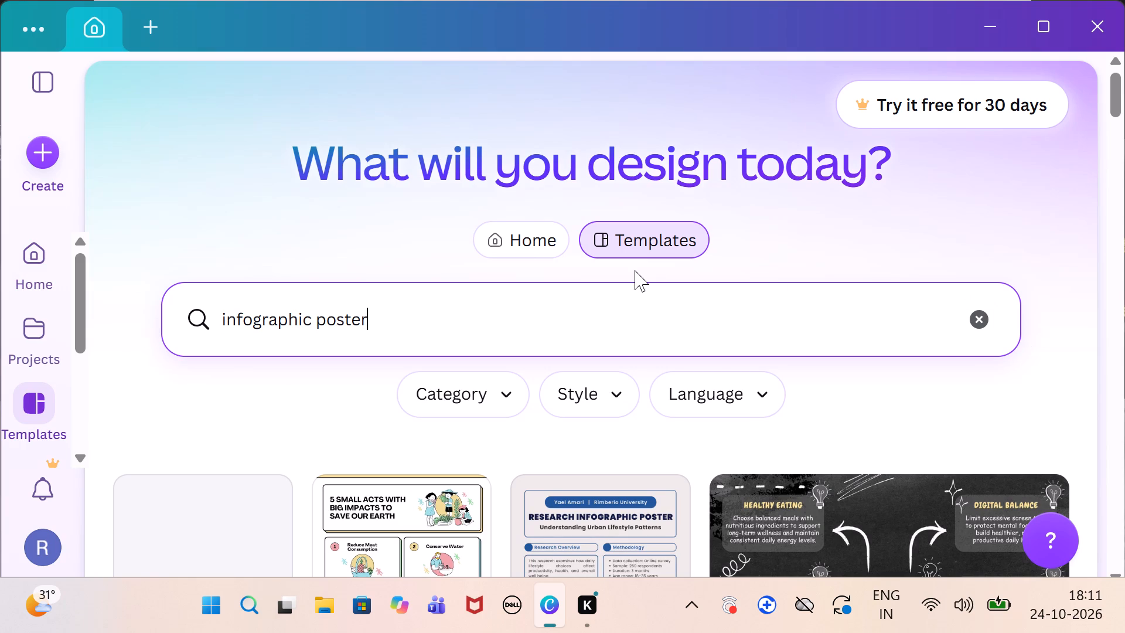
pyautogui.press('BackSpace')
pyautogui.press('BackSpace')
pyautogui.press('BackSpace')
pyautogui.press('BackSpace')
pyautogui.press('BackSpace')
pyautogui.press('BackSpace')
pyautogui.press('BackSpace')
pyautogui.press('BackSpace')
pyautogui.press('BackSpace')
pyautogui.press('BackSpace')
pyautogui.press('BackSpace')
pyautogui.press('BackSpace')
pyautogui.press('BackSpace')
pyautogui.press('BackSpace')
pyautogui.press('BackSpace')
pyautogui.press('BackSpace')
pyautogui.press('BackSpace')
pyautogui.press('BackSpace')
pyautogui.press('BackSpace')
pyautogui.press('BackSpace')
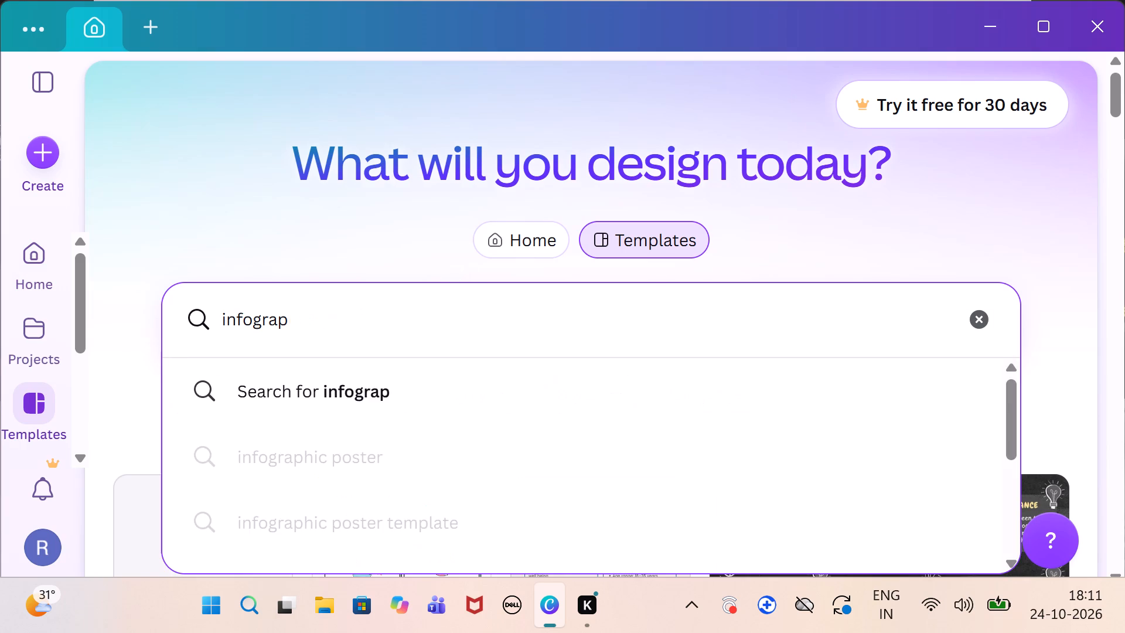
pyautogui.write('poster')
pyautogui.press('Return')
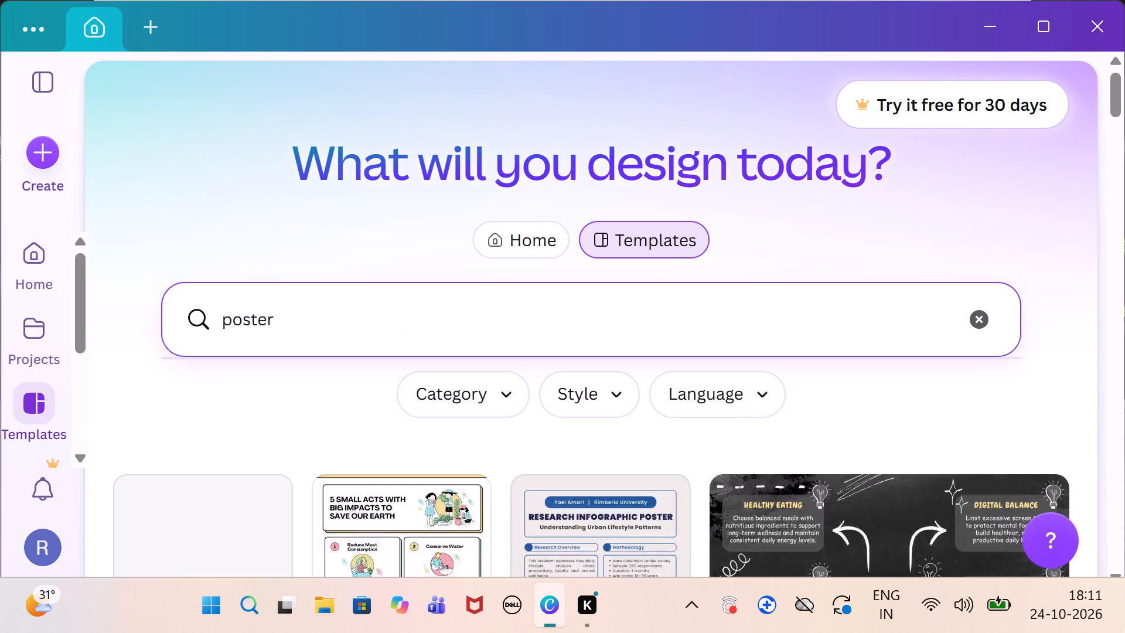
# Create a blank poster design from the poster template results.
pyautogui.scroll(-1, 467, 367)
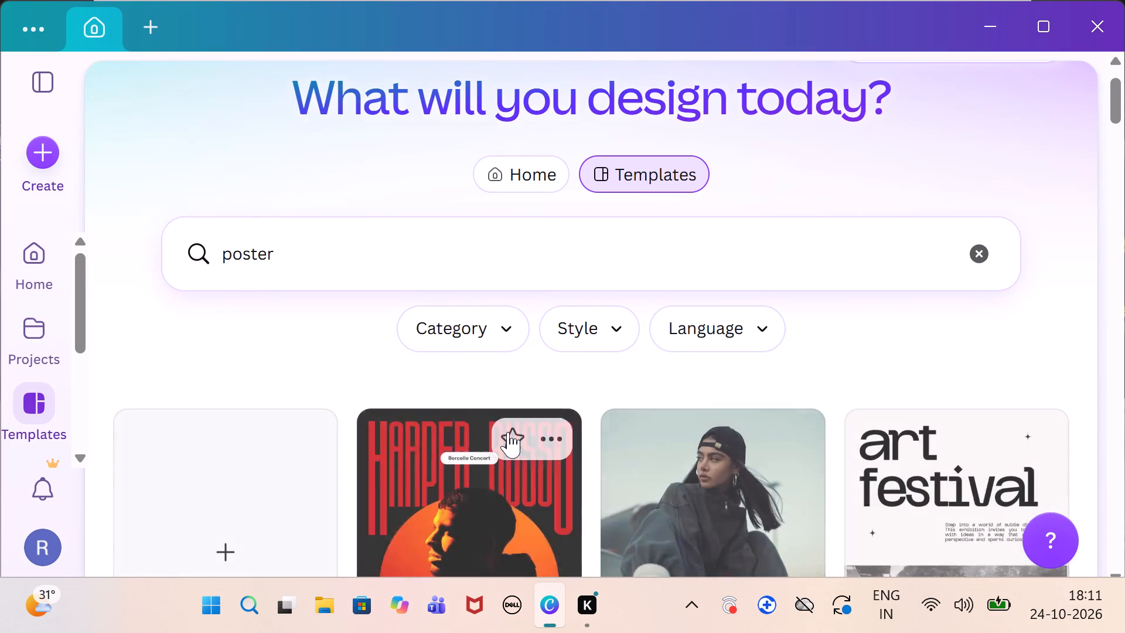
pyautogui.scroll(-3, 508, 432)
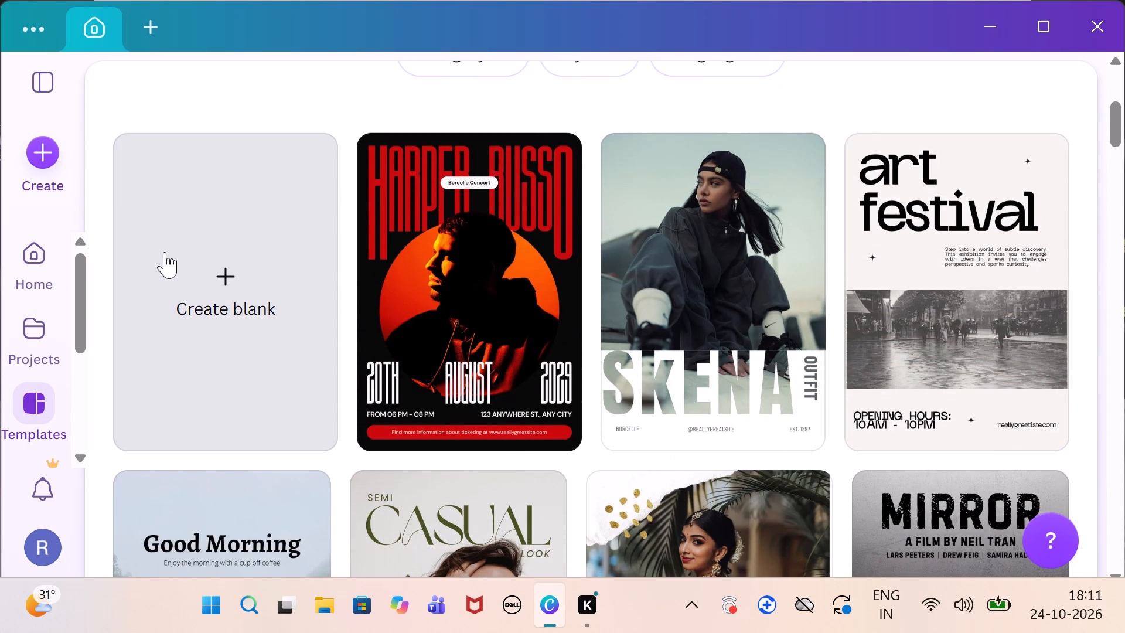
pyautogui.click(266, 304)
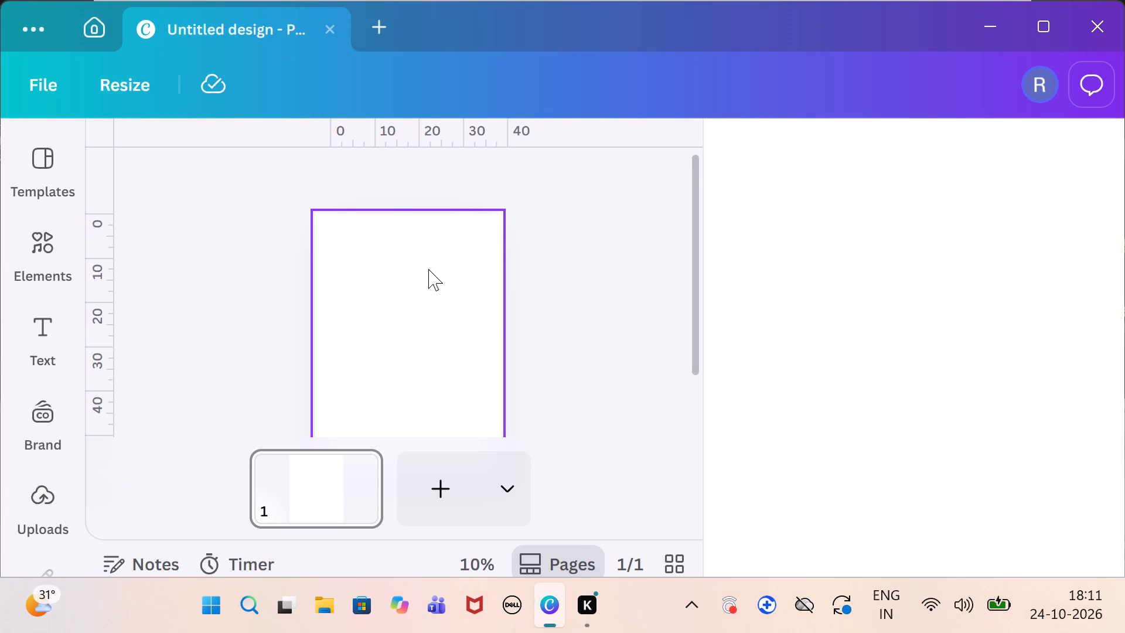
# Search the poster templates for "colour rectangle" and look through the results.
pyautogui.click(40, 154)
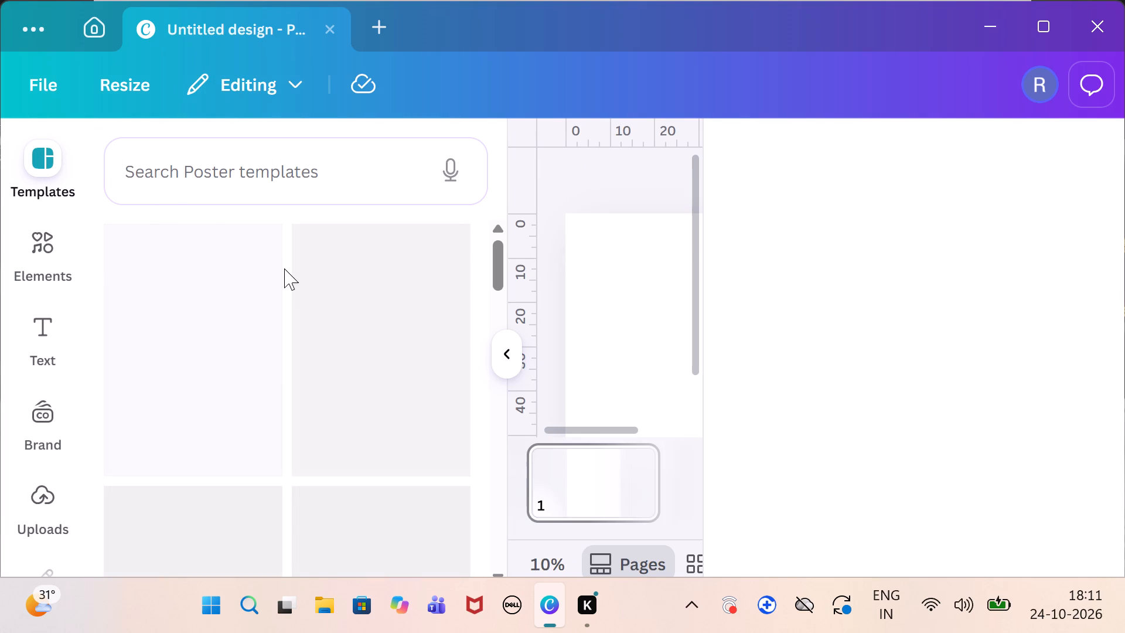
pyautogui.click(168, 204)
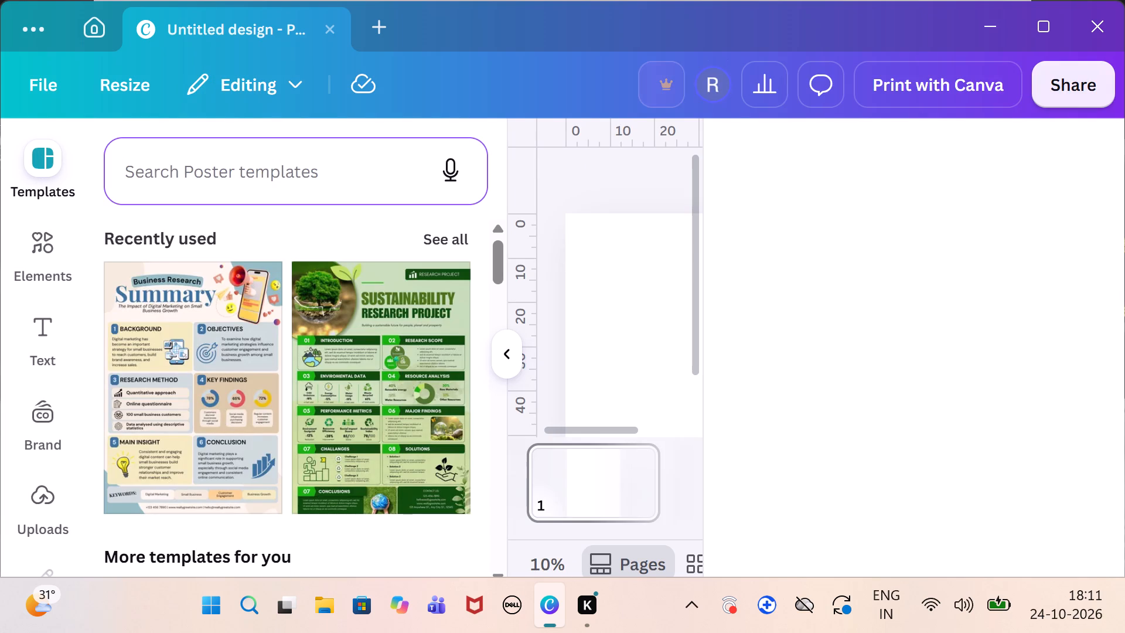
pyautogui.click(127, 181)
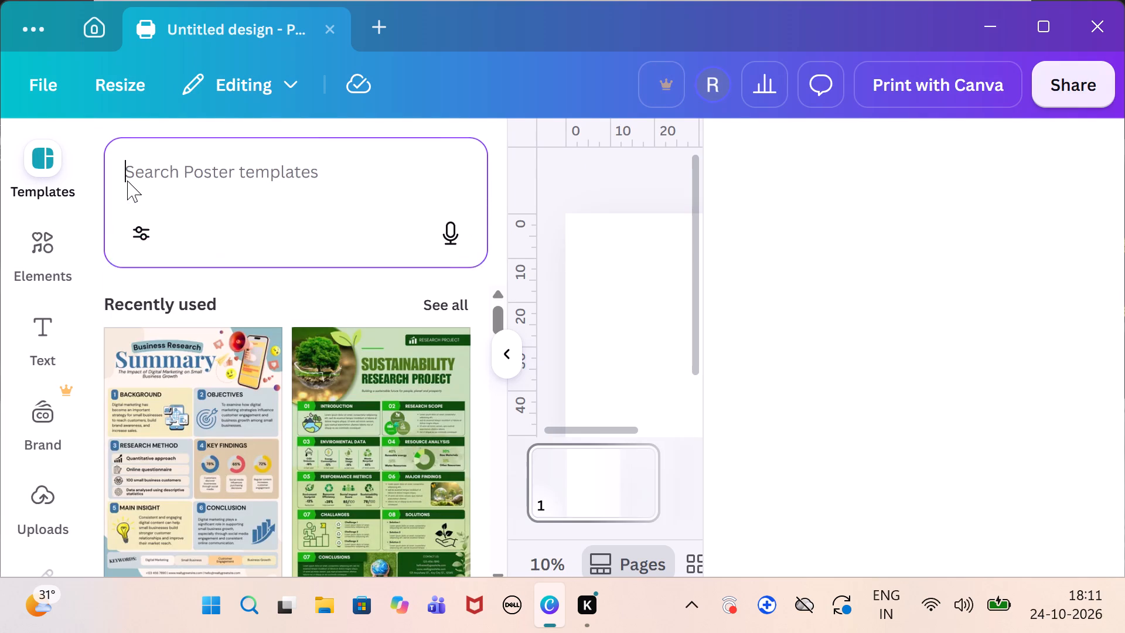
pyautogui.write('colour')
pyautogui.press('space')
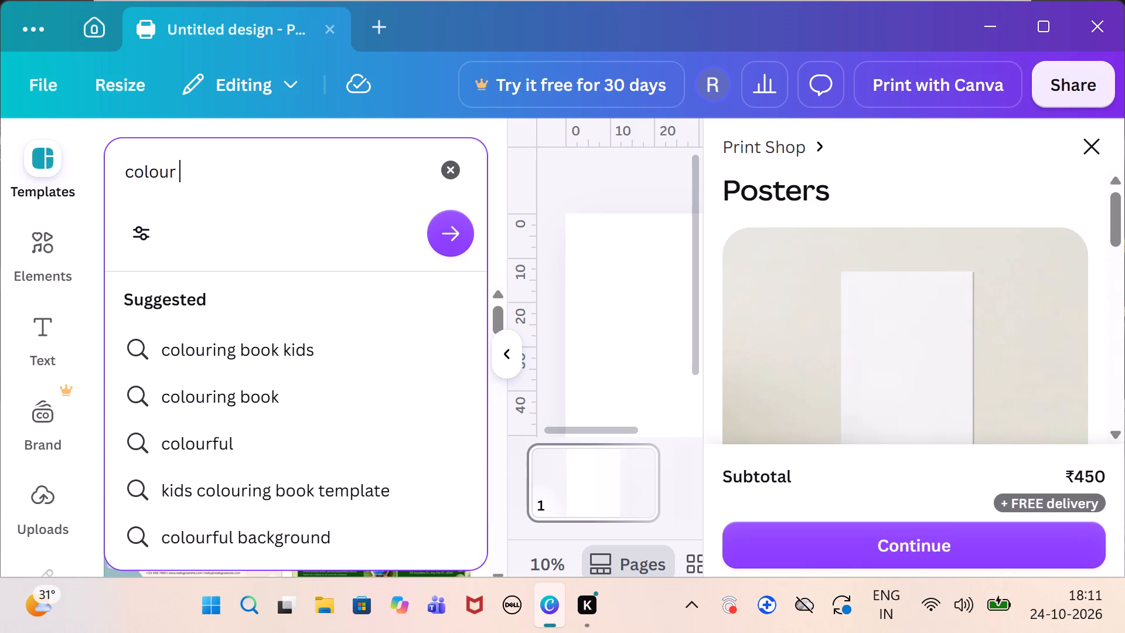
pyautogui.write('rex')
pyautogui.press('BackSpace')
pyautogui.write('ctangle')
pyautogui.press('Return')
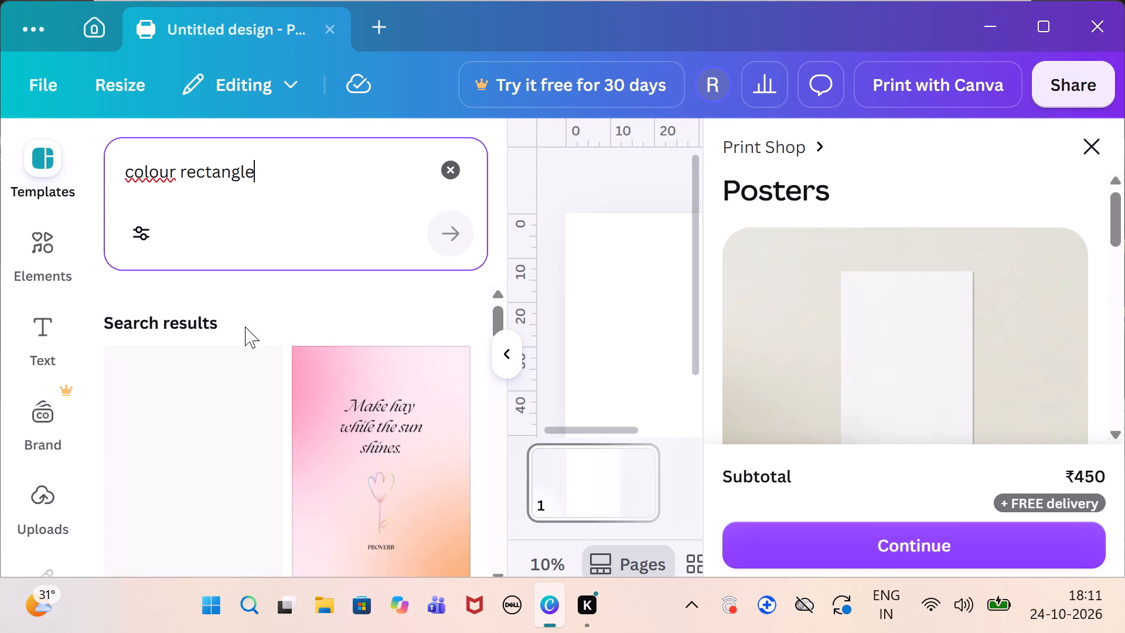
pyautogui.scroll(-1, 249, 427)
pyautogui.scroll(-1, 316, 477)
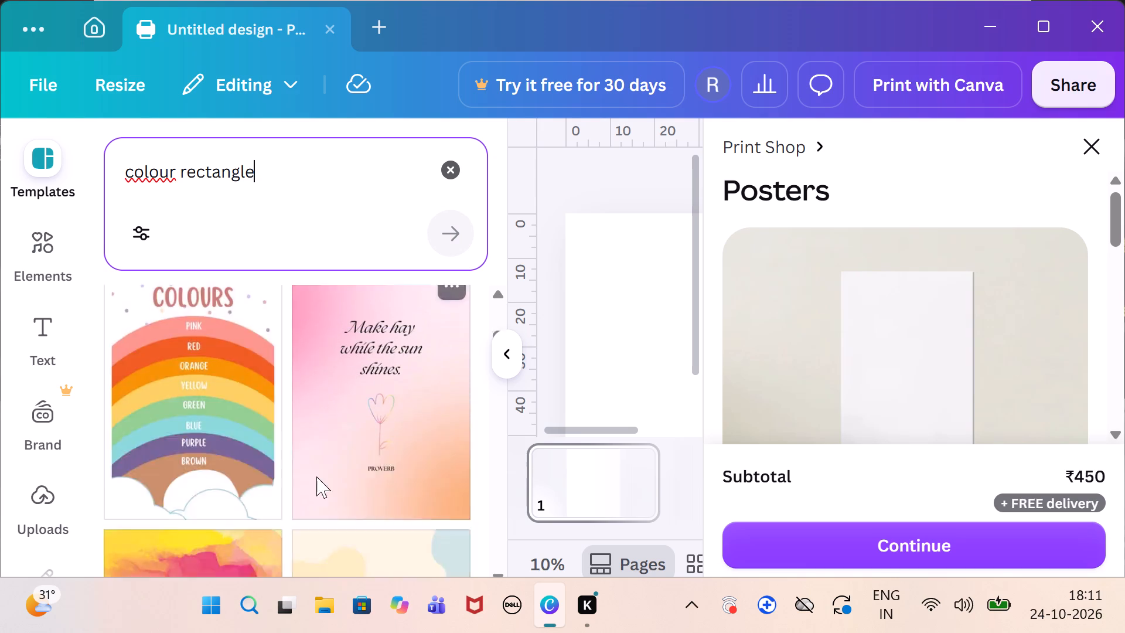
pyautogui.scroll(-3, 316, 477)
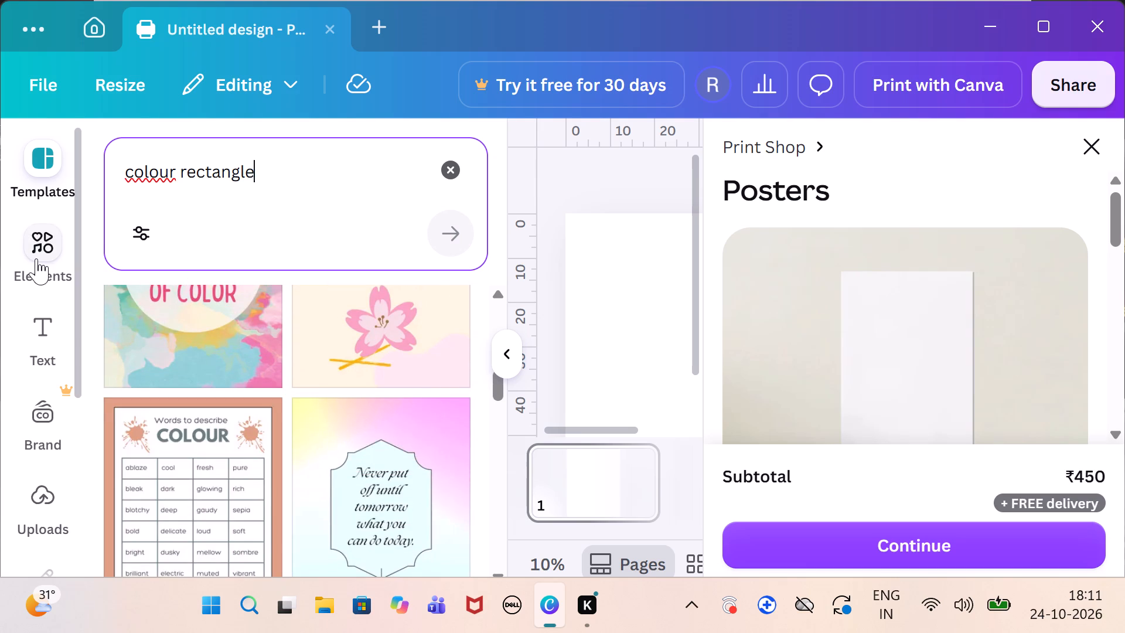
# Search the design elements for "colour rectangle".
pyautogui.click(36, 258)
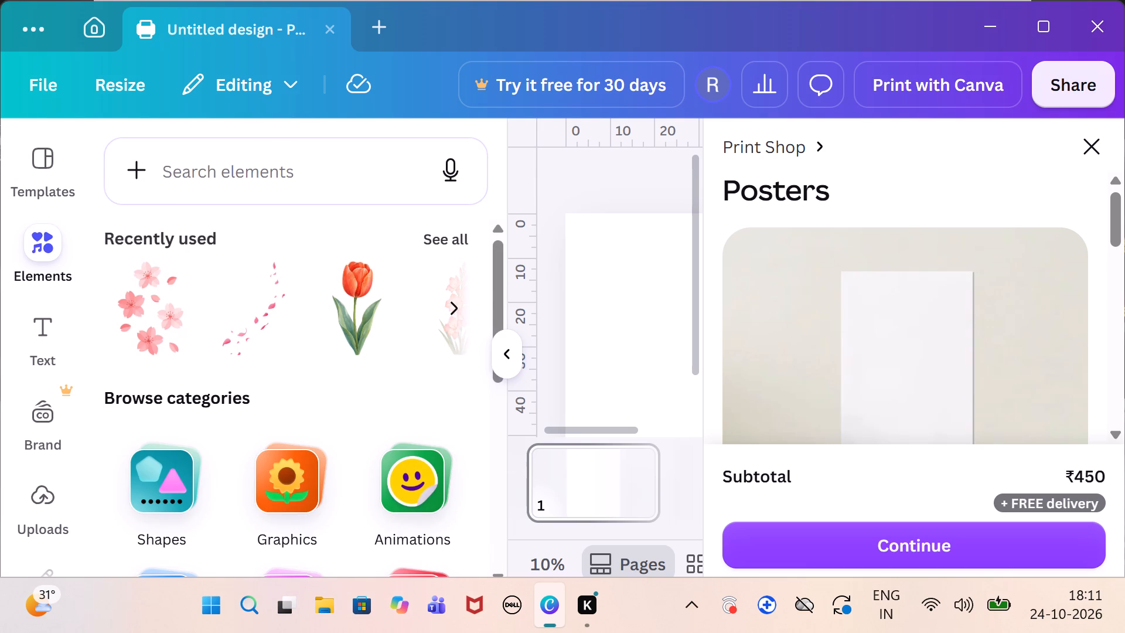
pyautogui.click(203, 159)
pyautogui.write('colo')
pyautogui.click(203, 159)
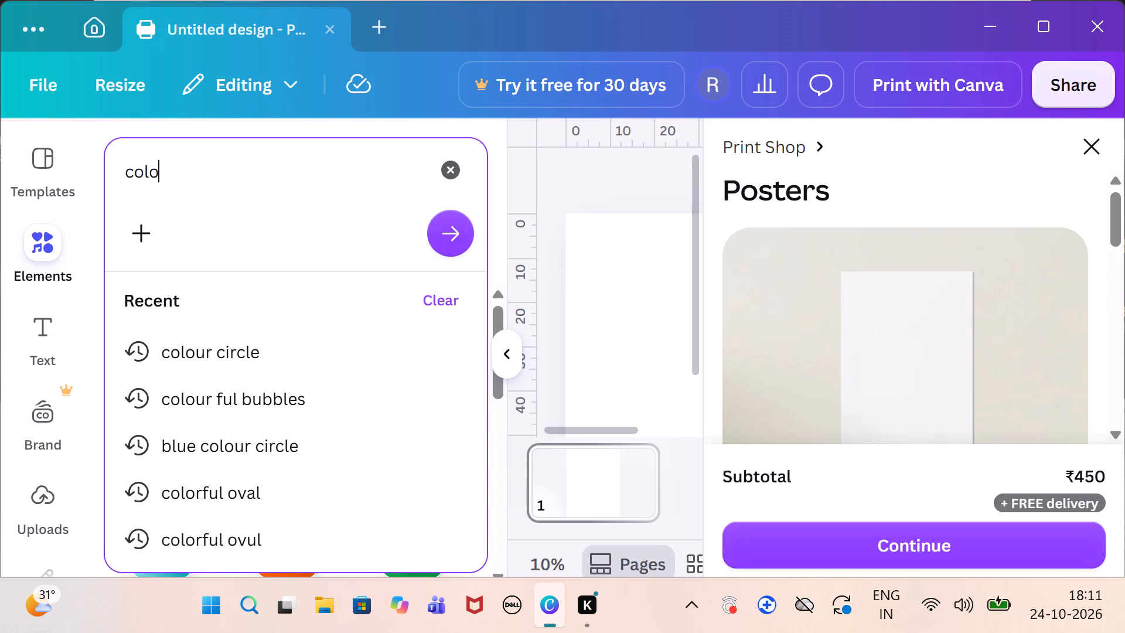
pyautogui.write('ur')
pyautogui.press('space')
pyautogui.write('rect')
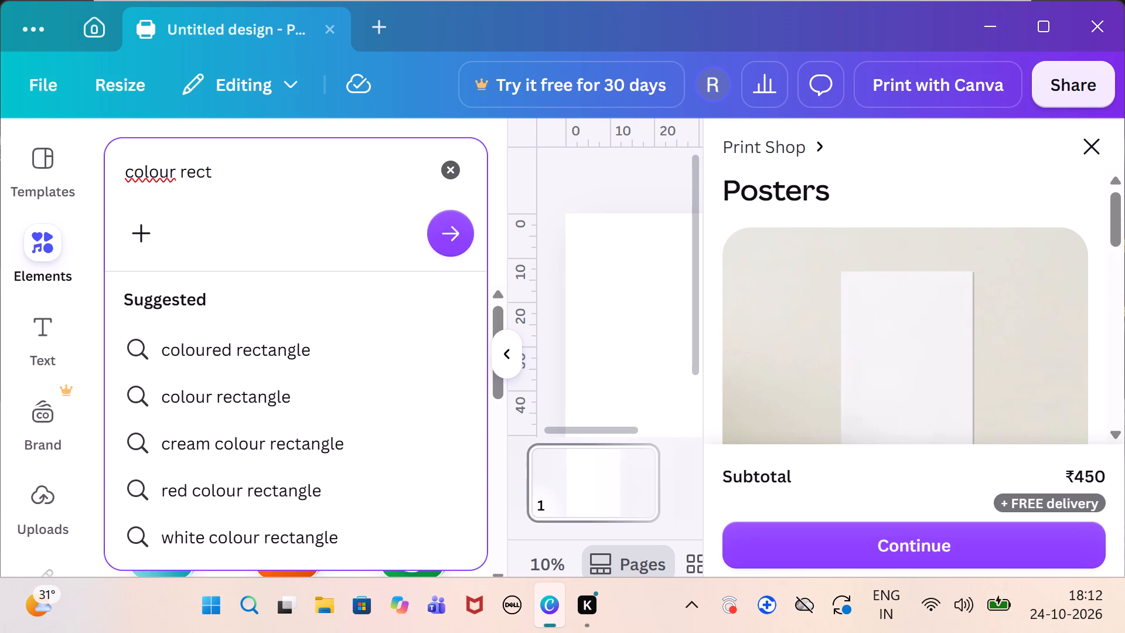
pyautogui.write('angle')
pyautogui.press('Return')
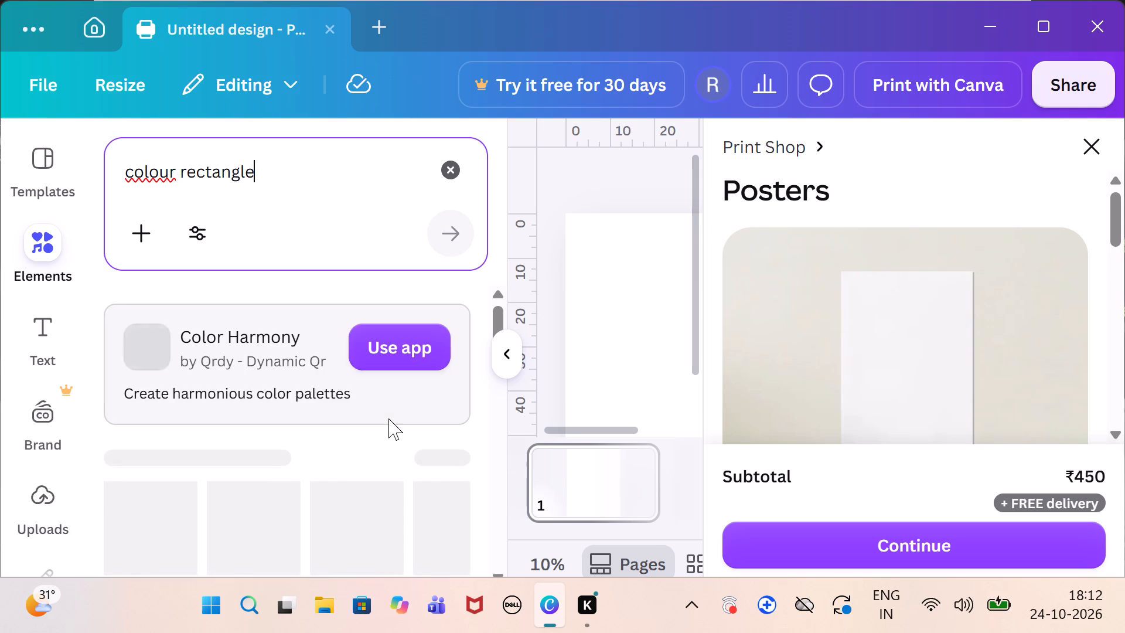
# Show all the graphics among the "colour rectangle" element results.
pyautogui.scroll(-2, 335, 465)
pyautogui.scroll(1, 335, 465)
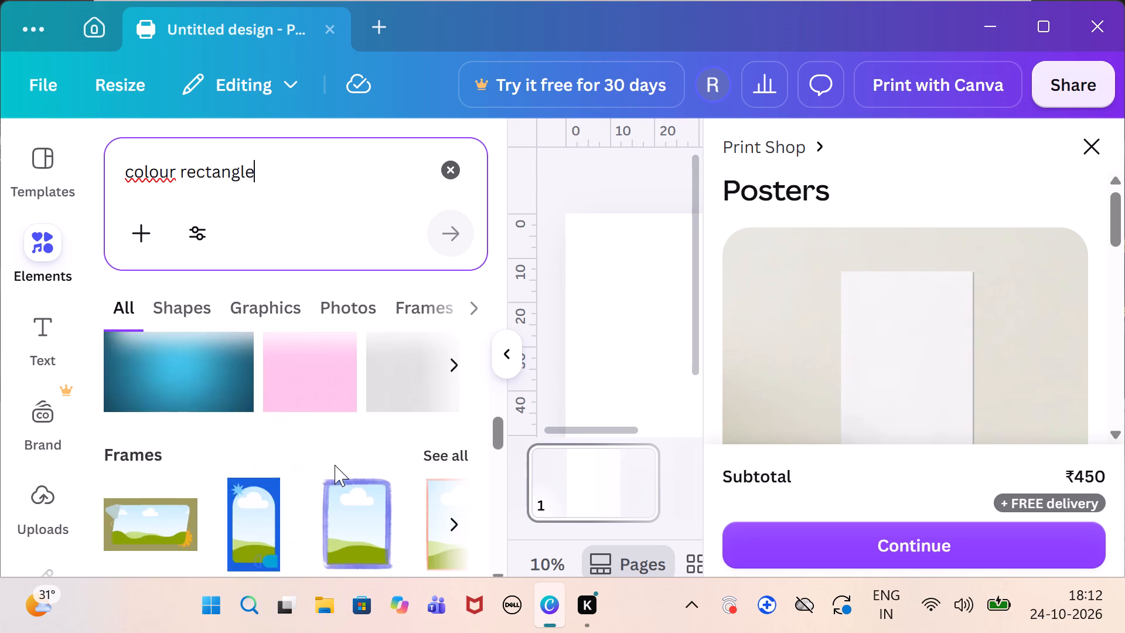
pyautogui.scroll(1, 335, 465)
pyautogui.scroll(-2, 335, 465)
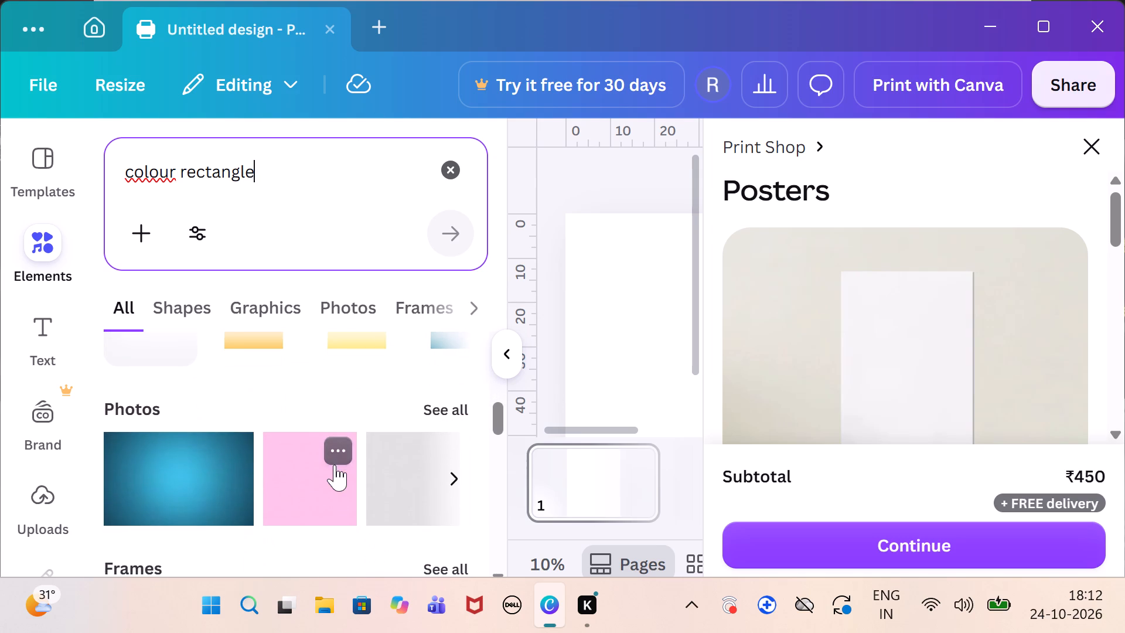
pyautogui.scroll(2, 274, 440)
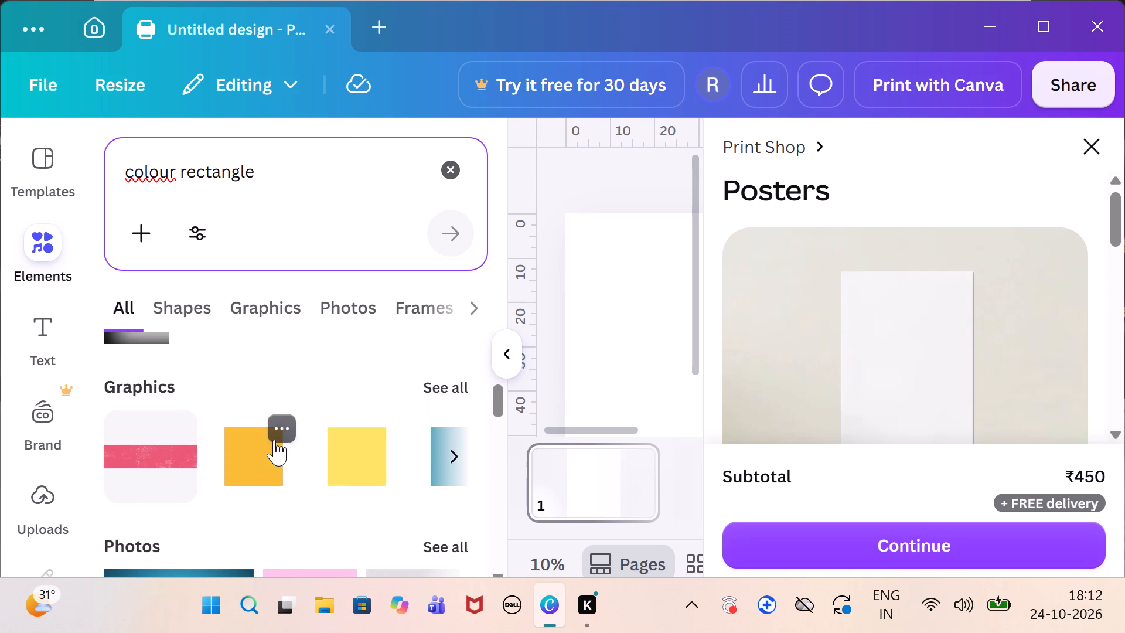
pyautogui.click(456, 383)
# Look through the "colour rectangle" graphics for a coloured rectangle that suits the poster.
pyautogui.scroll(-1, 305, 452)
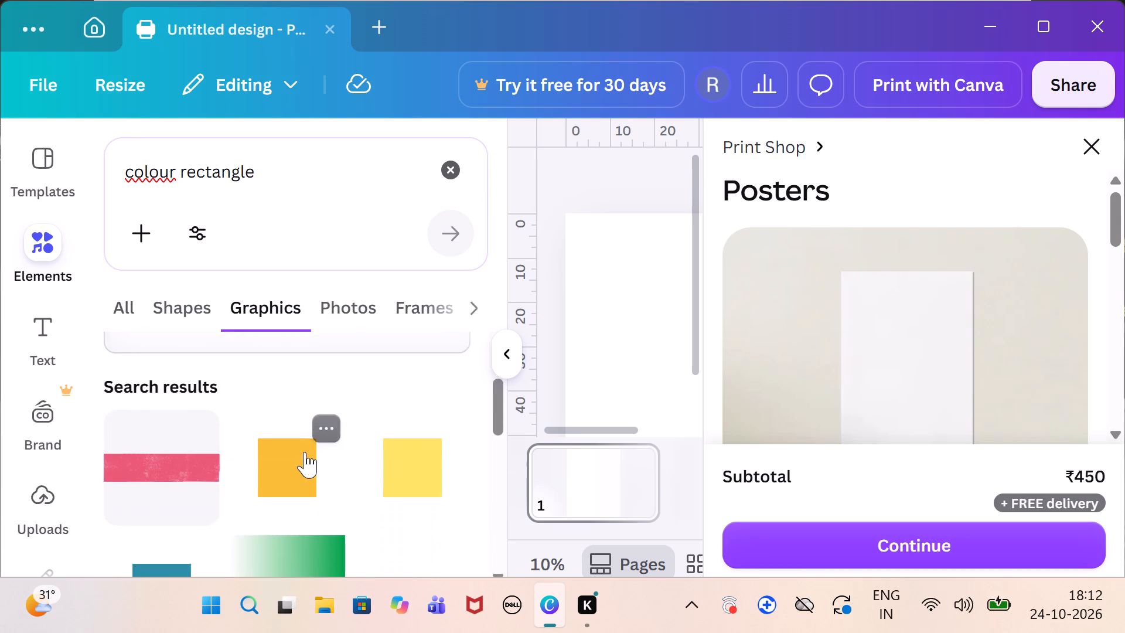
pyautogui.scroll(-3, 305, 452)
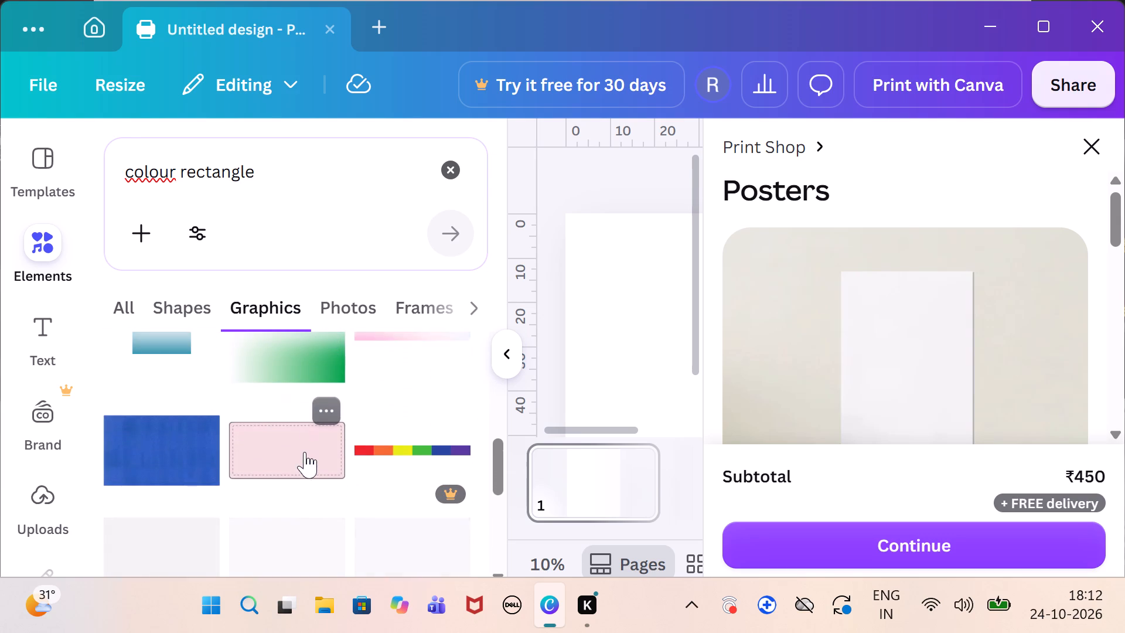
pyautogui.scroll(-4, 305, 452)
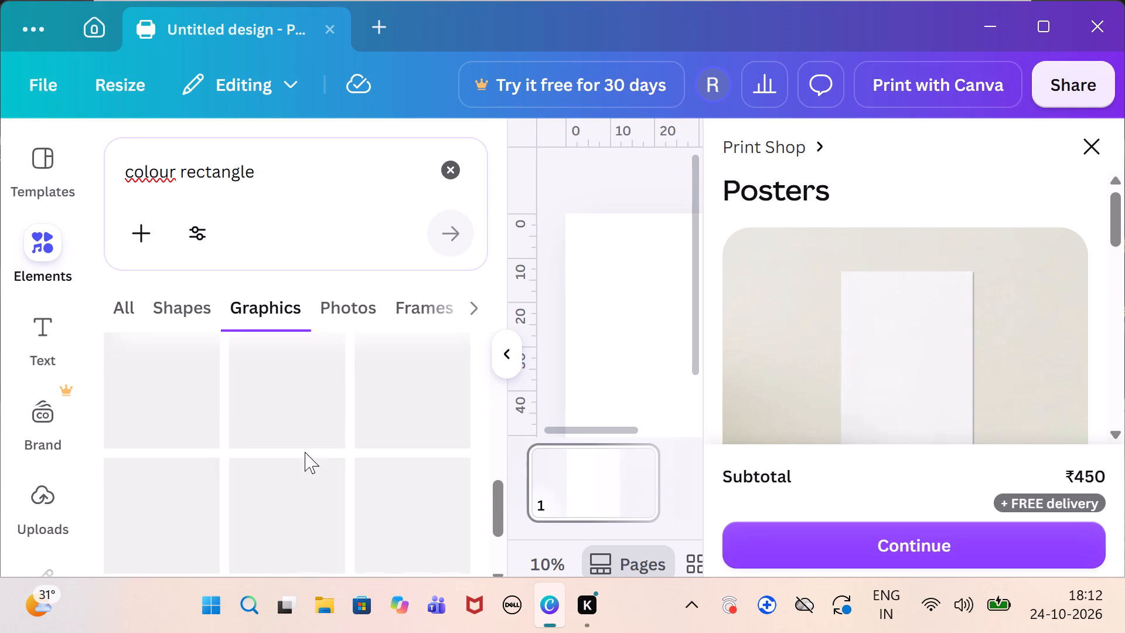
pyautogui.scroll(-3, 305, 452)
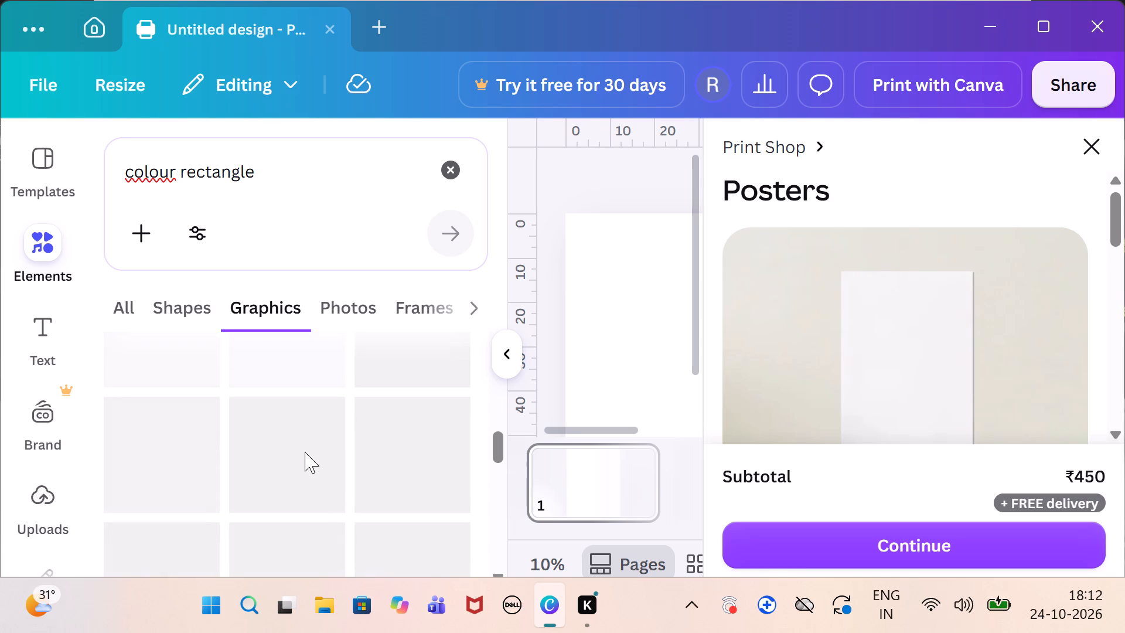
pyautogui.scroll(-1, 305, 452)
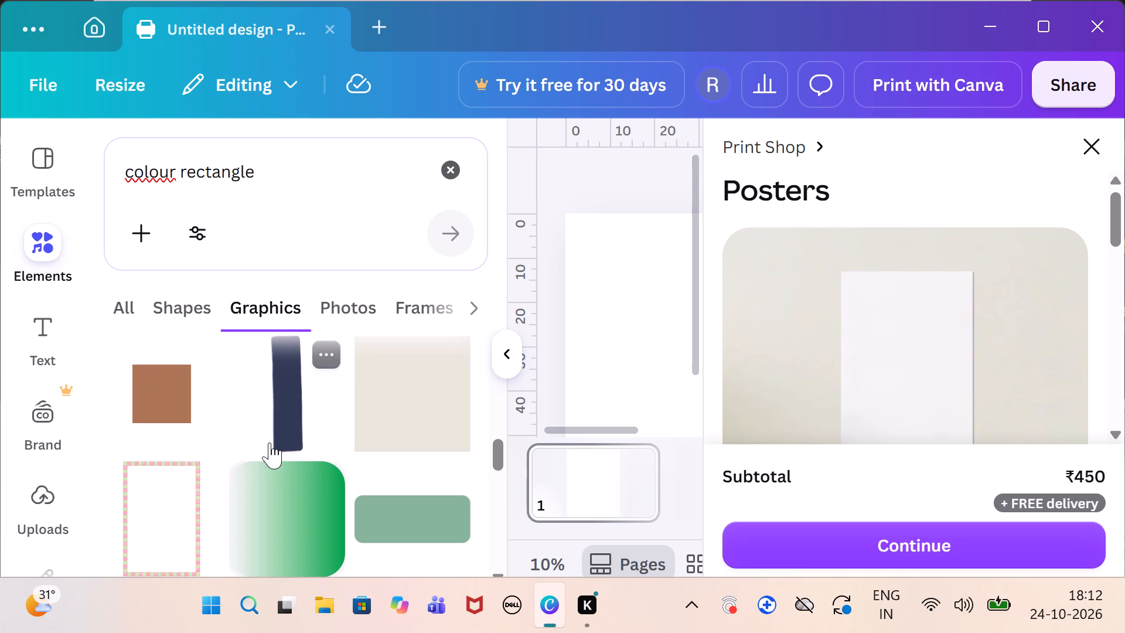
pyautogui.scroll(-2, 270, 443)
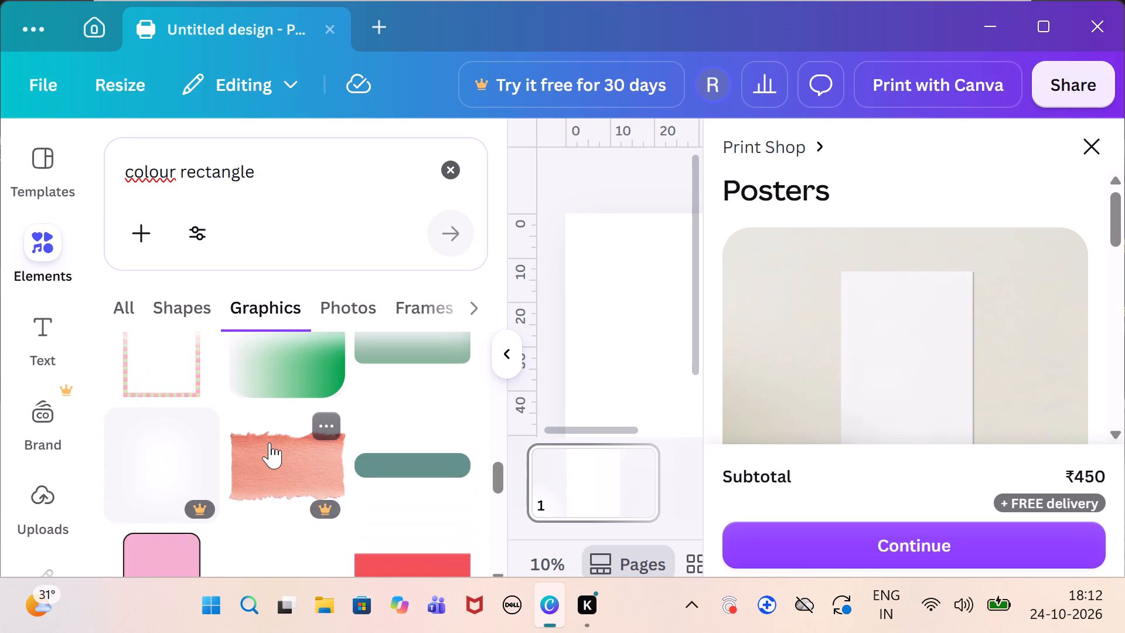
pyautogui.scroll(-1, 270, 443)
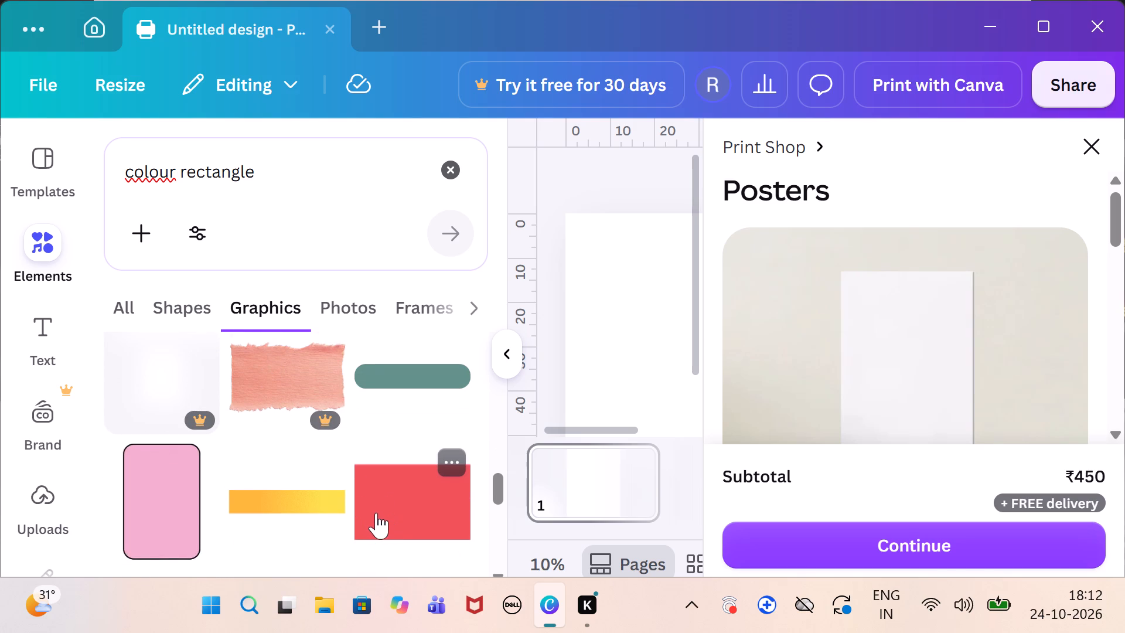
pyautogui.scroll(5, 376, 513)
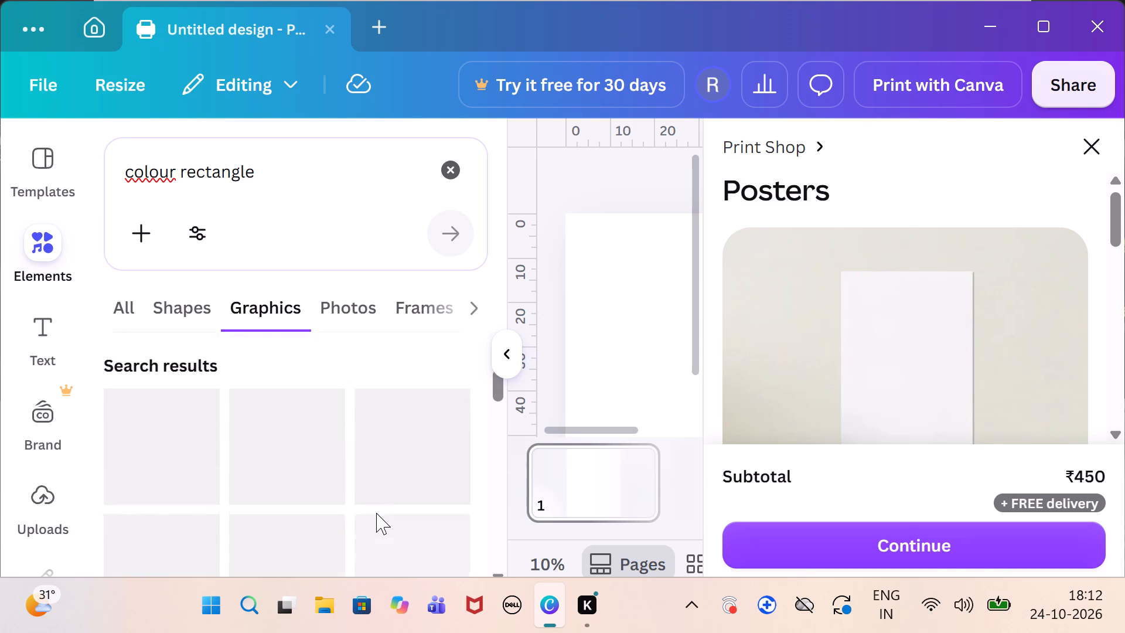
pyautogui.scroll(1, 376, 513)
# Add the pink-to-blue gradient rectangle graphic to the blank poster page.
pyautogui.scroll(-1, 376, 513)
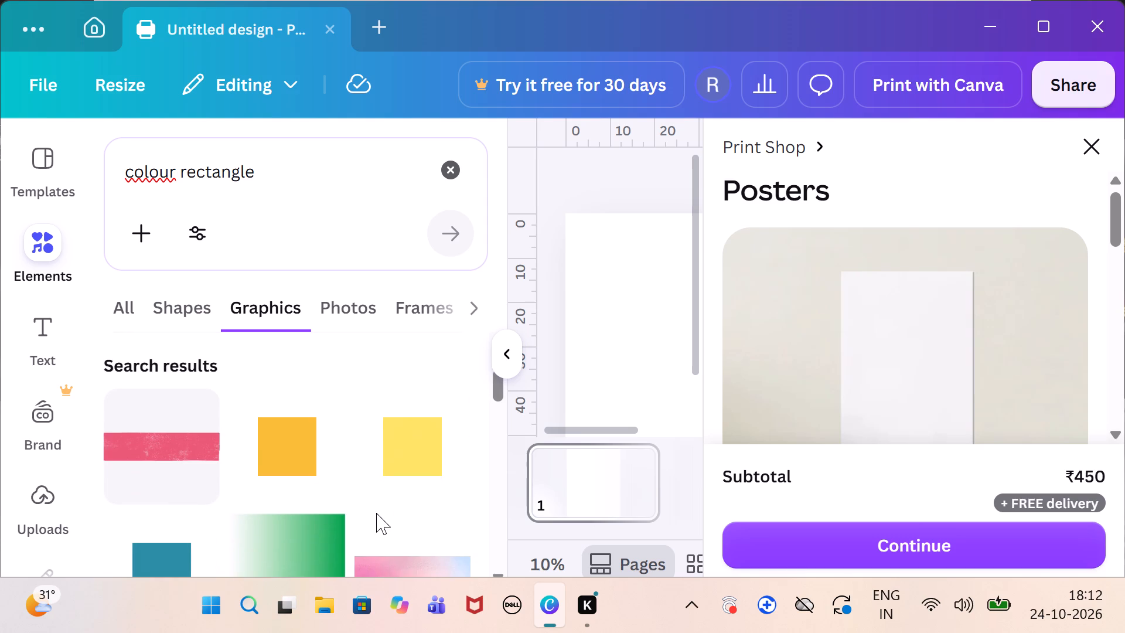
pyautogui.scroll(-1, 376, 513)
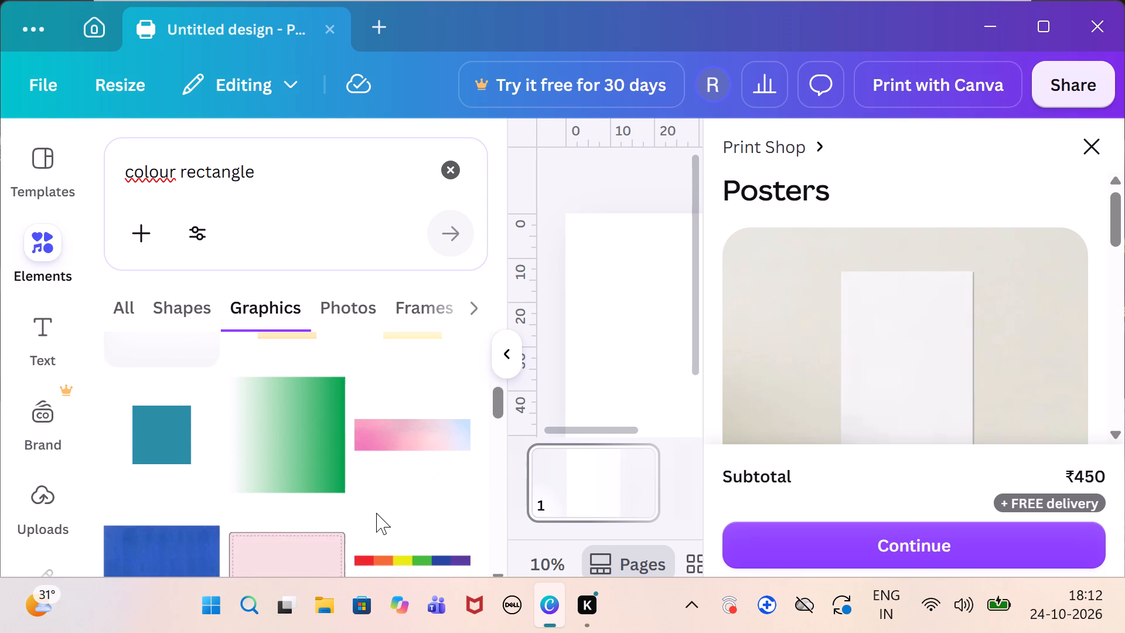
pyautogui.click(398, 533)
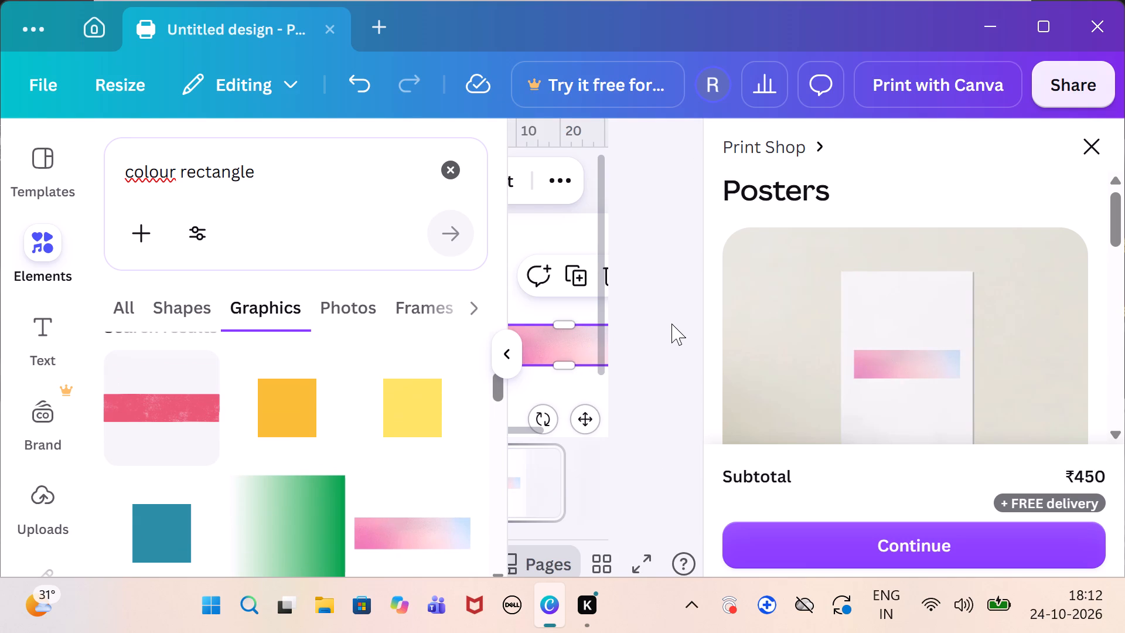
# Close the Print Shop poster offer so the whole page is accessible, and deselect the rectangle.
pyautogui.click(671, 324)
pyautogui.click(1087, 143)
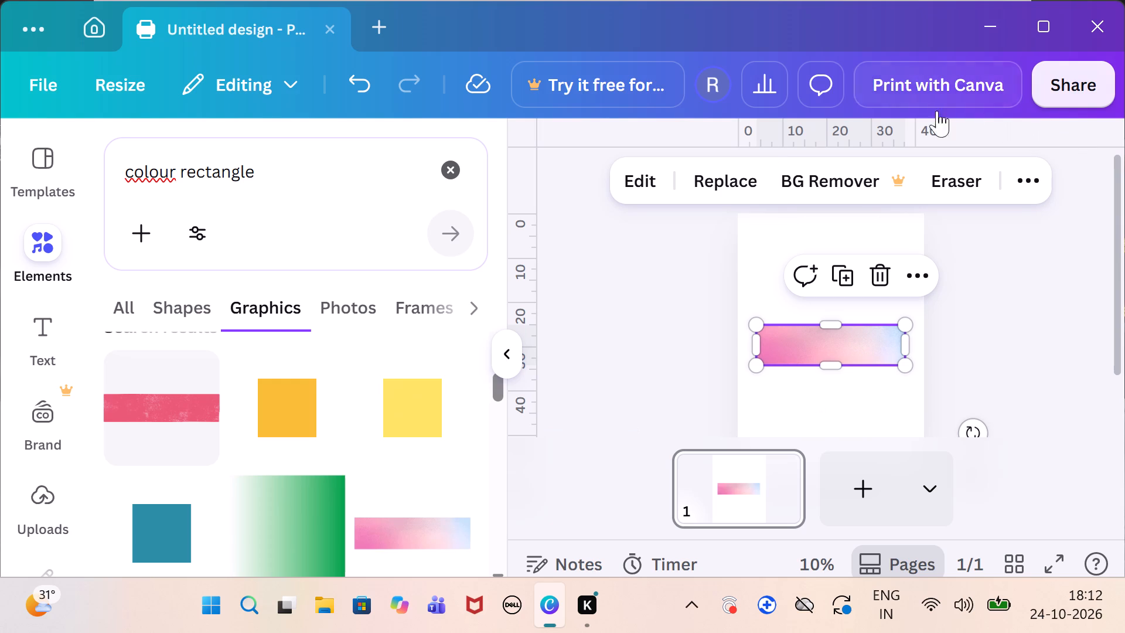
pyautogui.click(682, 305)
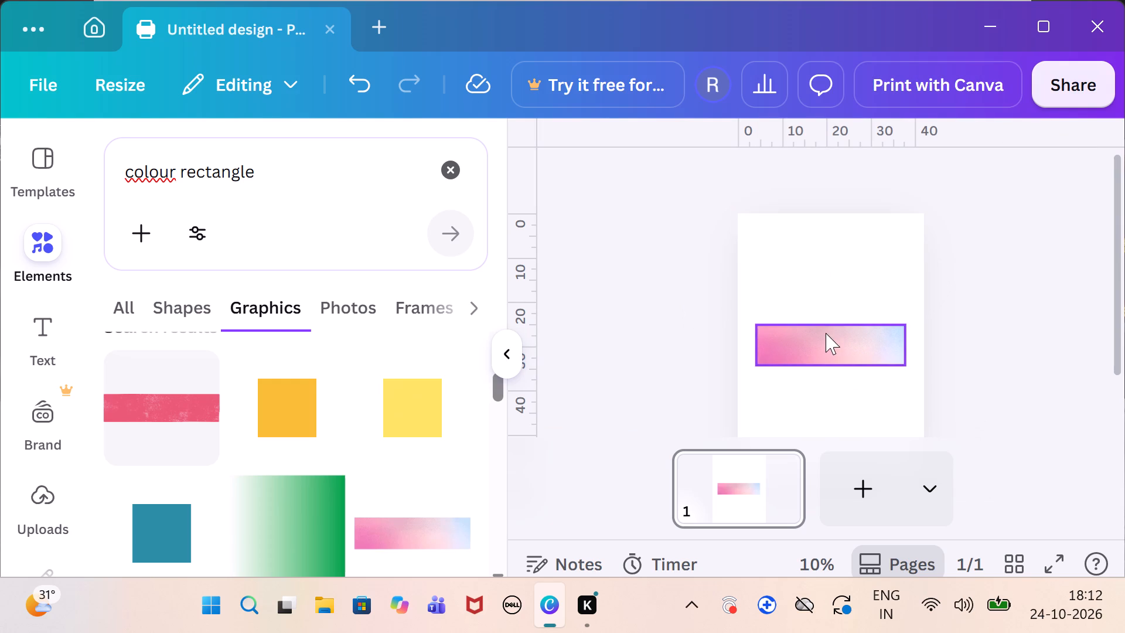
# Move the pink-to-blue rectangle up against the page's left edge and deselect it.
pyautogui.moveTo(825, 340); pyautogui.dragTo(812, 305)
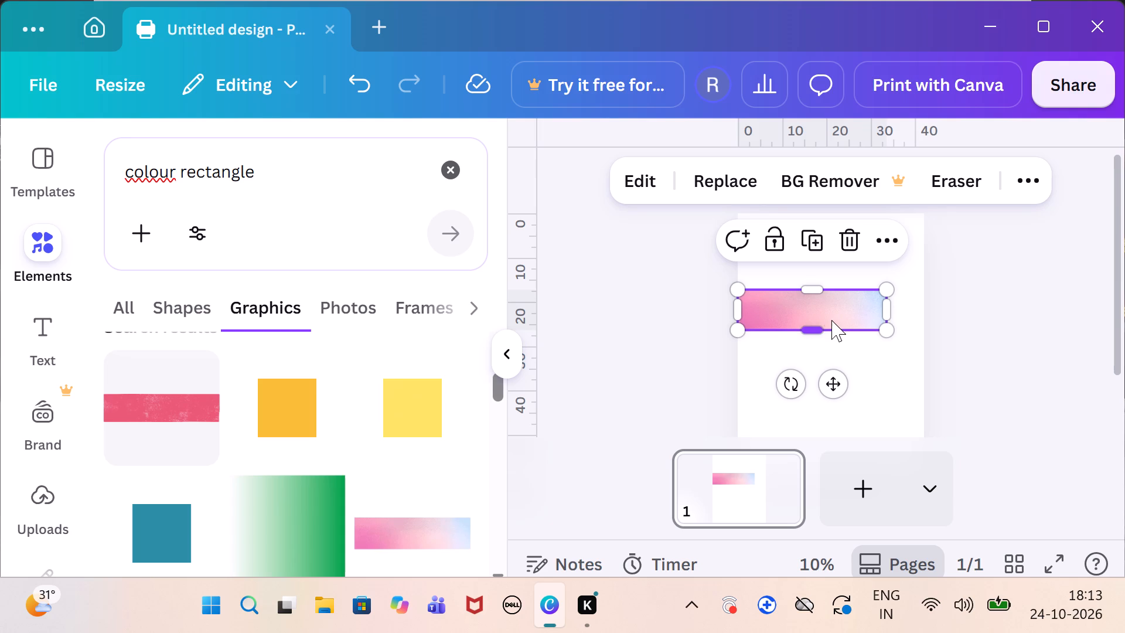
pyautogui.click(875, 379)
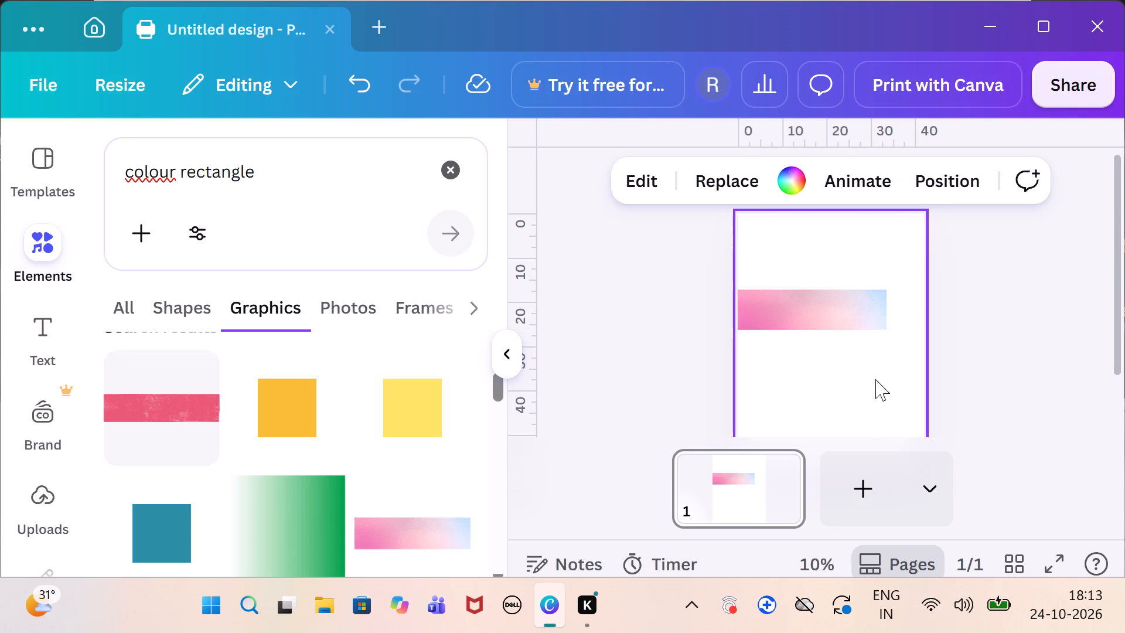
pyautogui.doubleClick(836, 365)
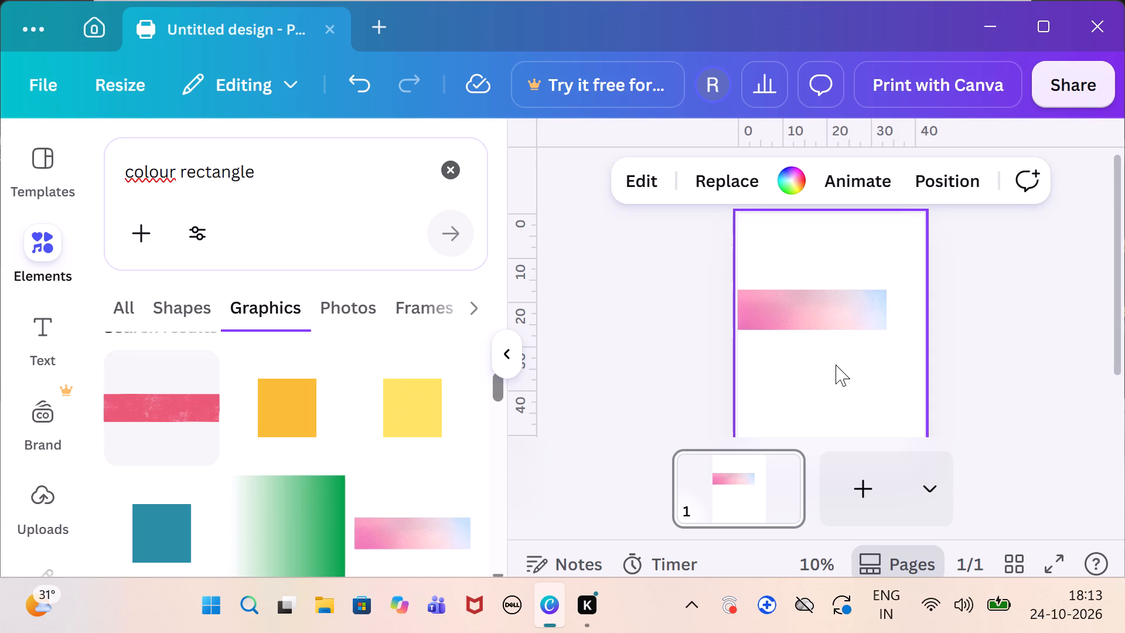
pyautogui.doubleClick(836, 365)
# Look further through the "colour rectangle" graphics for a second rectangle to place on the poster.
pyautogui.scroll(-3, 345, 492)
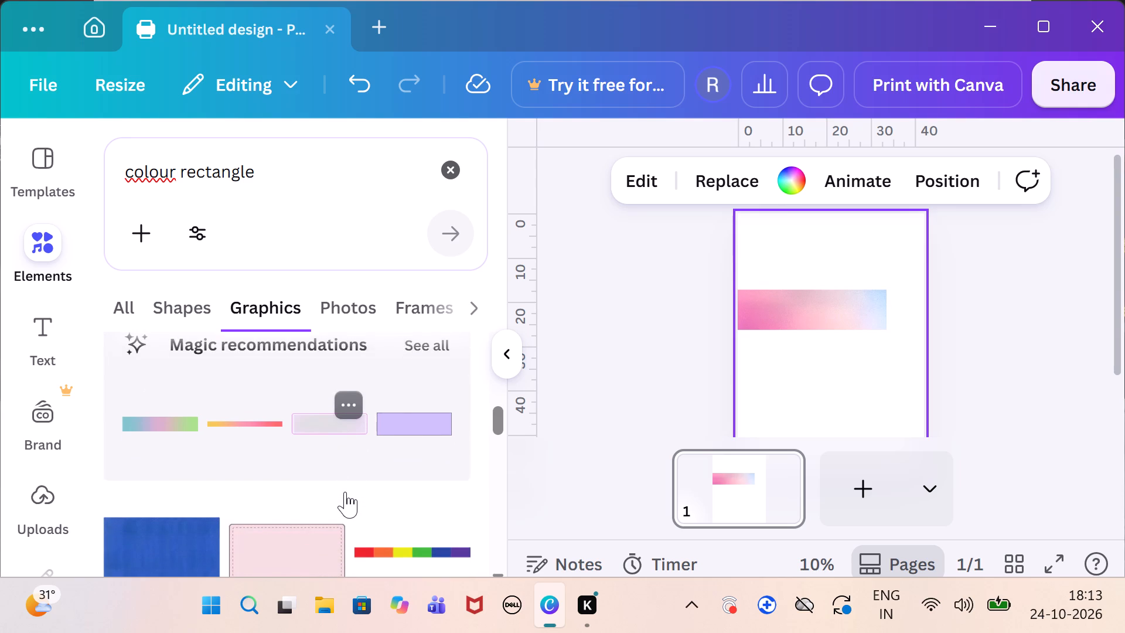
pyautogui.scroll(-3, 345, 492)
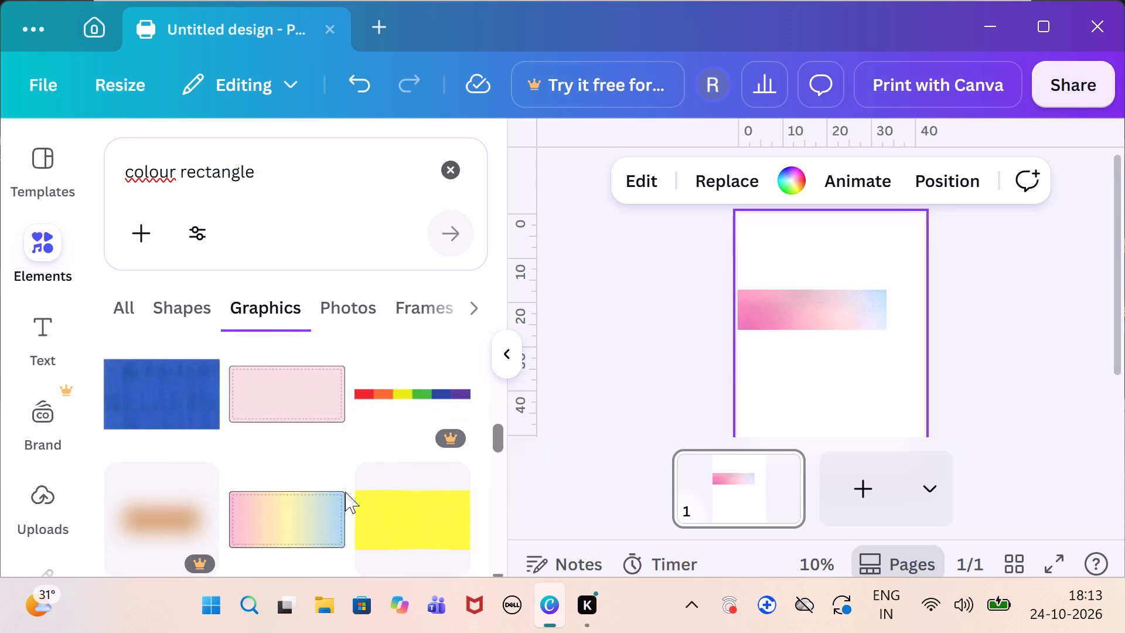
pyautogui.scroll(-1, 345, 492)
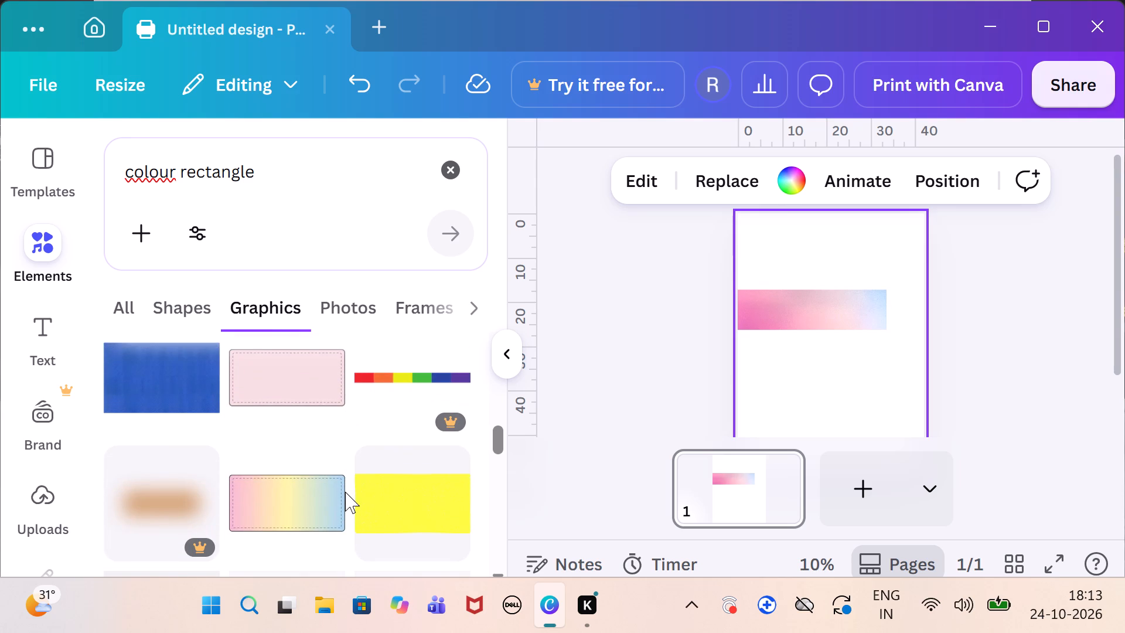
pyautogui.scroll(-2, 345, 492)
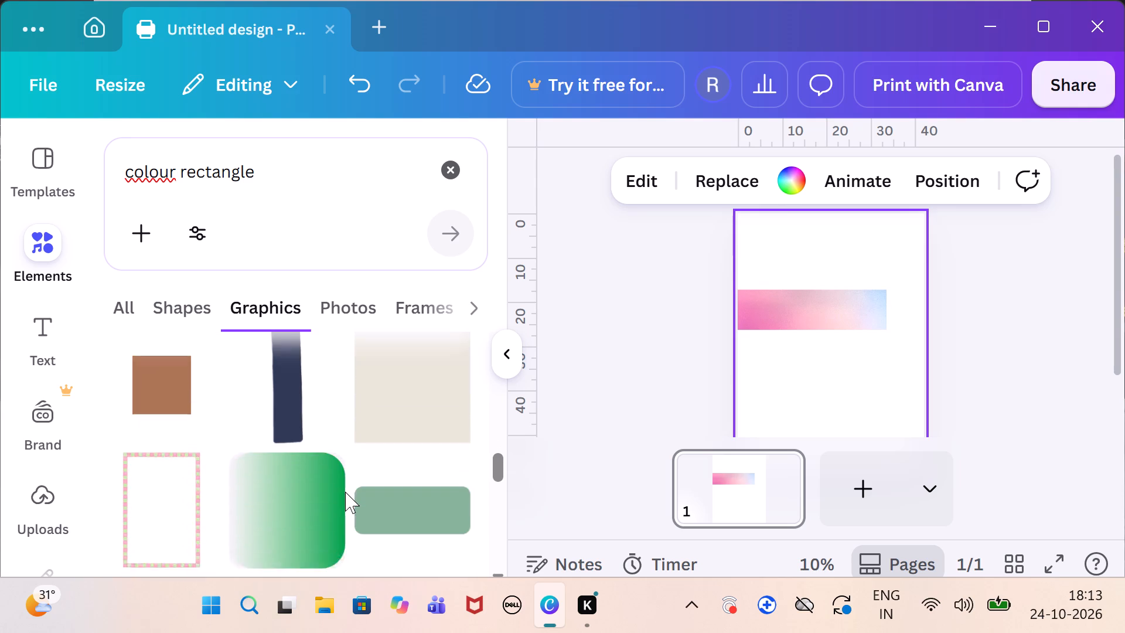
pyautogui.scroll(-3, 345, 492)
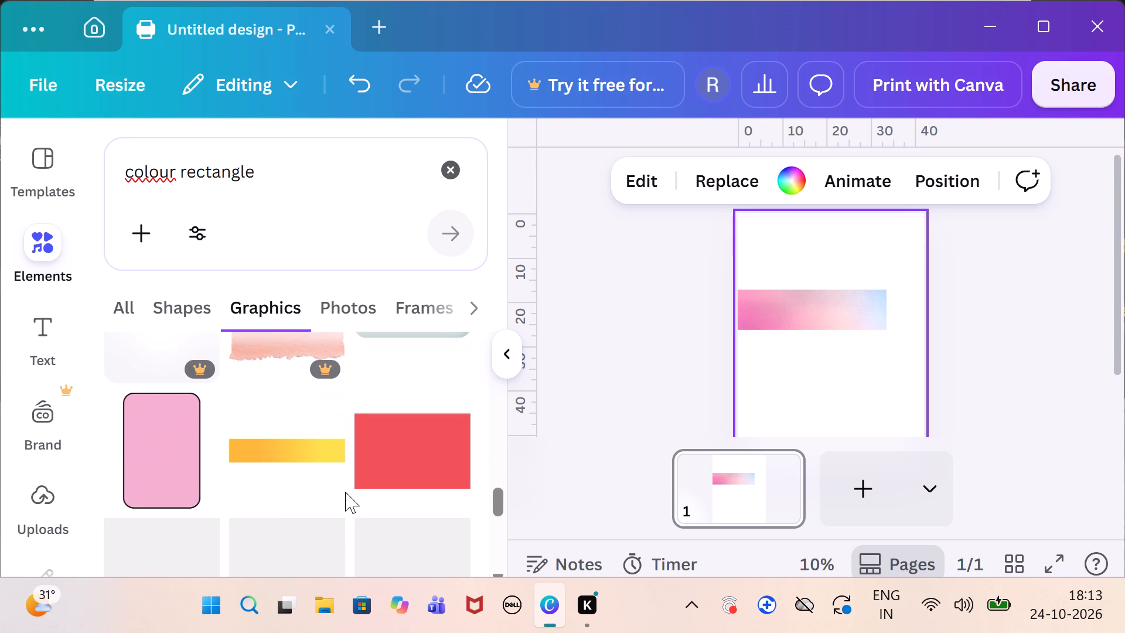
pyautogui.scroll(1, 345, 492)
pyautogui.scroll(-1, 345, 492)
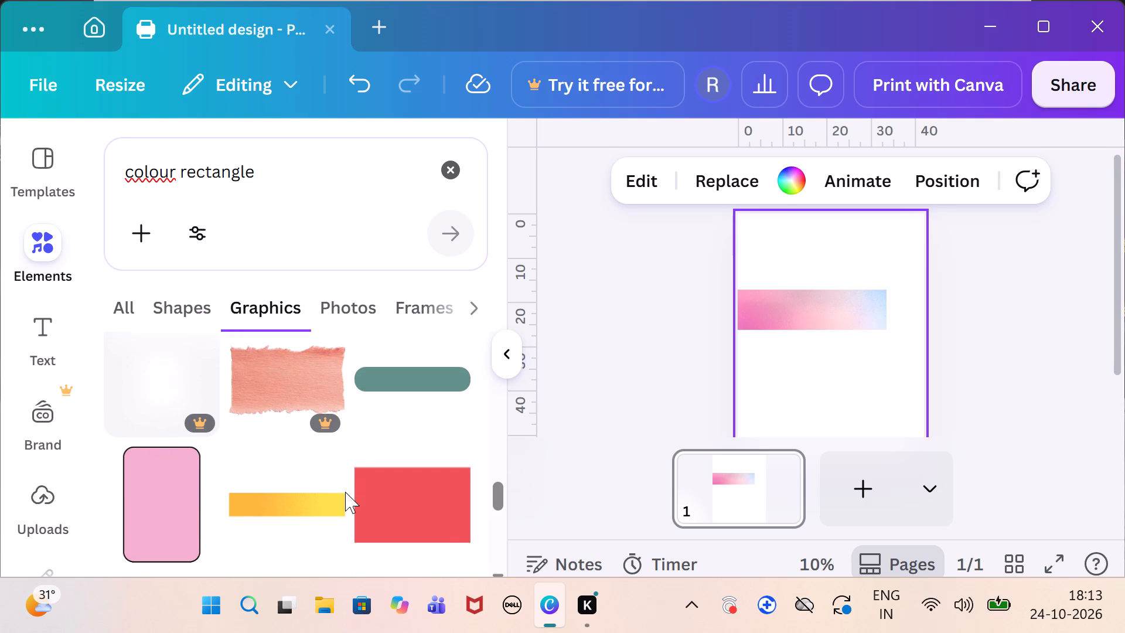
pyautogui.scroll(-1, 345, 492)
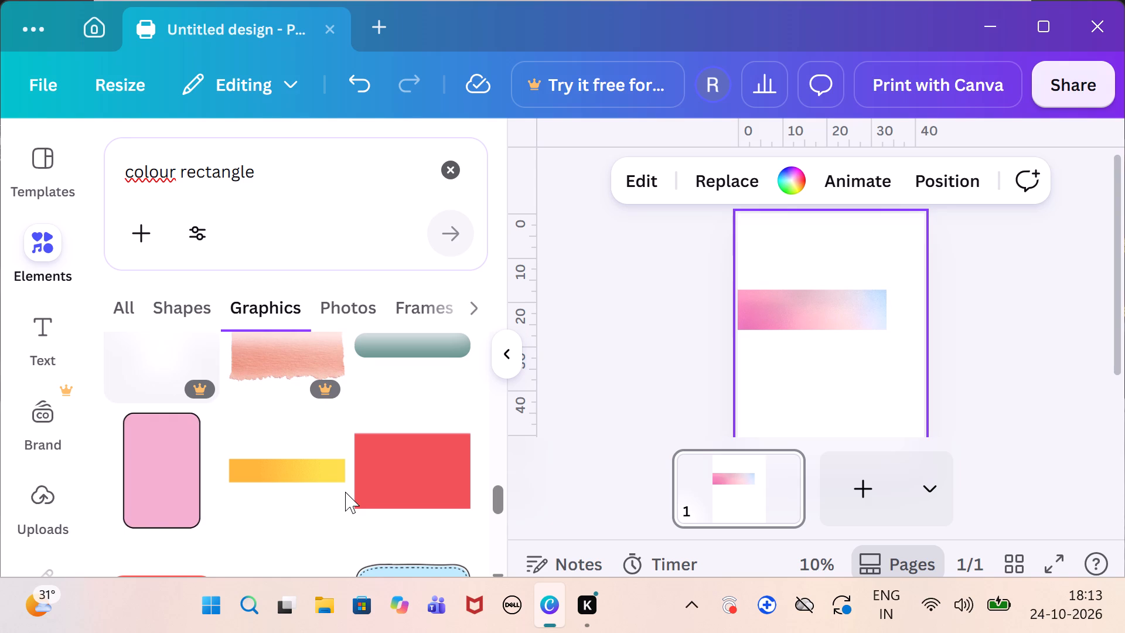
pyautogui.scroll(-3, 345, 492)
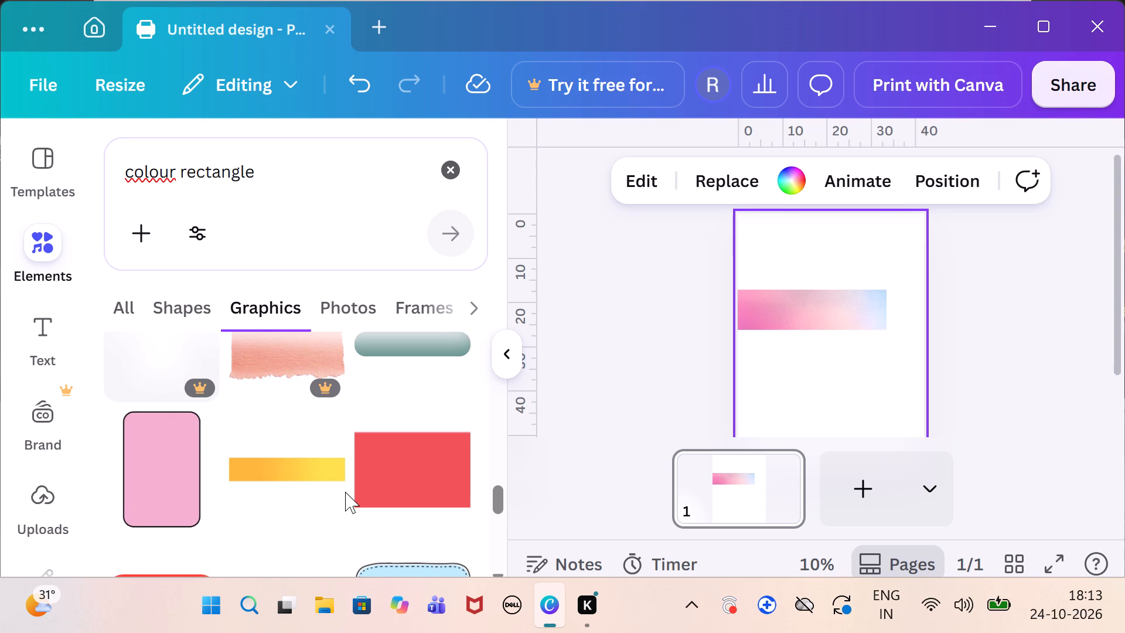
pyautogui.click(345, 492)
pyautogui.tripleClick(345, 492)
# Move the pink-to-blue rectangle close to the left edge in the page's upper part and shrink it to about a third of the page width.
pyautogui.moveTo(800, 315); pyautogui.dragTo(807, 242)
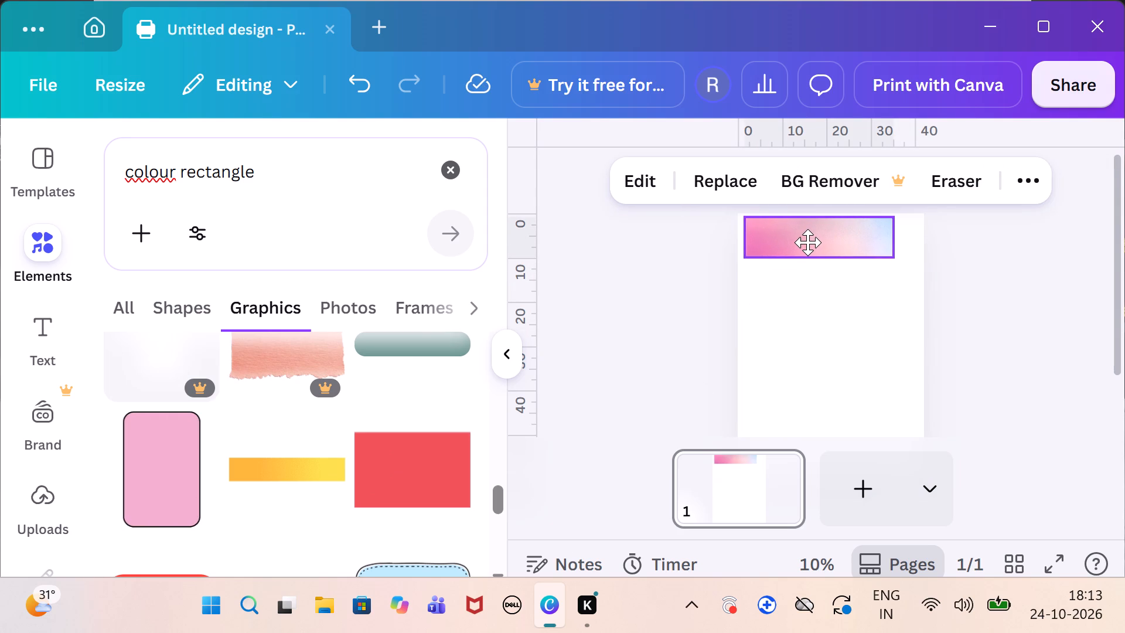
pyautogui.moveTo(807, 242); pyautogui.dragTo(811, 294)
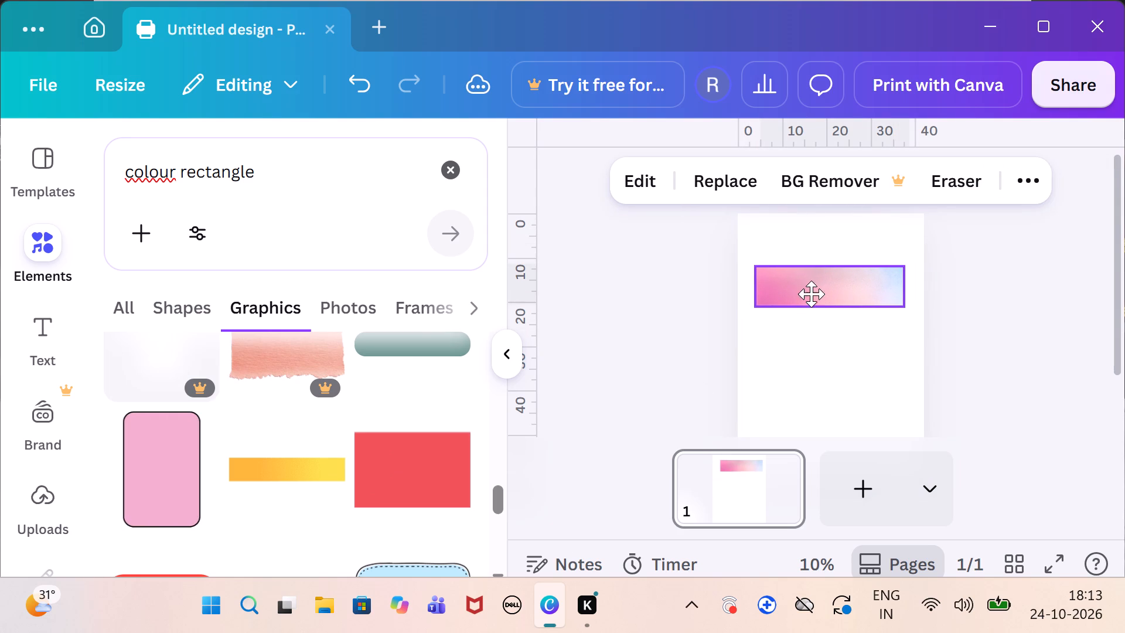
pyautogui.moveTo(811, 294); pyautogui.dragTo(803, 294)
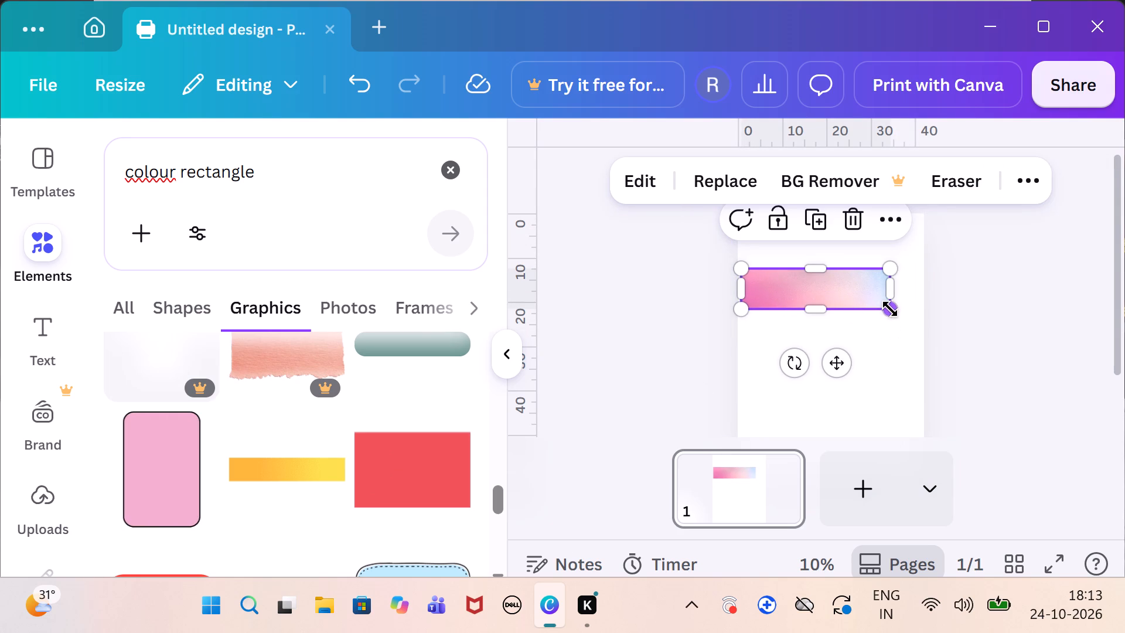
pyautogui.moveTo(890, 309); pyautogui.dragTo(804, 291)
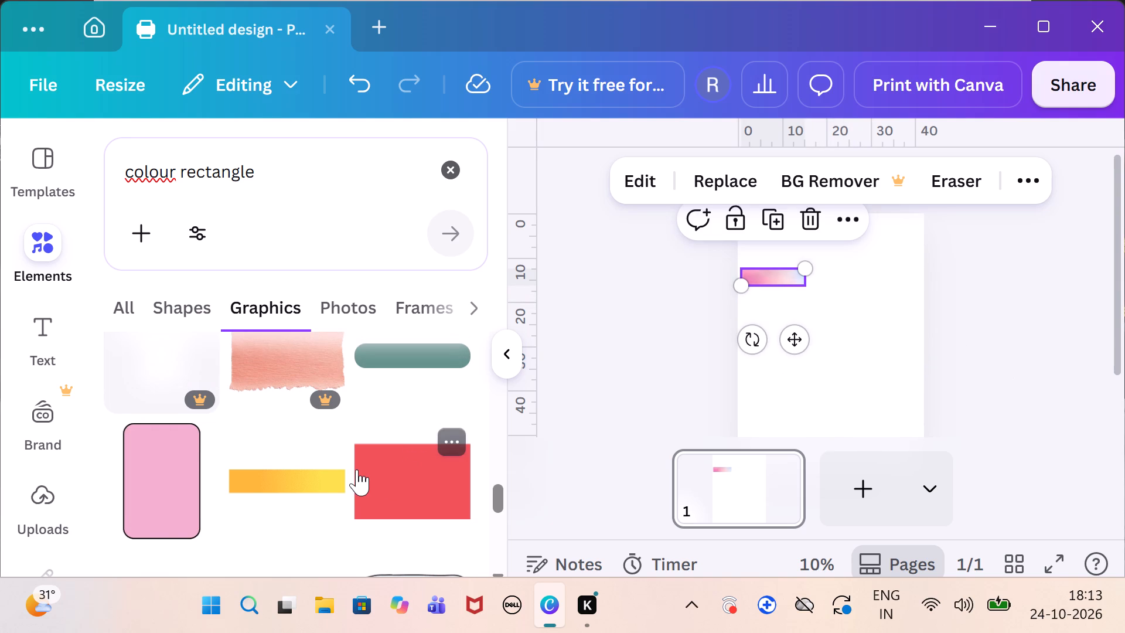
# Add the orange-to-yellow gradient rectangle graphic to the poster page.
pyautogui.click(295, 481)
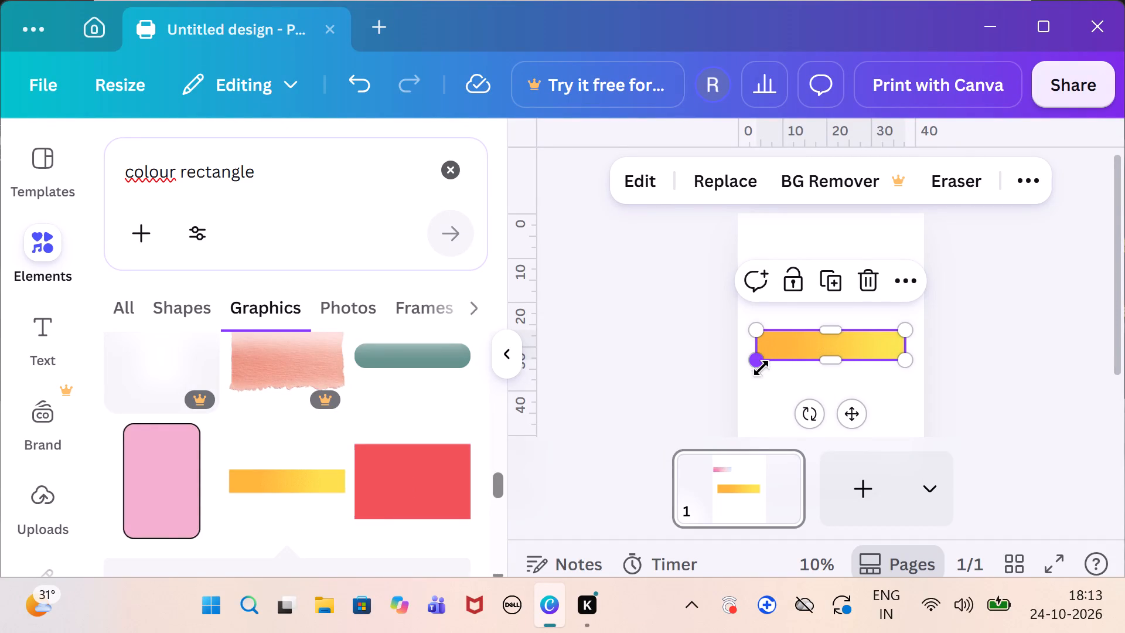
# Shrink the orange-to-yellow rectangle to under half the page width and move it to the page's right edge, level with the pink-to-blue rectangle.
pyautogui.moveTo(761, 368); pyautogui.dragTo(826, 341)
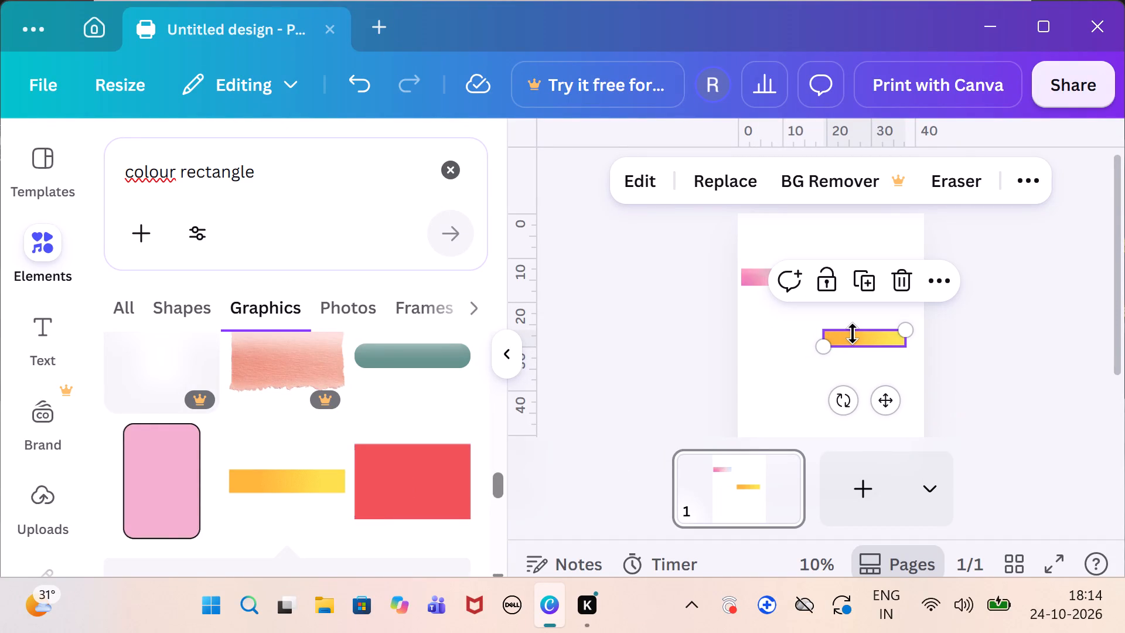
pyautogui.click(987, 365)
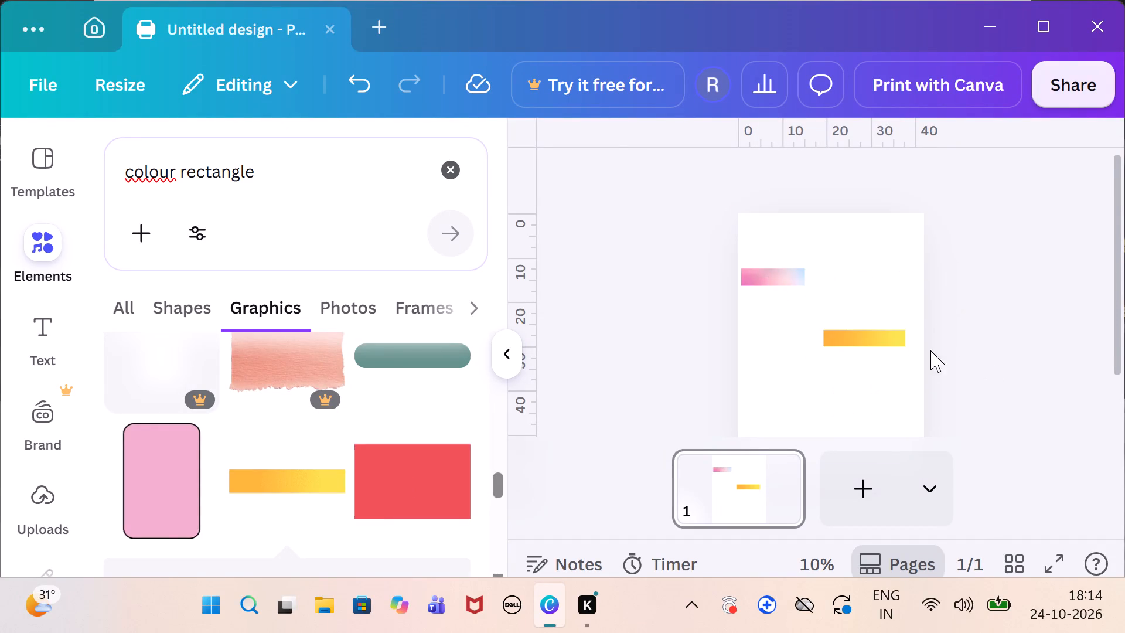
pyautogui.moveTo(871, 347); pyautogui.dragTo(834, 341)
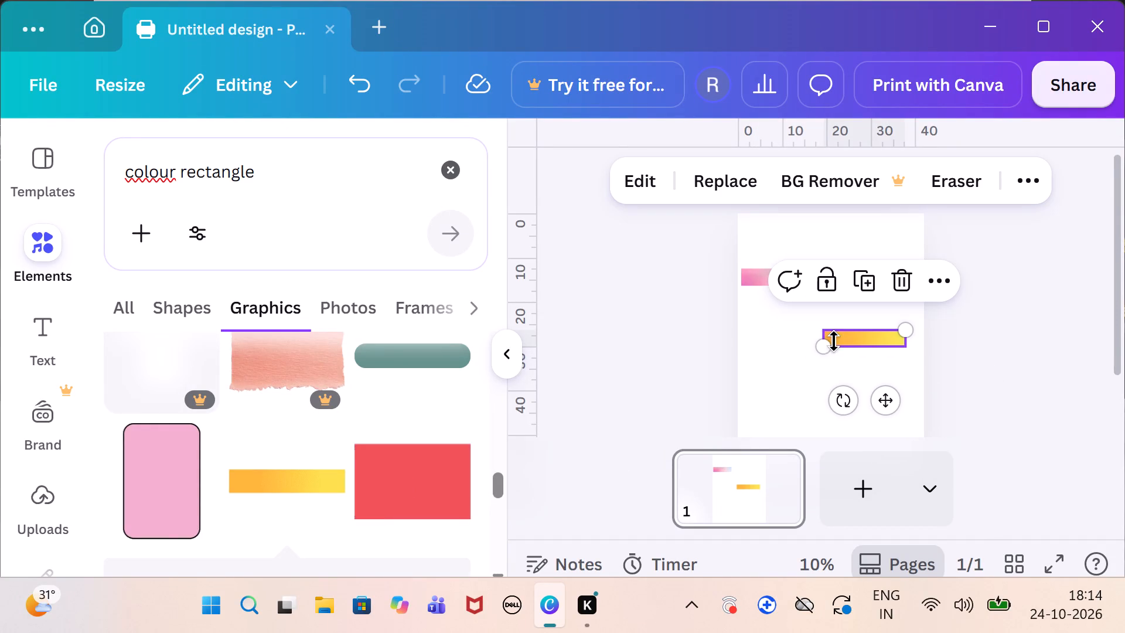
pyautogui.click(758, 383)
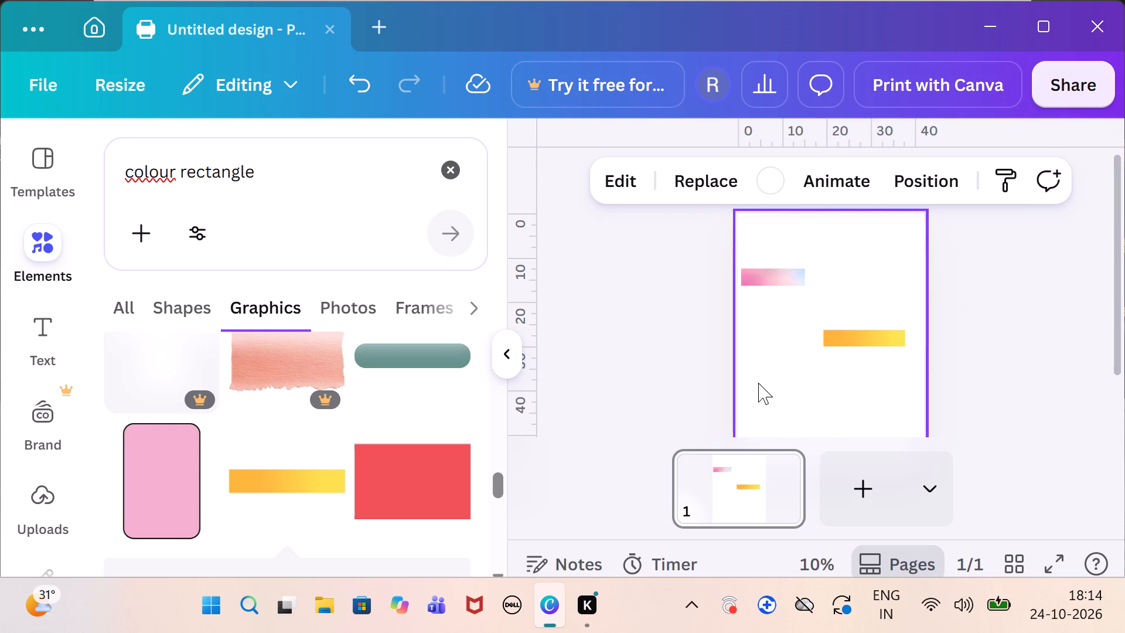
pyautogui.moveTo(851, 335); pyautogui.dragTo(870, 275)
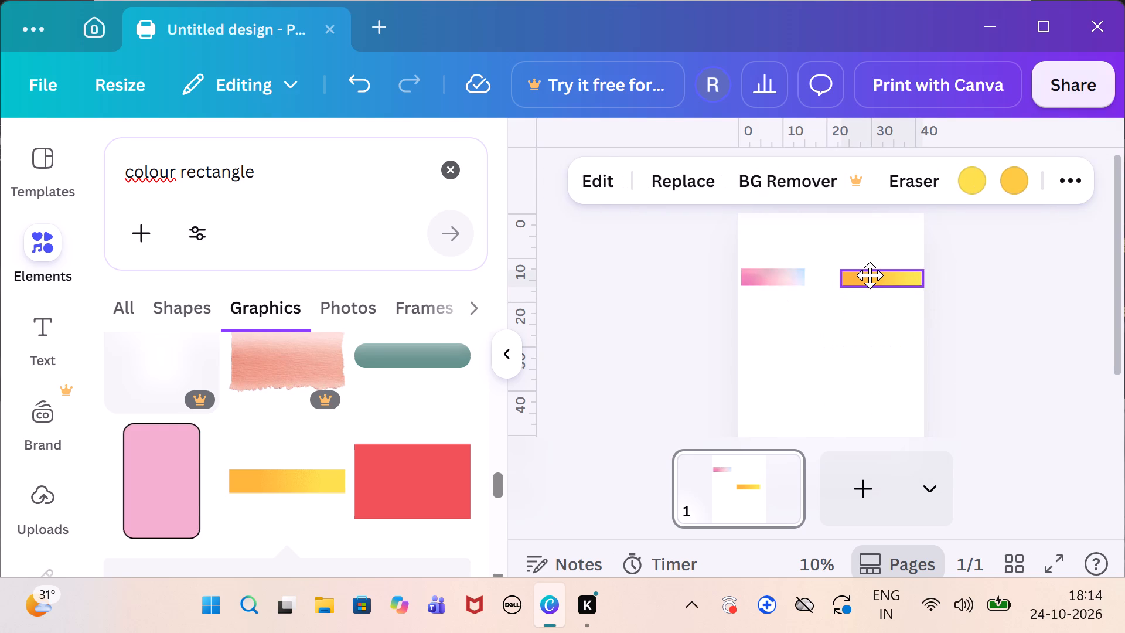
pyautogui.moveTo(870, 275); pyautogui.dragTo(865, 275)
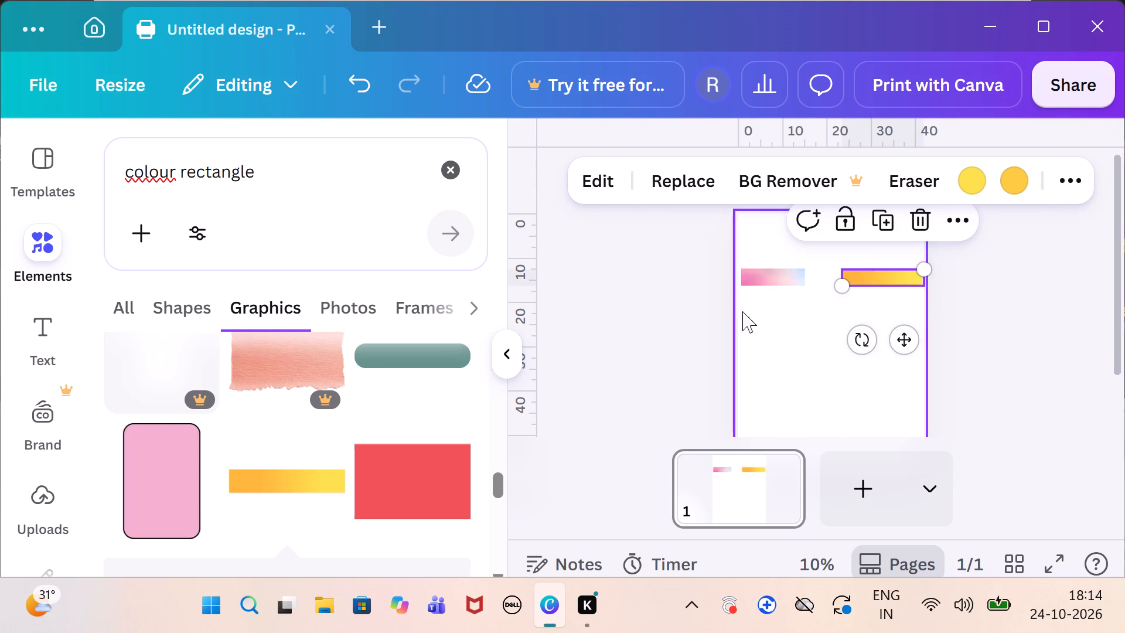
pyautogui.click(635, 379)
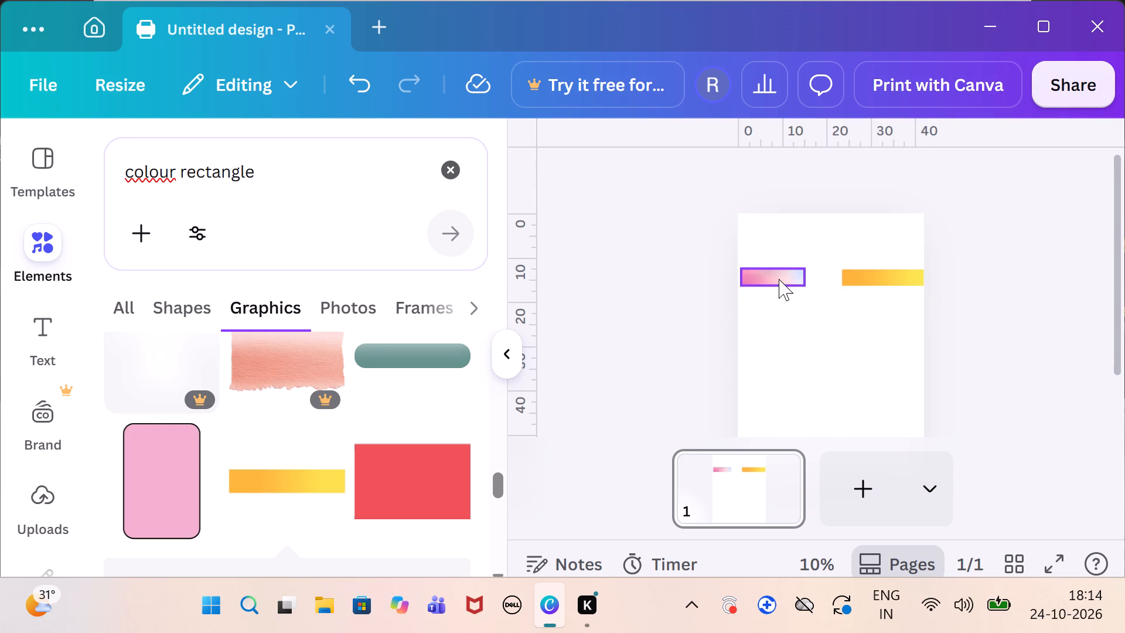
# Delete the pink-to-blue rectangle from the poster page.
pyautogui.click(772, 277)
pyautogui.press('BackSpace')
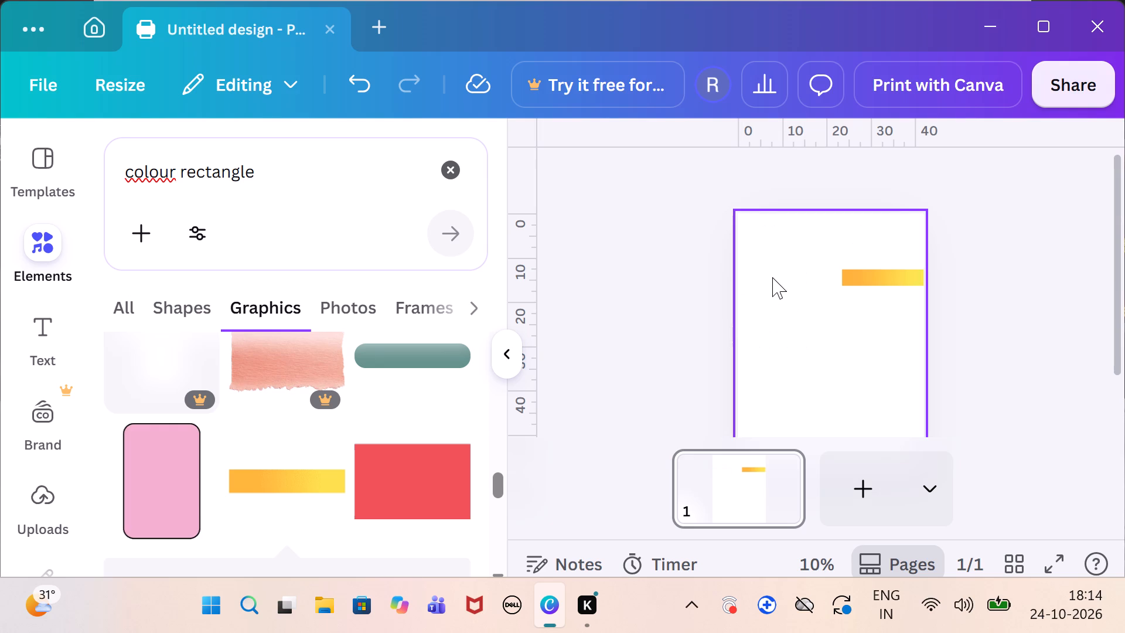
# Browse further through the "colour rectangle" graphics and add the solid red rounded rectangle to the page.
pyautogui.hscroll(-1, 584, 365)
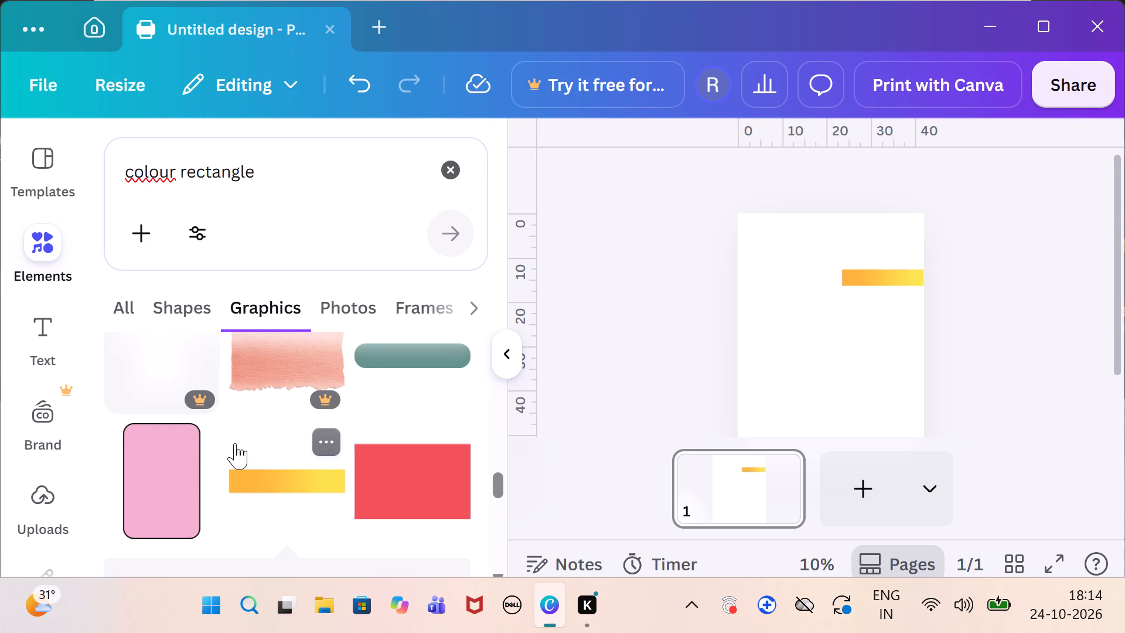
pyautogui.scroll(-2, 235, 443)
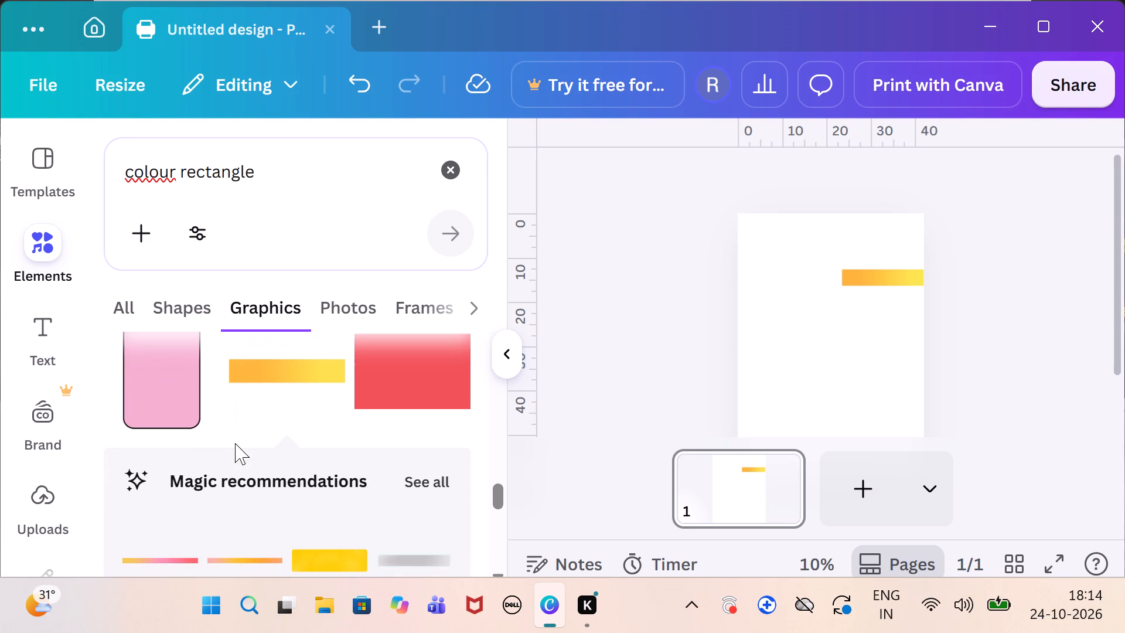
pyautogui.scroll(-3, 235, 443)
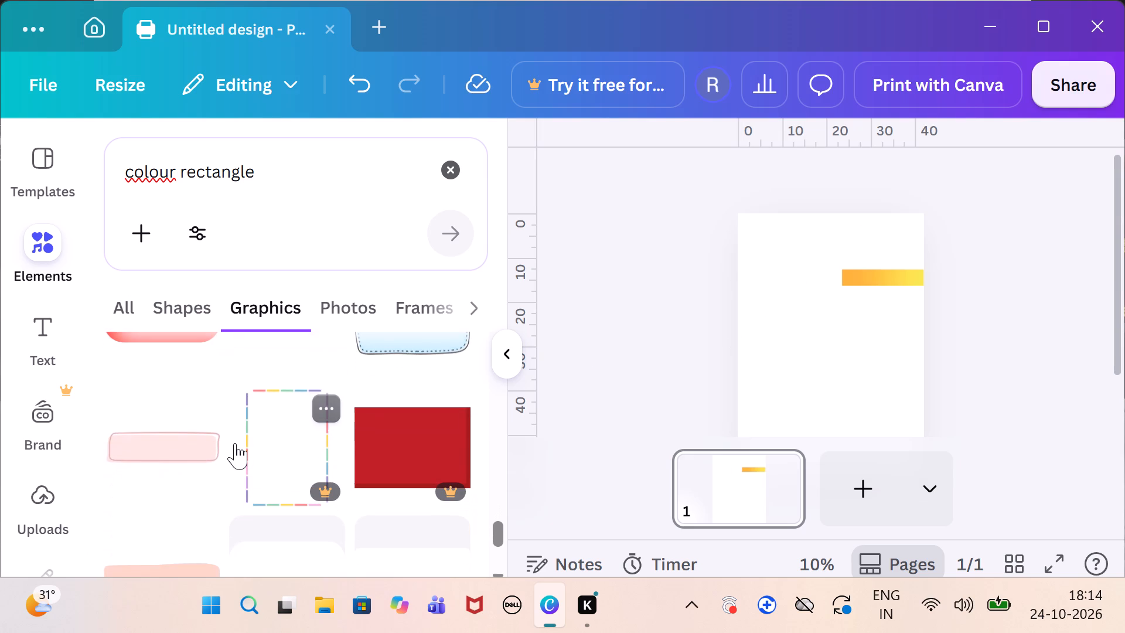
pyautogui.scroll(-2, 235, 443)
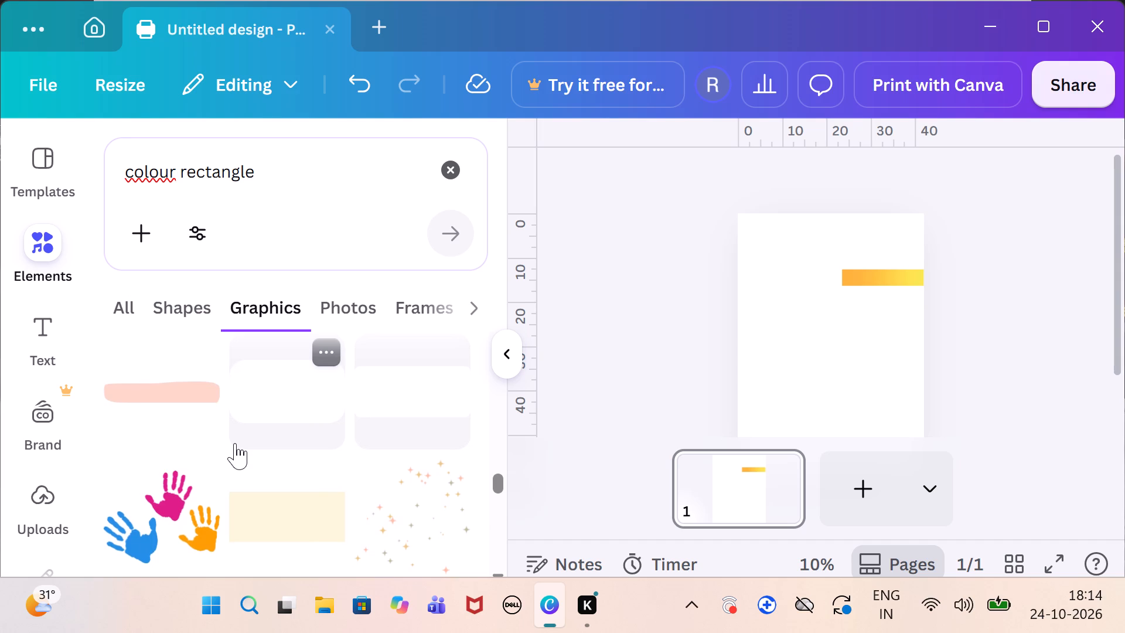
pyautogui.scroll(-1, 235, 443)
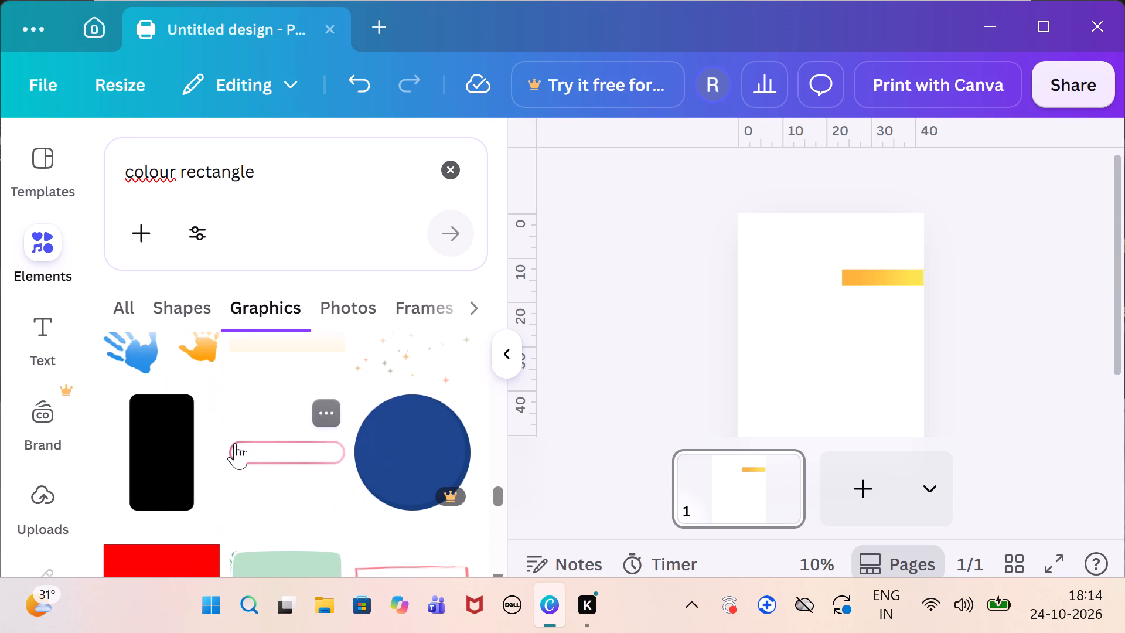
pyautogui.scroll(-1, 235, 443)
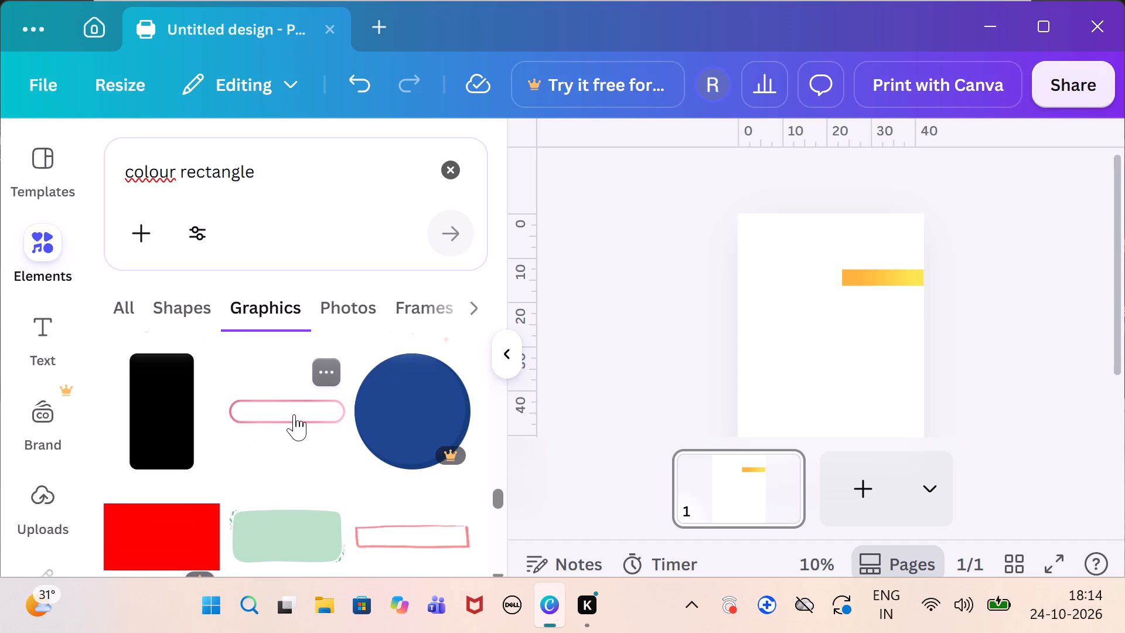
pyautogui.scroll(3, 294, 414)
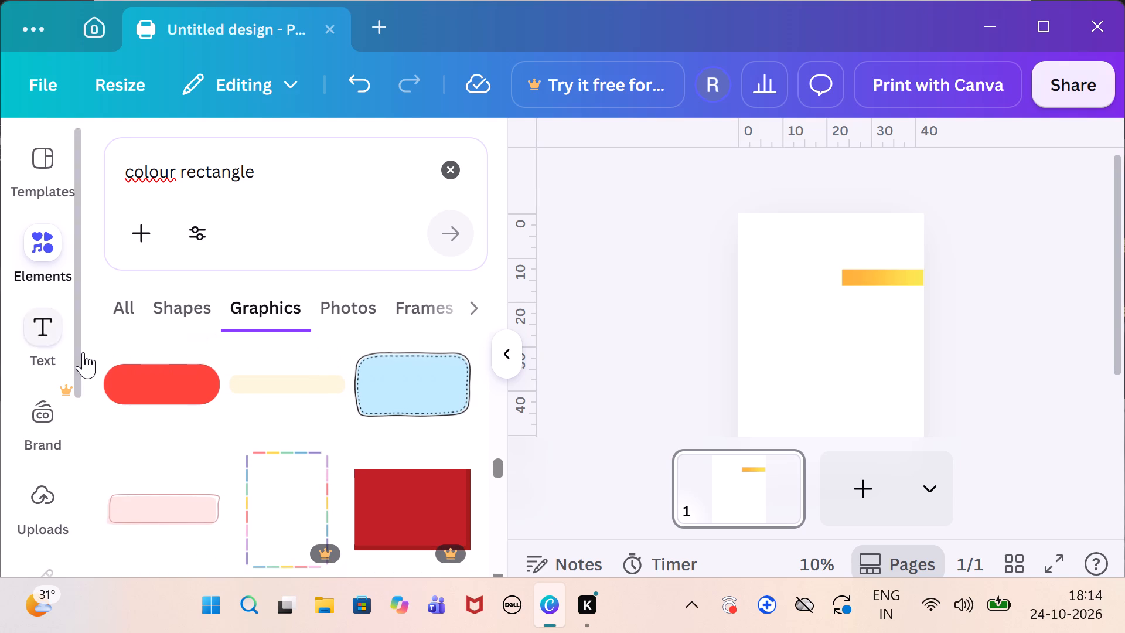
pyautogui.click(132, 391)
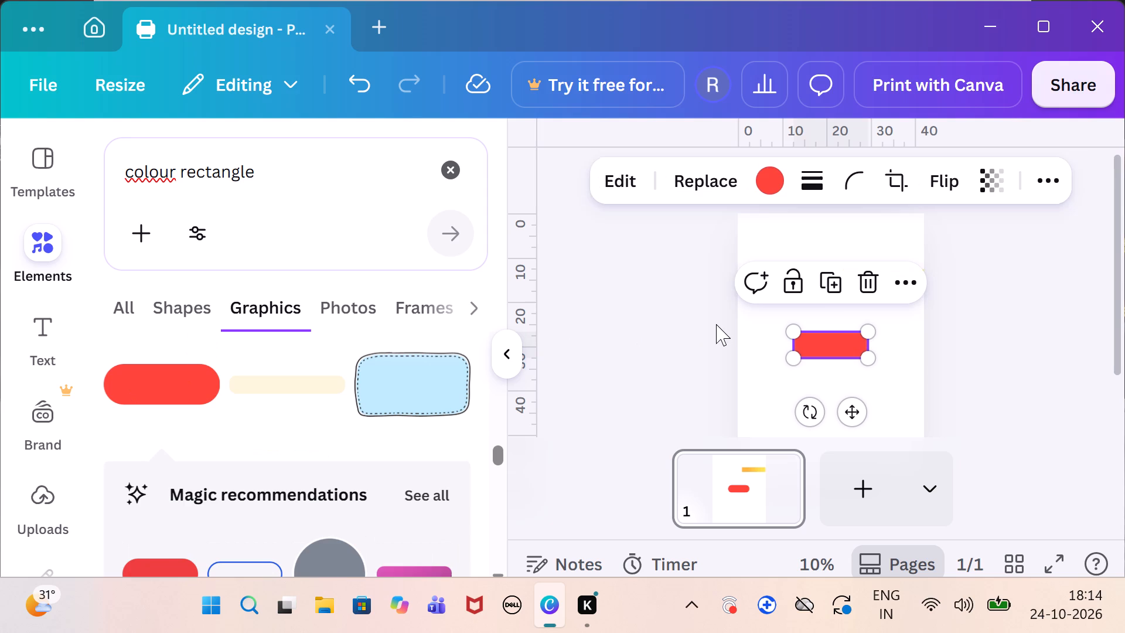
# Move the red rounded rectangle to the page's left edge, top-aligned with the orange-to-yellow rectangle.
pyautogui.click(815, 340)
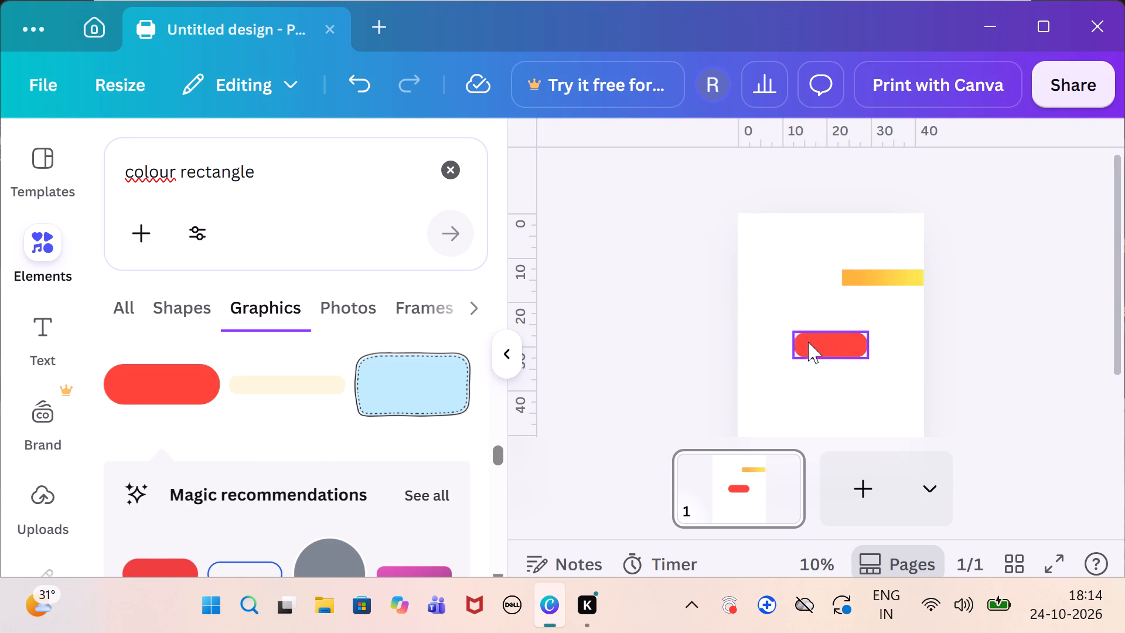
pyautogui.moveTo(827, 341); pyautogui.dragTo(775, 280)
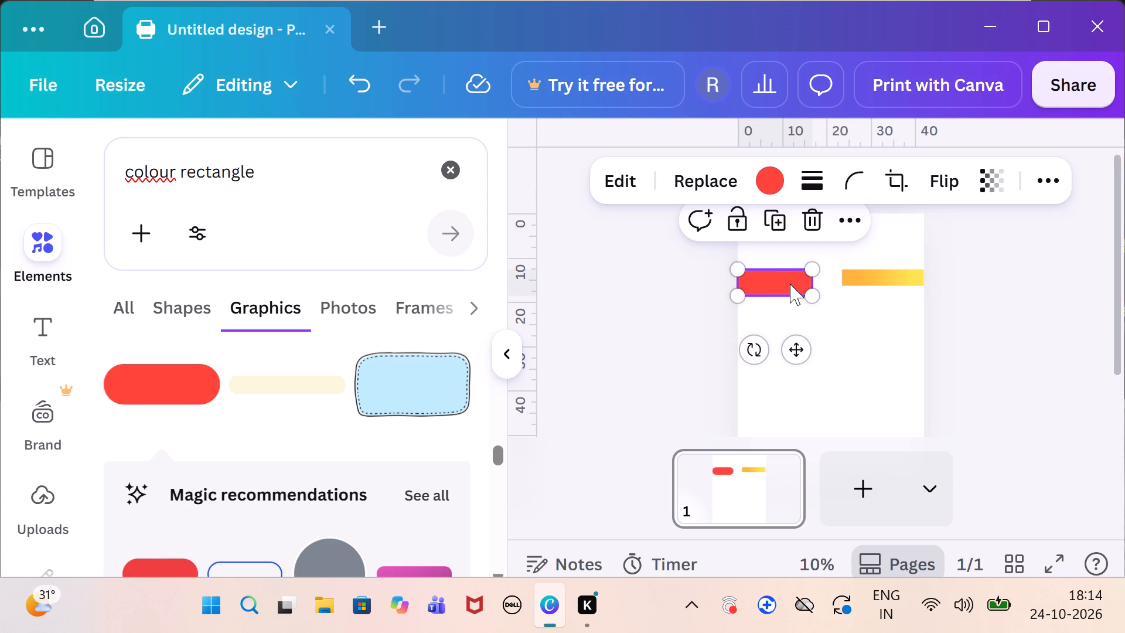
# Duplicate the red rounded rectangle five times.
pyautogui.press('ctrl+Insert')
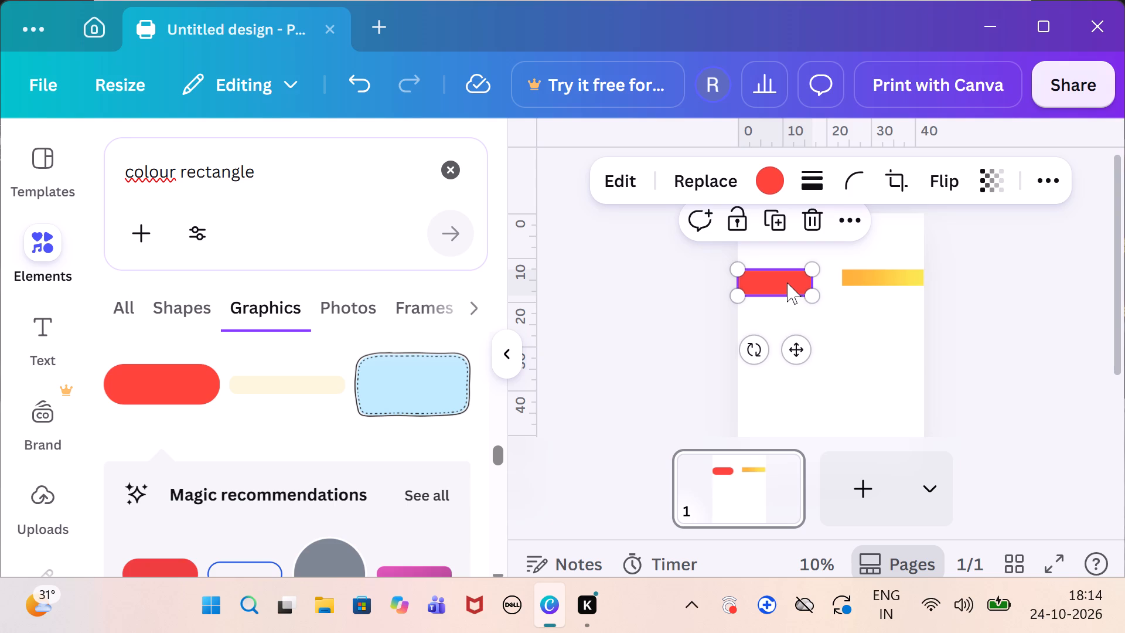
pyautogui.click(779, 273)
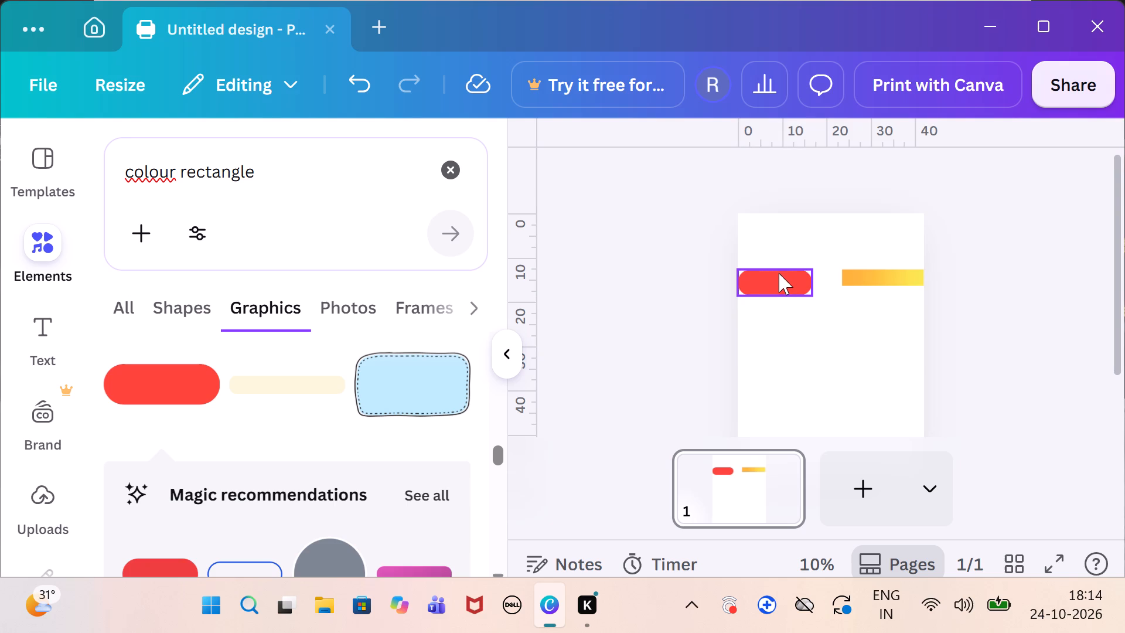
pyautogui.click(792, 271)
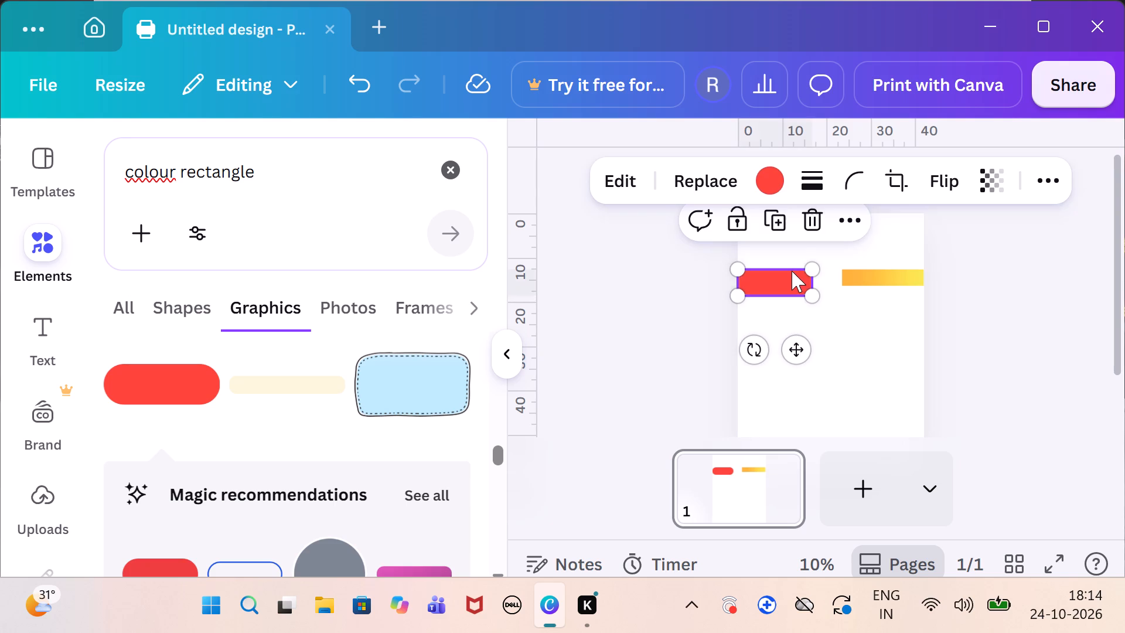
pyautogui.tripleClick(771, 220)
pyautogui.doubleClick(771, 220)
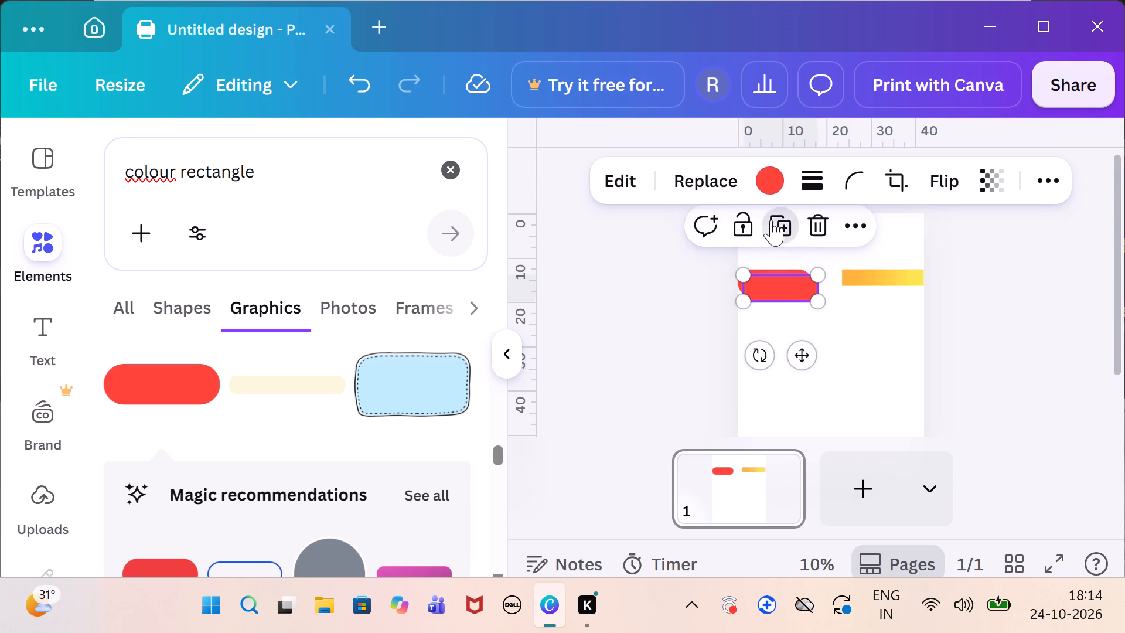
# Place two red copies below the original, one near the page's left edge and the other lower and slightly indented.
pyautogui.moveTo(767, 297); pyautogui.dragTo(751, 333)
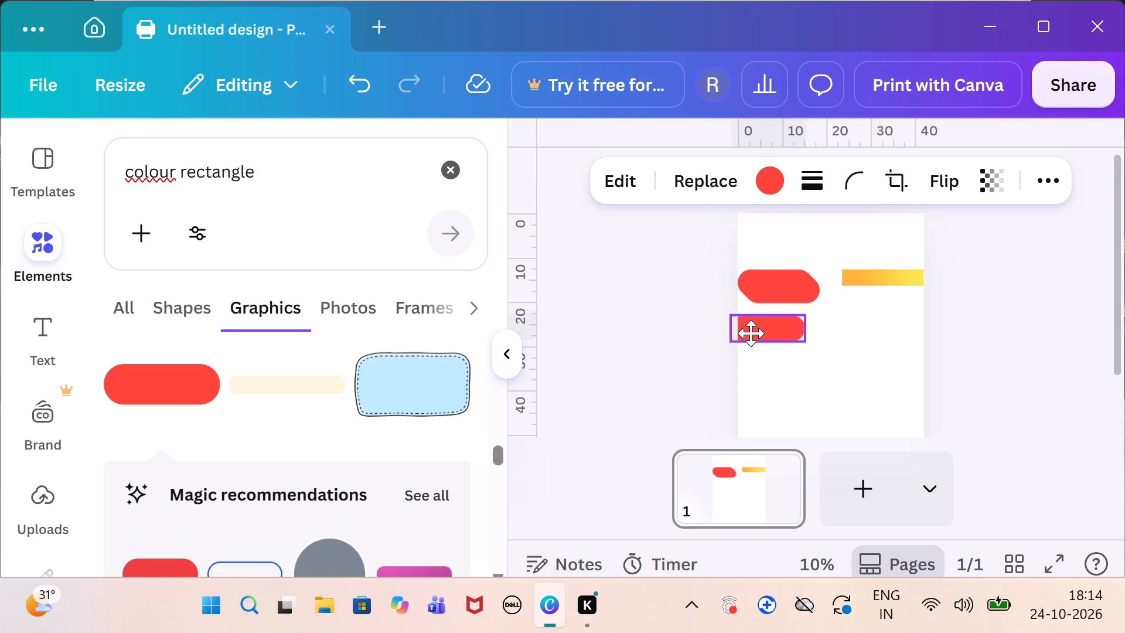
pyautogui.moveTo(751, 333); pyautogui.dragTo(759, 335)
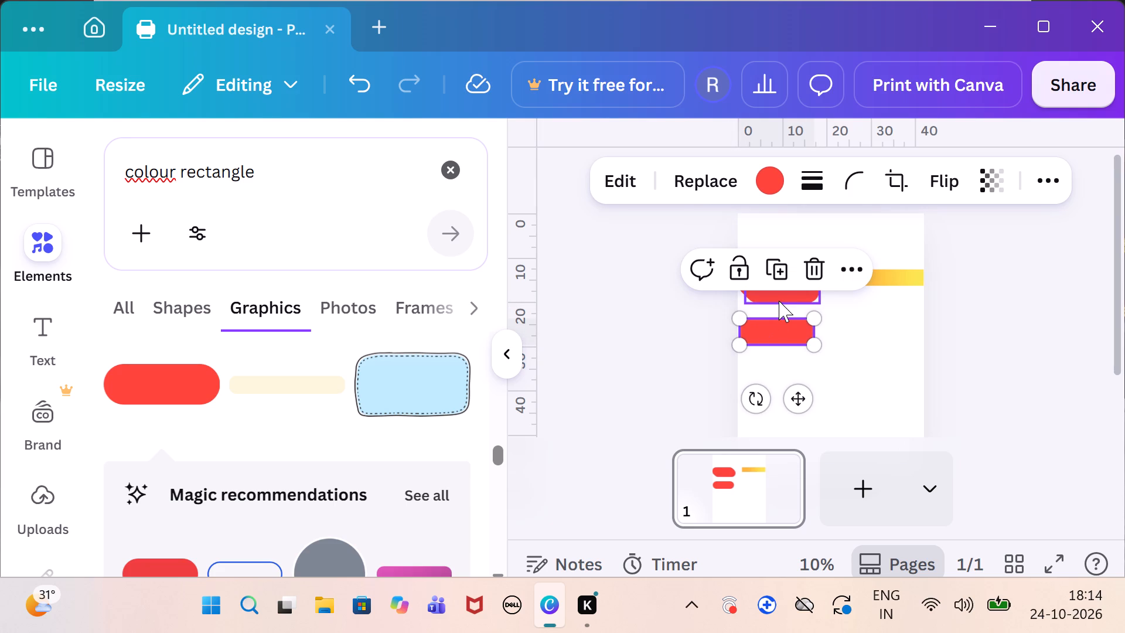
pyautogui.moveTo(779, 301); pyautogui.dragTo(787, 382)
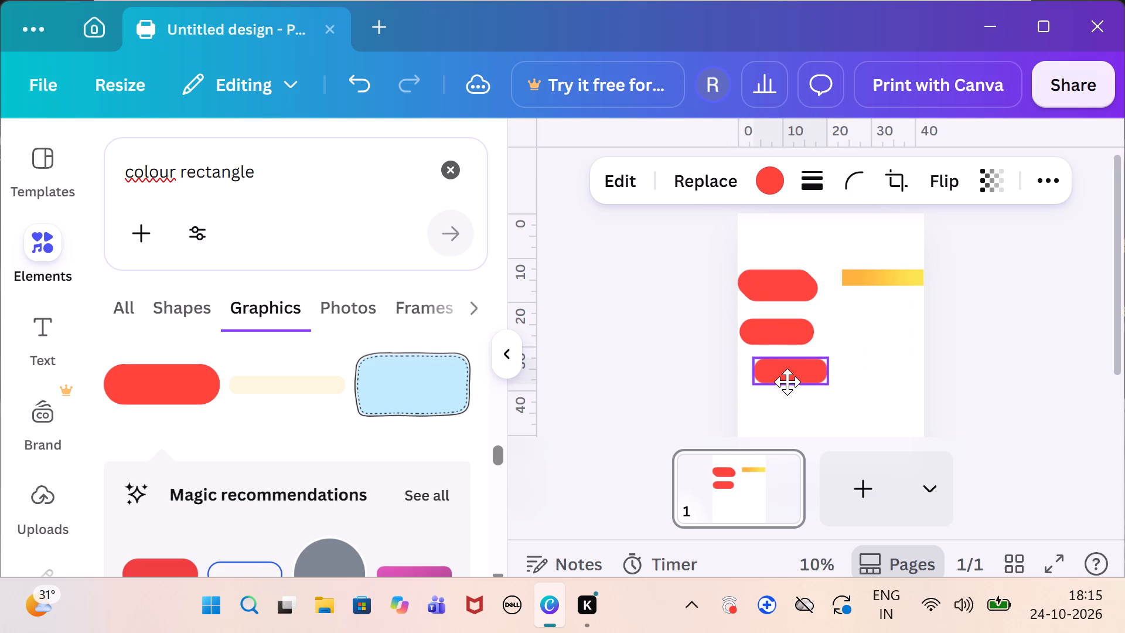
pyautogui.moveTo(787, 382); pyautogui.dragTo(792, 377)
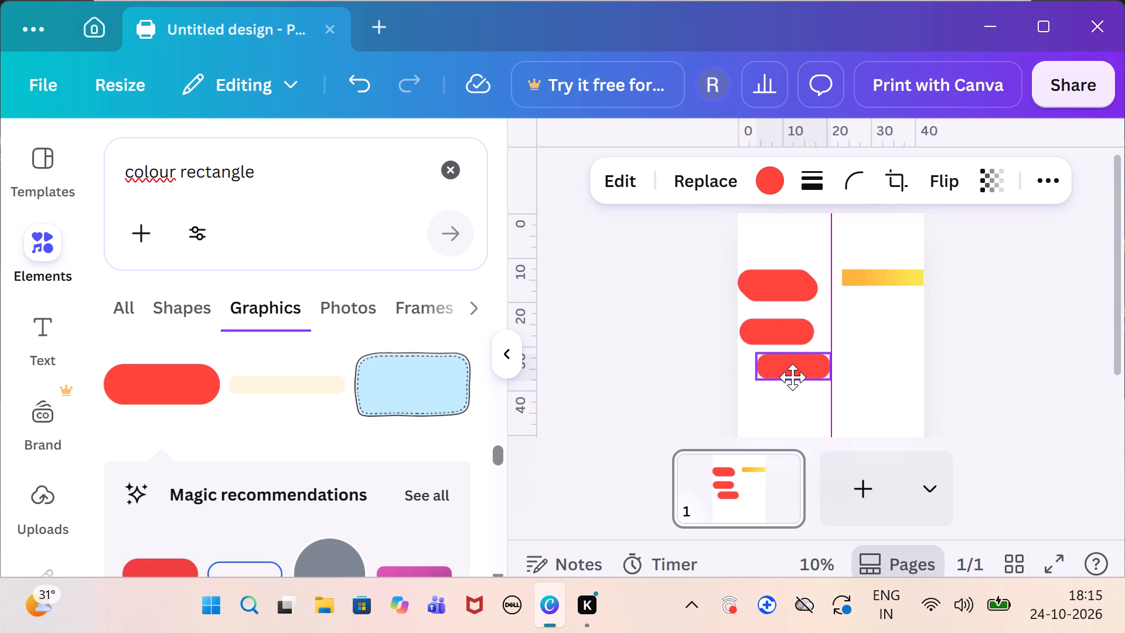
pyautogui.moveTo(792, 377); pyautogui.dragTo(796, 377)
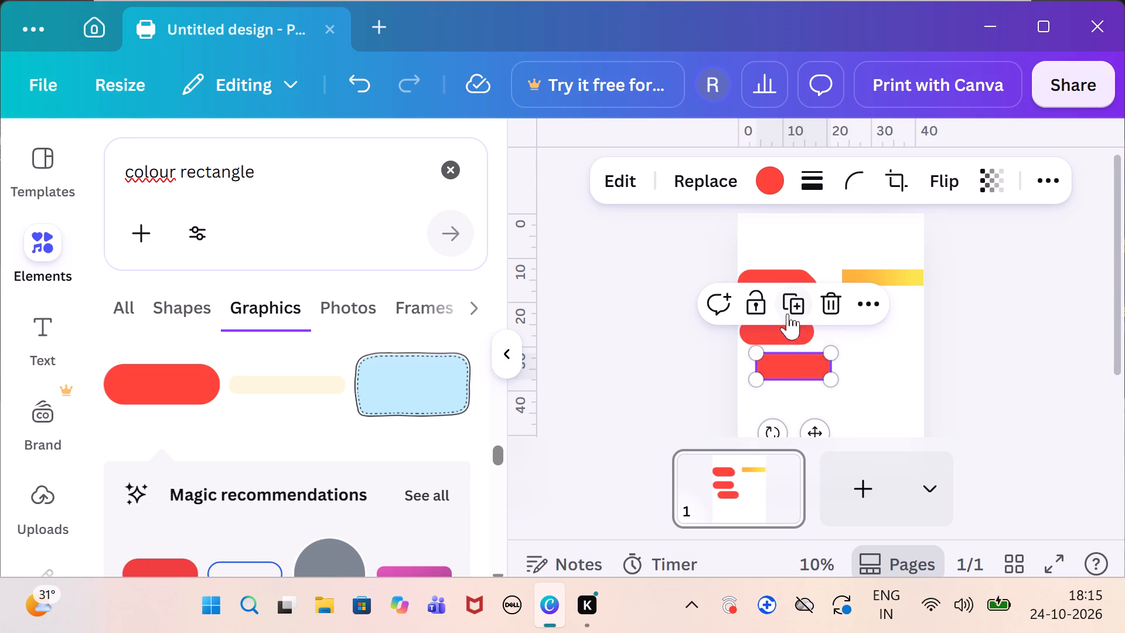
# Place a third red copy at the page's horizontal centre, just below the indented copy.
pyautogui.moveTo(787, 280); pyautogui.dragTo(867, 348)
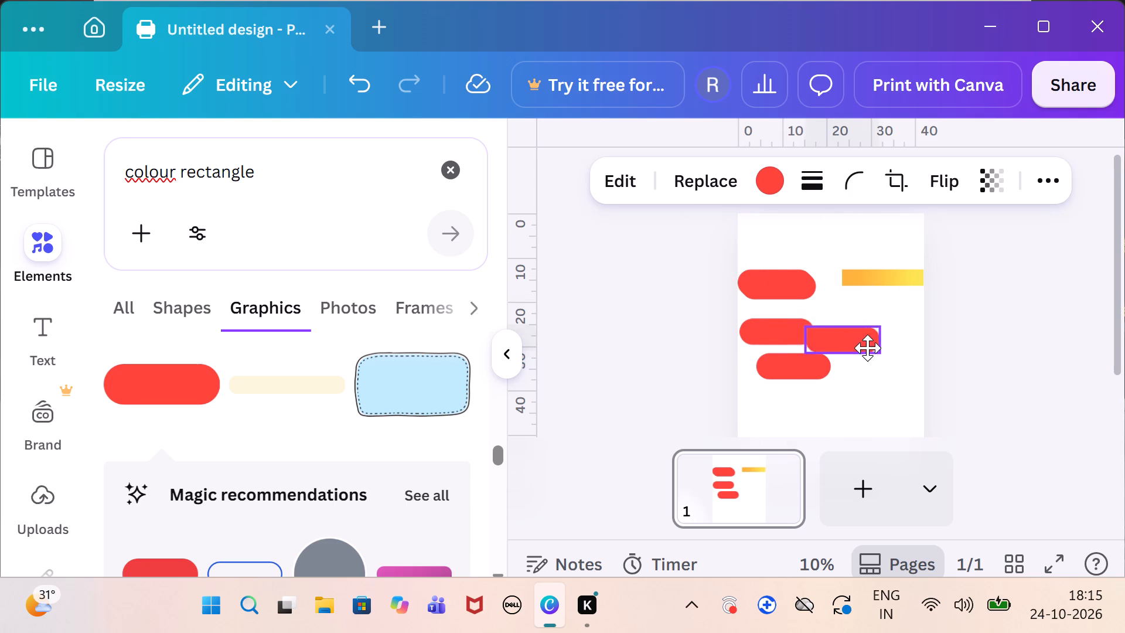
pyautogui.moveTo(867, 348); pyautogui.dragTo(844, 394)
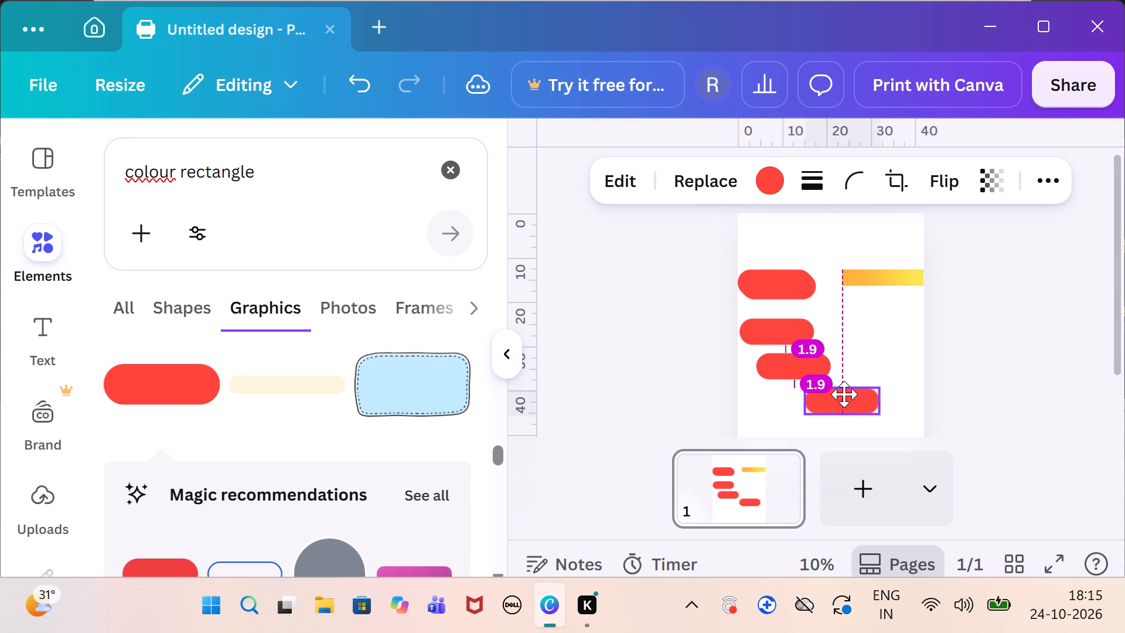
pyautogui.moveTo(844, 394); pyautogui.dragTo(833, 394)
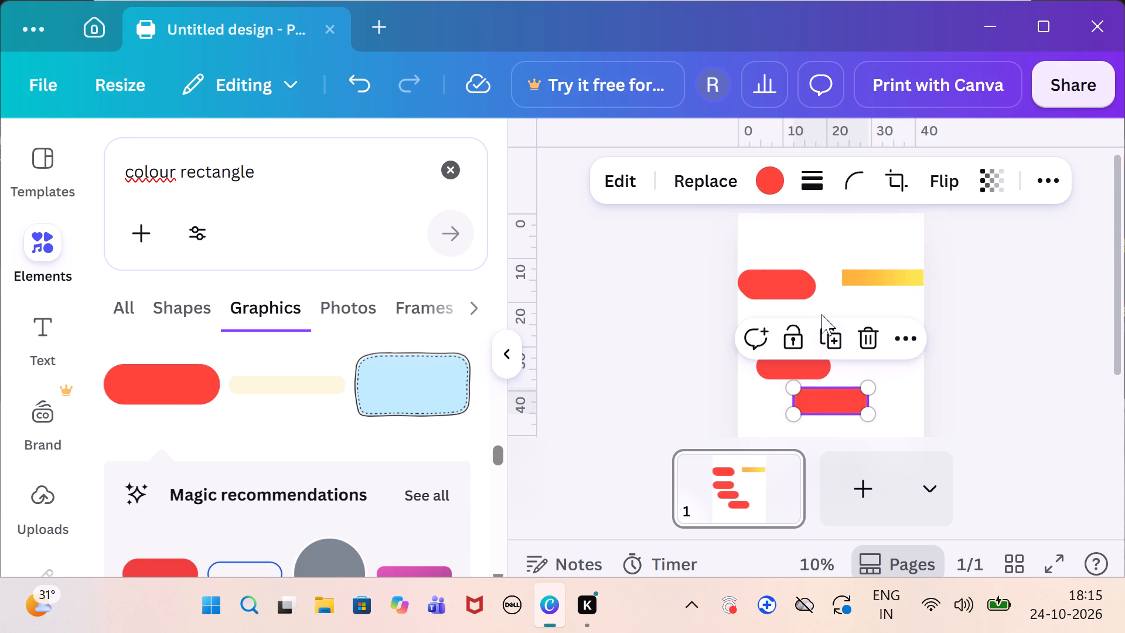
# Stack the remaining two red copies against the page's right edge, level with the two copies on the left side.
pyautogui.moveTo(786, 292); pyautogui.dragTo(870, 330)
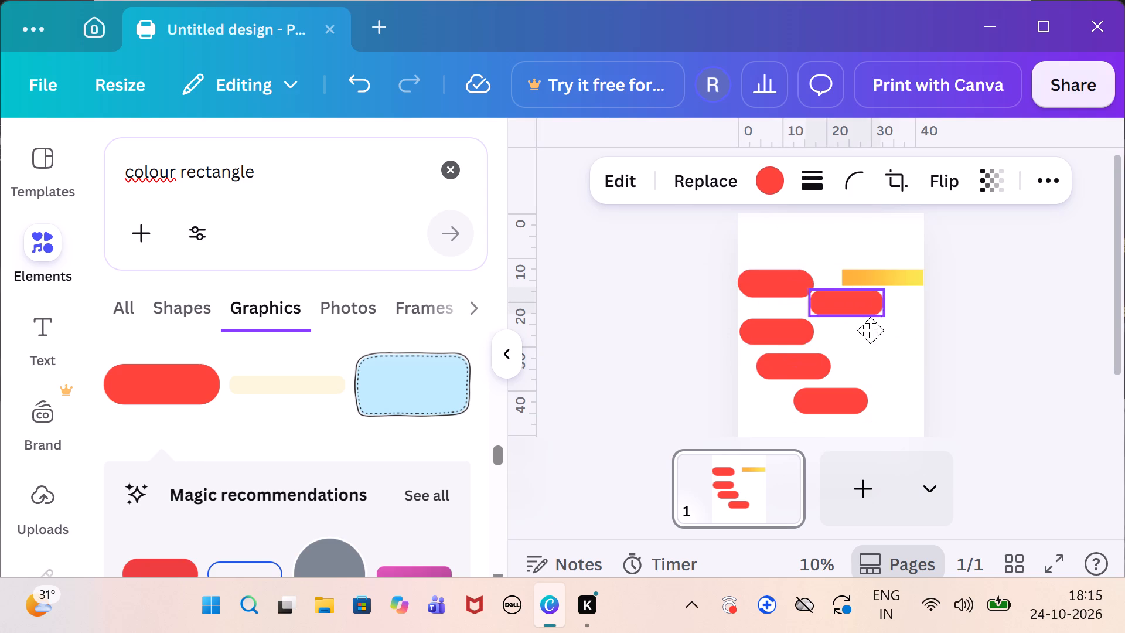
pyautogui.moveTo(870, 330); pyautogui.dragTo(892, 373)
pyautogui.moveTo(773, 276); pyautogui.dragTo(789, 283)
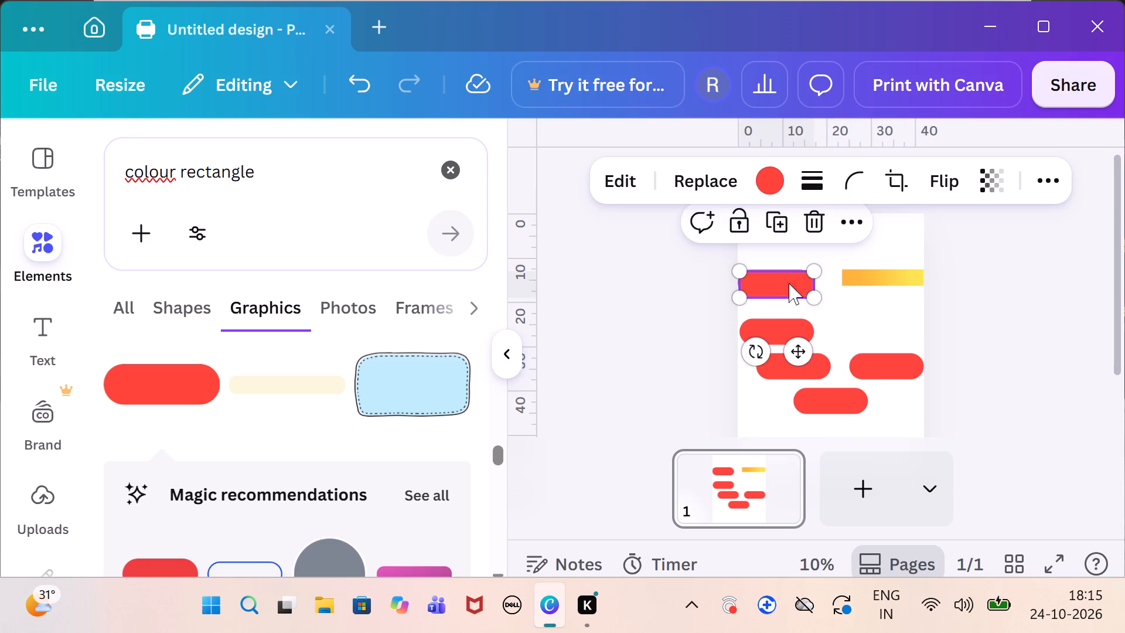
pyautogui.moveTo(789, 283); pyautogui.dragTo(879, 319)
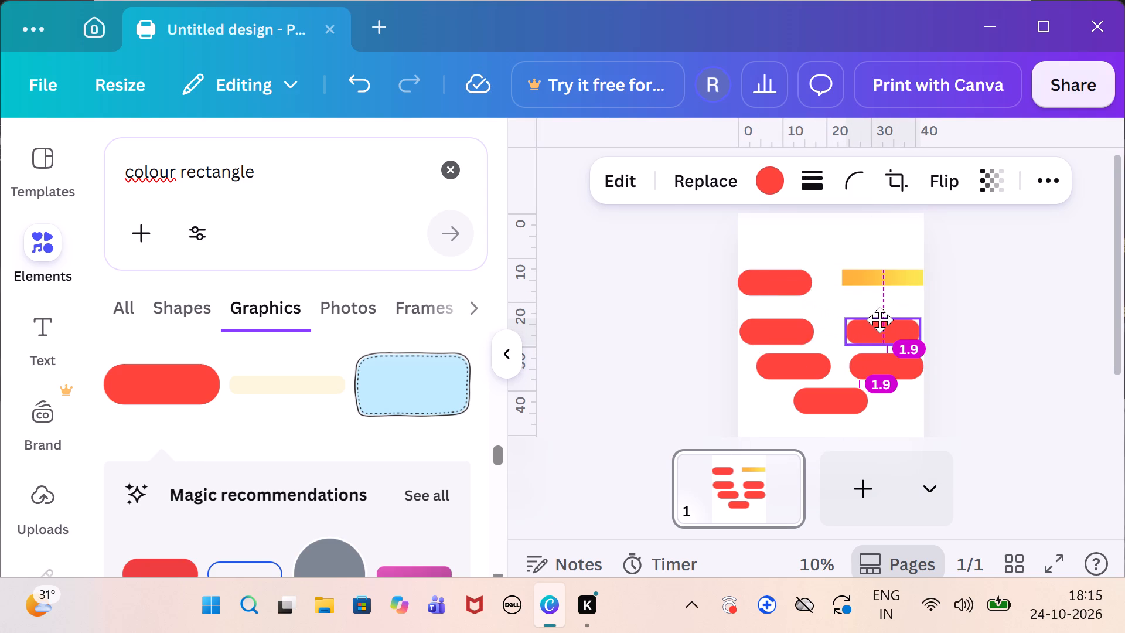
pyautogui.moveTo(879, 319); pyautogui.dragTo(879, 315)
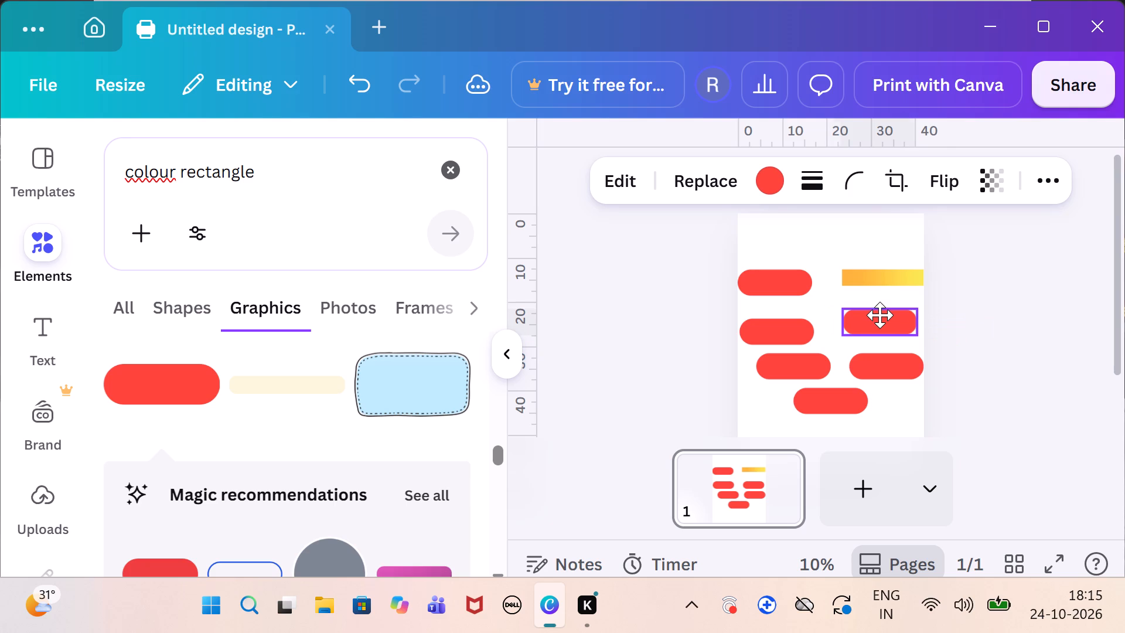
pyautogui.moveTo(879, 315); pyautogui.dragTo(884, 318)
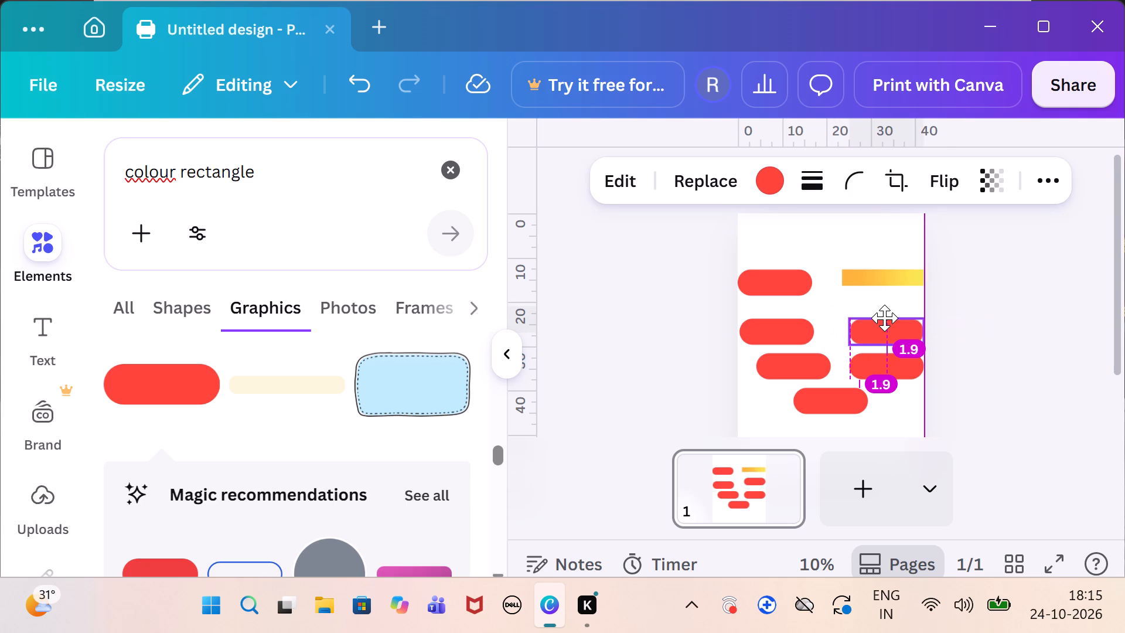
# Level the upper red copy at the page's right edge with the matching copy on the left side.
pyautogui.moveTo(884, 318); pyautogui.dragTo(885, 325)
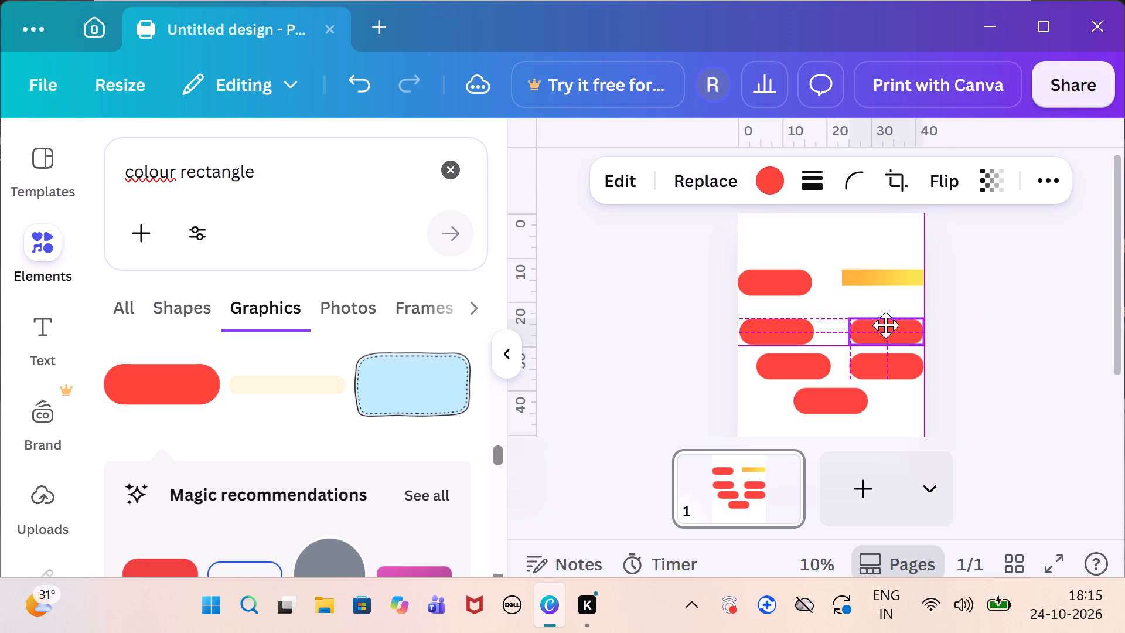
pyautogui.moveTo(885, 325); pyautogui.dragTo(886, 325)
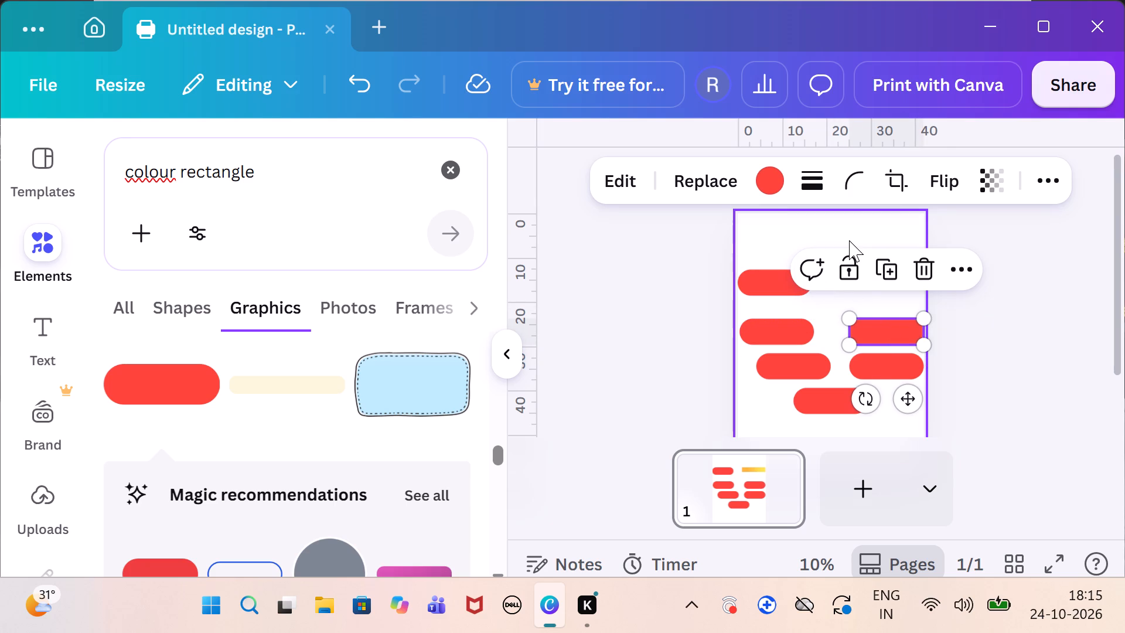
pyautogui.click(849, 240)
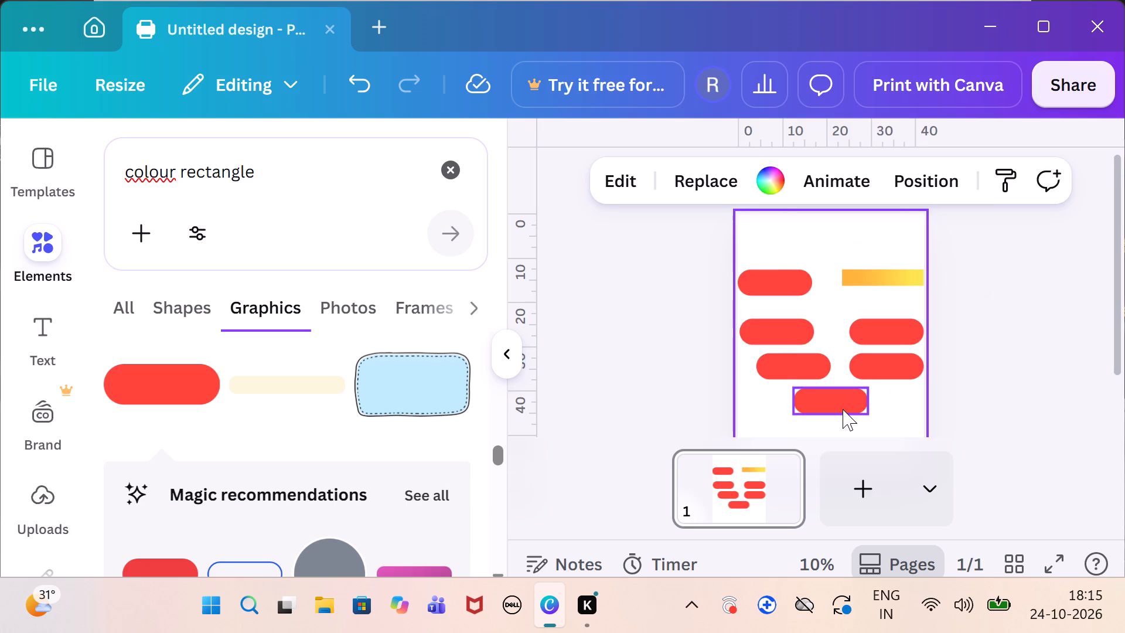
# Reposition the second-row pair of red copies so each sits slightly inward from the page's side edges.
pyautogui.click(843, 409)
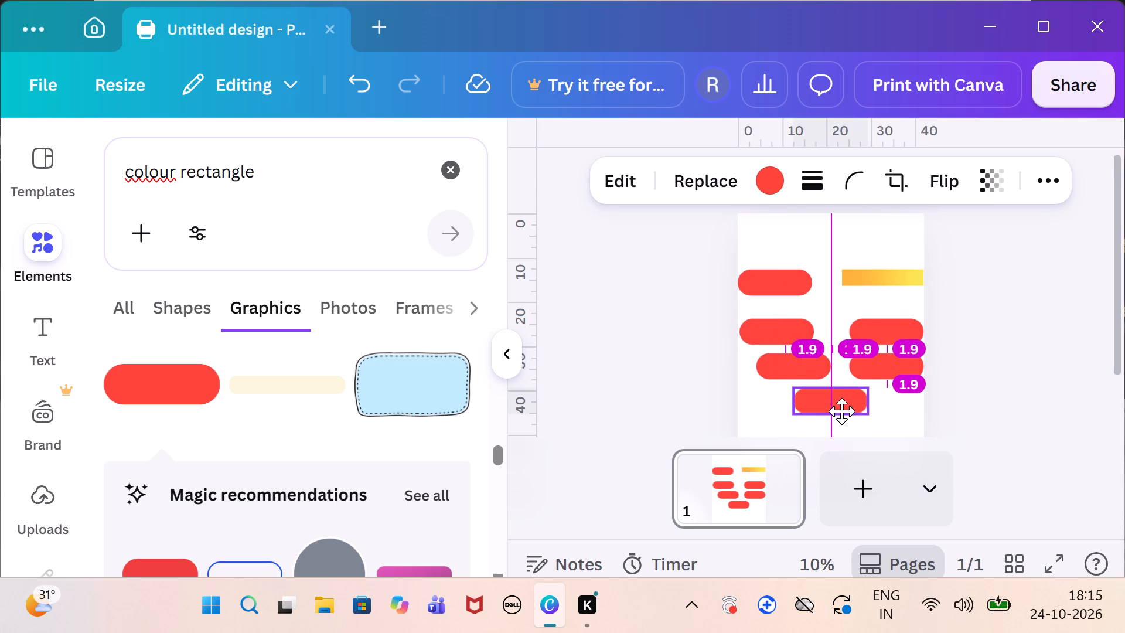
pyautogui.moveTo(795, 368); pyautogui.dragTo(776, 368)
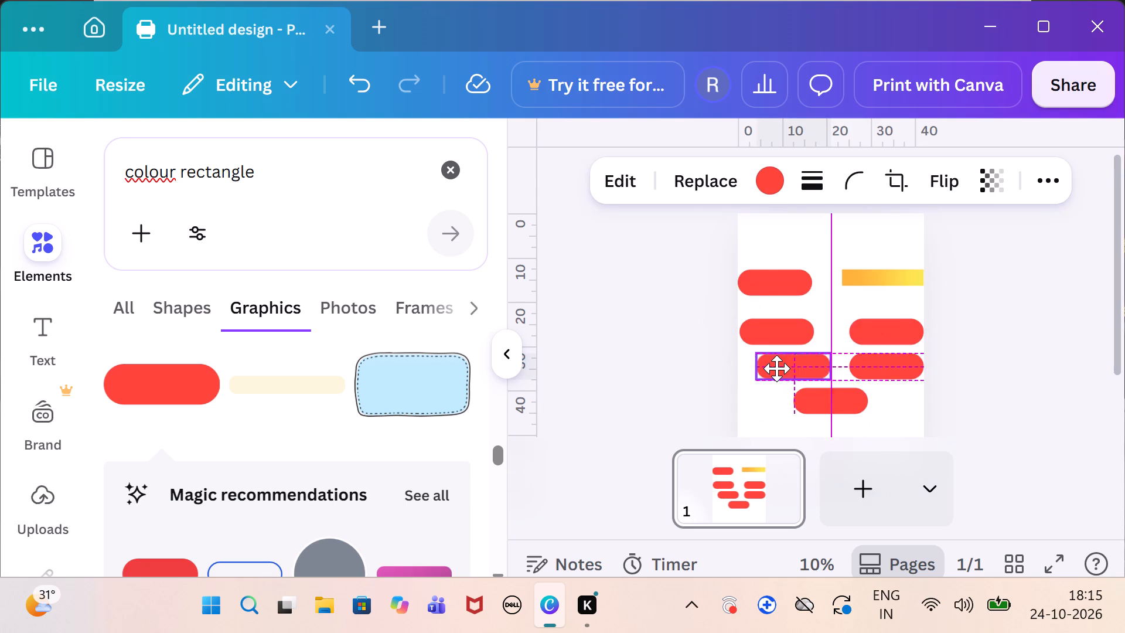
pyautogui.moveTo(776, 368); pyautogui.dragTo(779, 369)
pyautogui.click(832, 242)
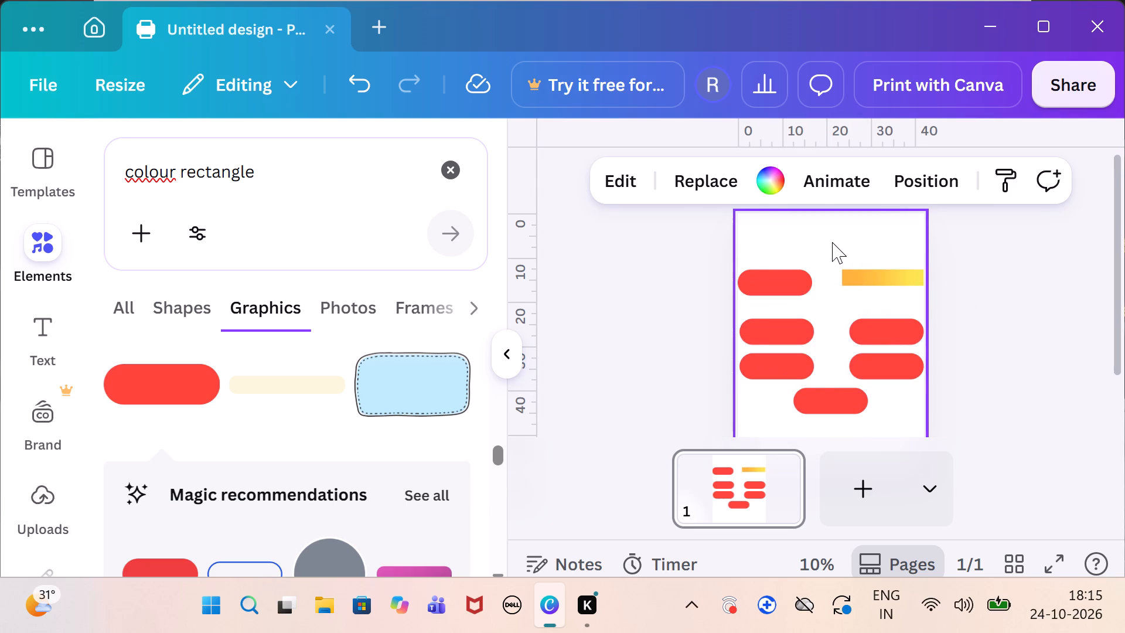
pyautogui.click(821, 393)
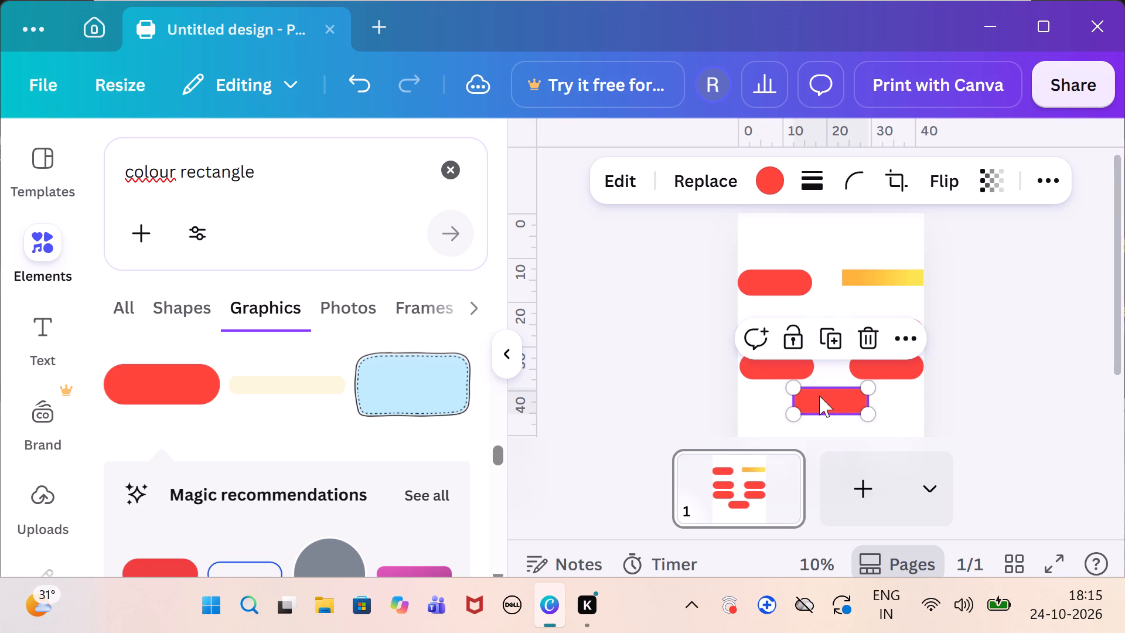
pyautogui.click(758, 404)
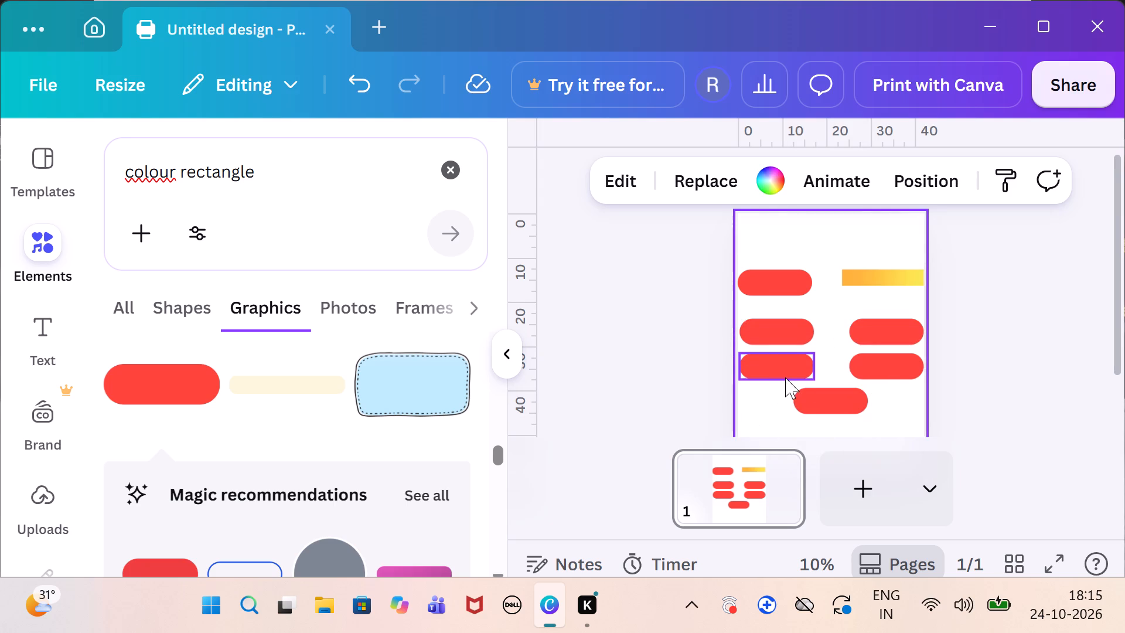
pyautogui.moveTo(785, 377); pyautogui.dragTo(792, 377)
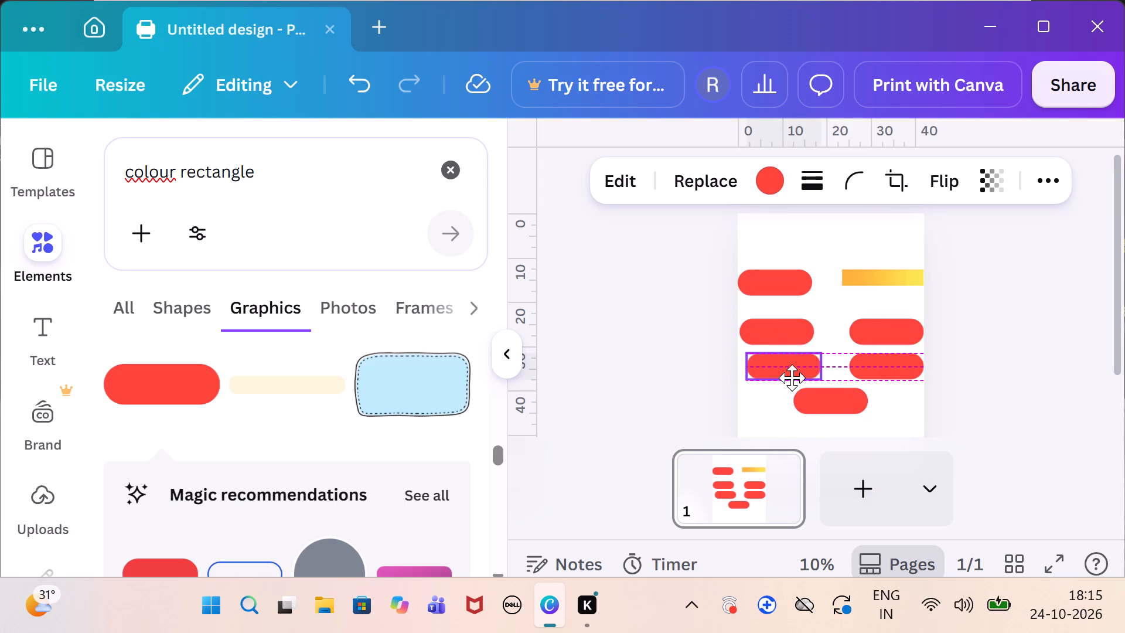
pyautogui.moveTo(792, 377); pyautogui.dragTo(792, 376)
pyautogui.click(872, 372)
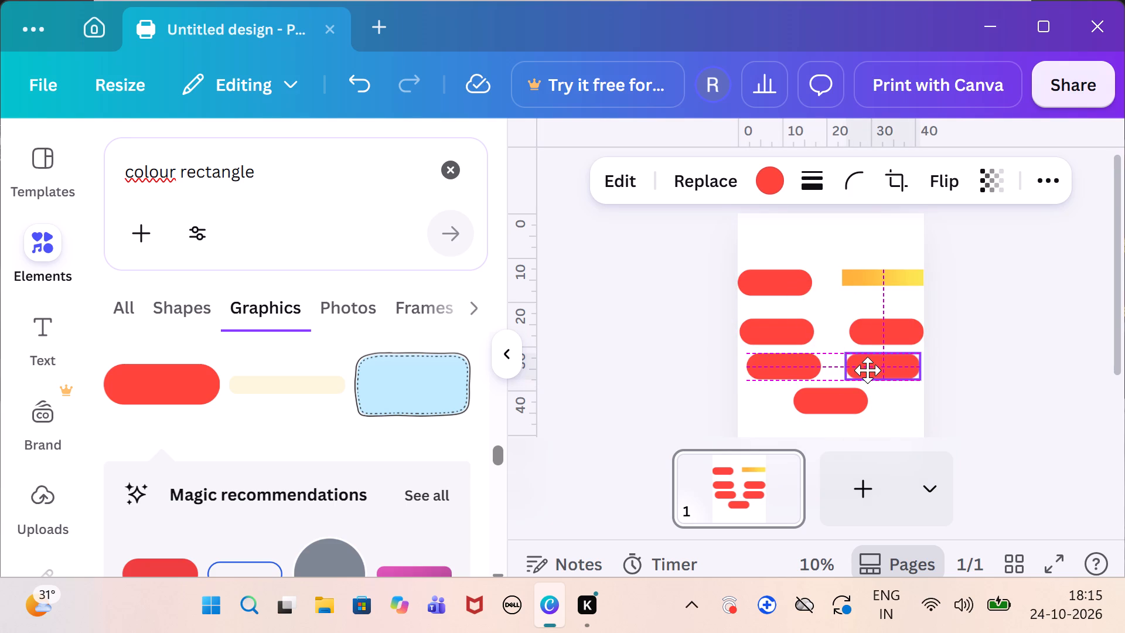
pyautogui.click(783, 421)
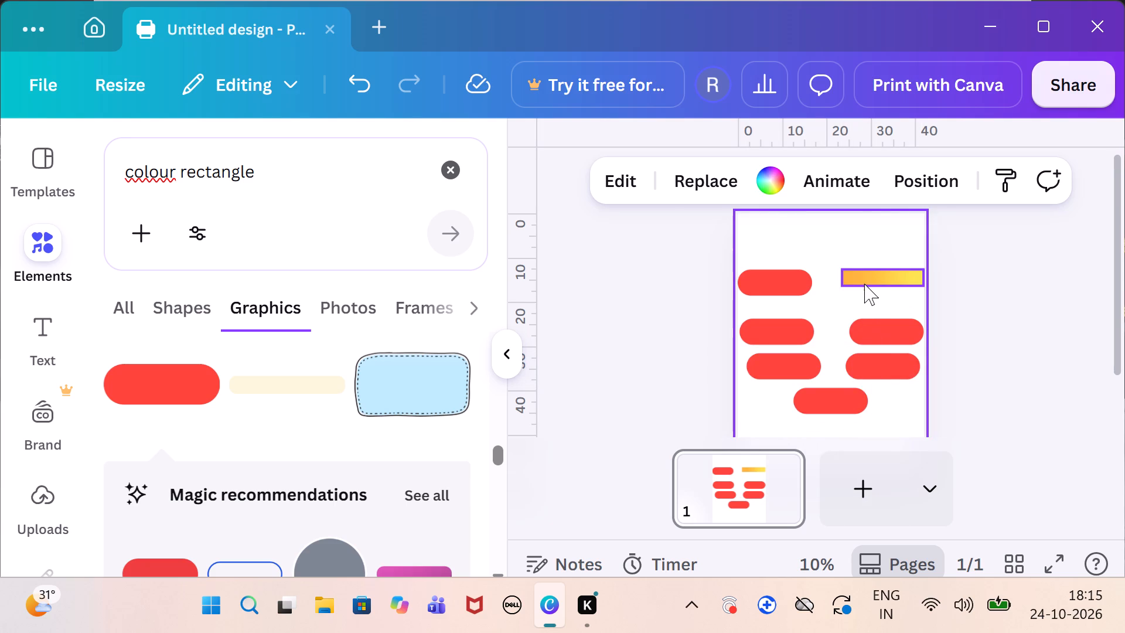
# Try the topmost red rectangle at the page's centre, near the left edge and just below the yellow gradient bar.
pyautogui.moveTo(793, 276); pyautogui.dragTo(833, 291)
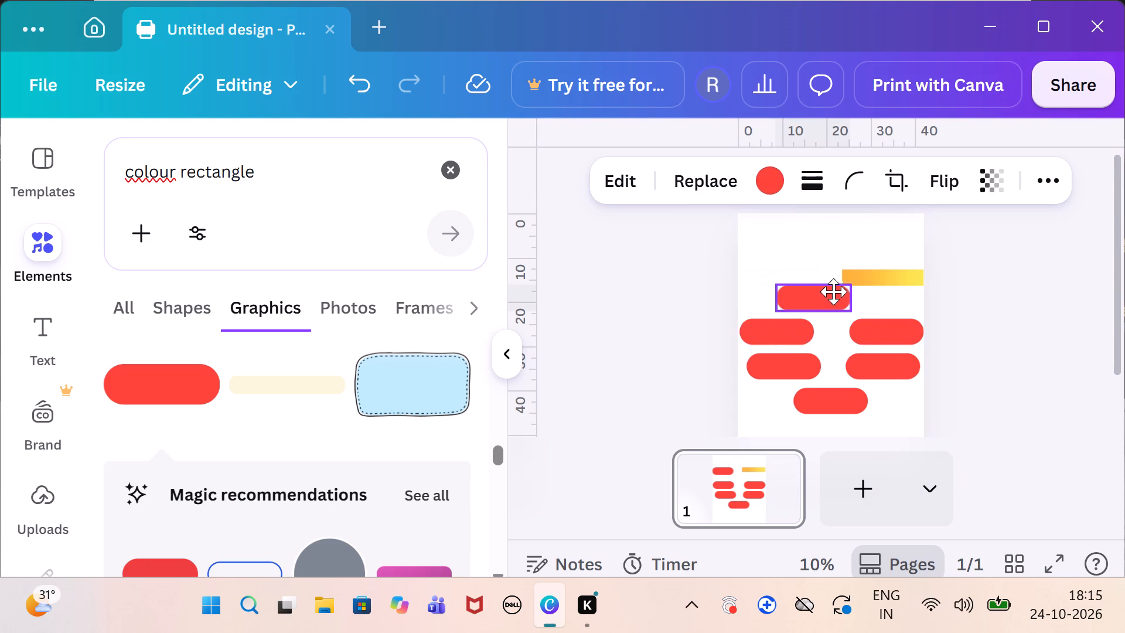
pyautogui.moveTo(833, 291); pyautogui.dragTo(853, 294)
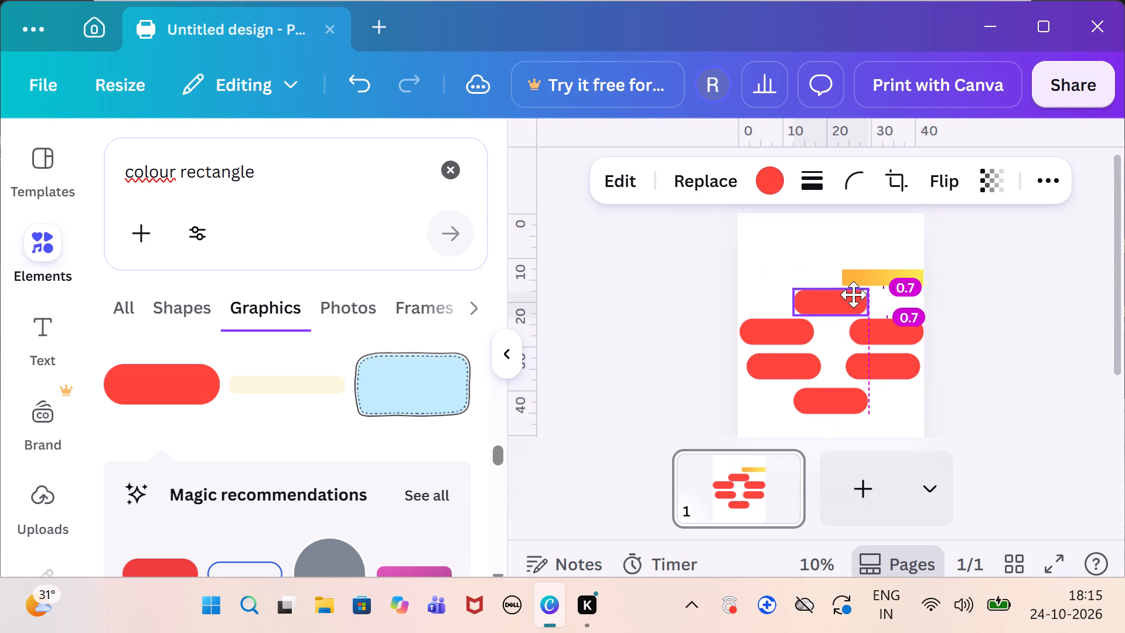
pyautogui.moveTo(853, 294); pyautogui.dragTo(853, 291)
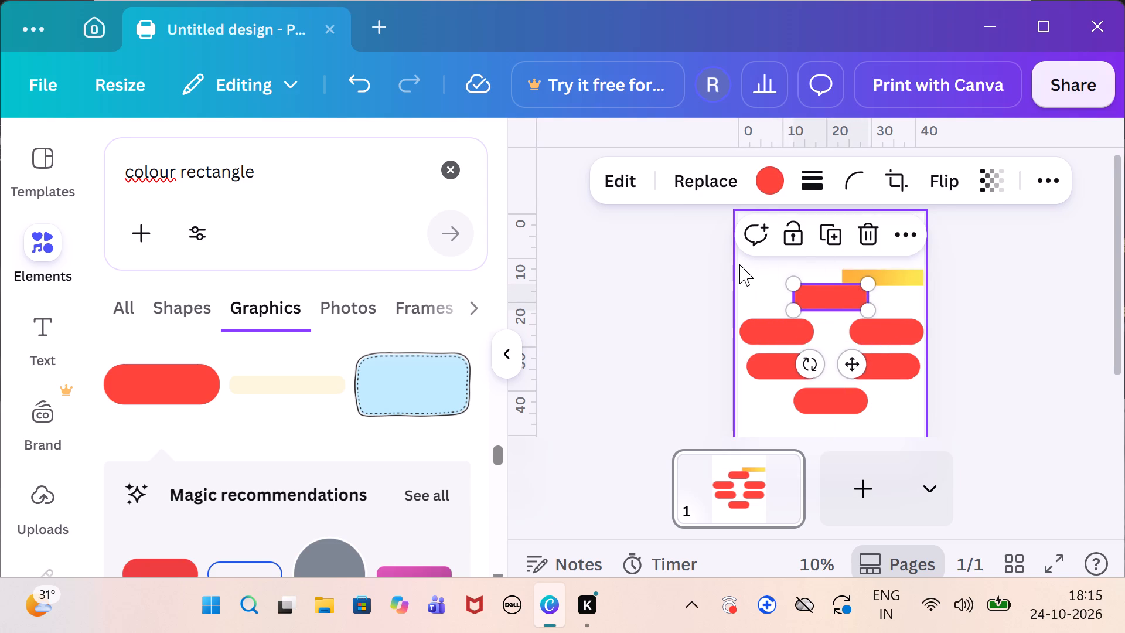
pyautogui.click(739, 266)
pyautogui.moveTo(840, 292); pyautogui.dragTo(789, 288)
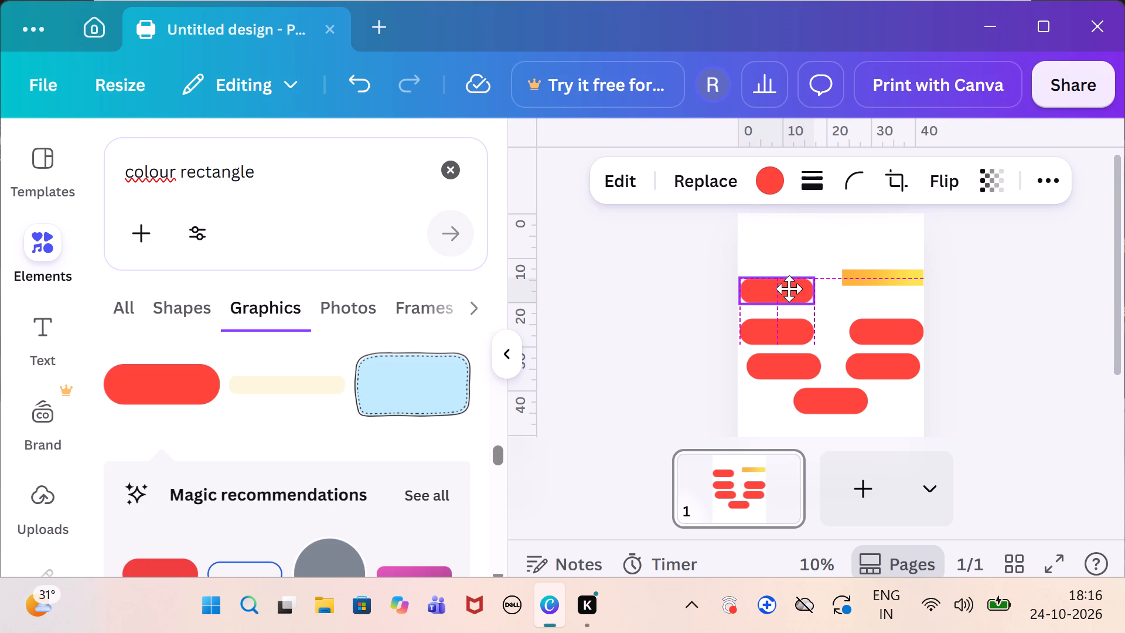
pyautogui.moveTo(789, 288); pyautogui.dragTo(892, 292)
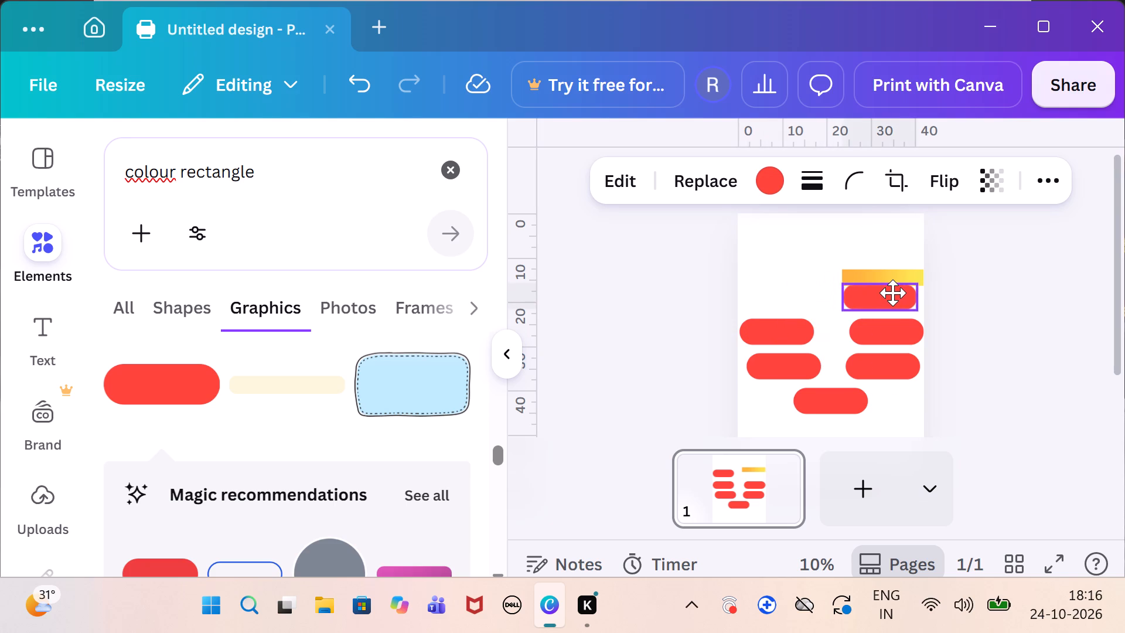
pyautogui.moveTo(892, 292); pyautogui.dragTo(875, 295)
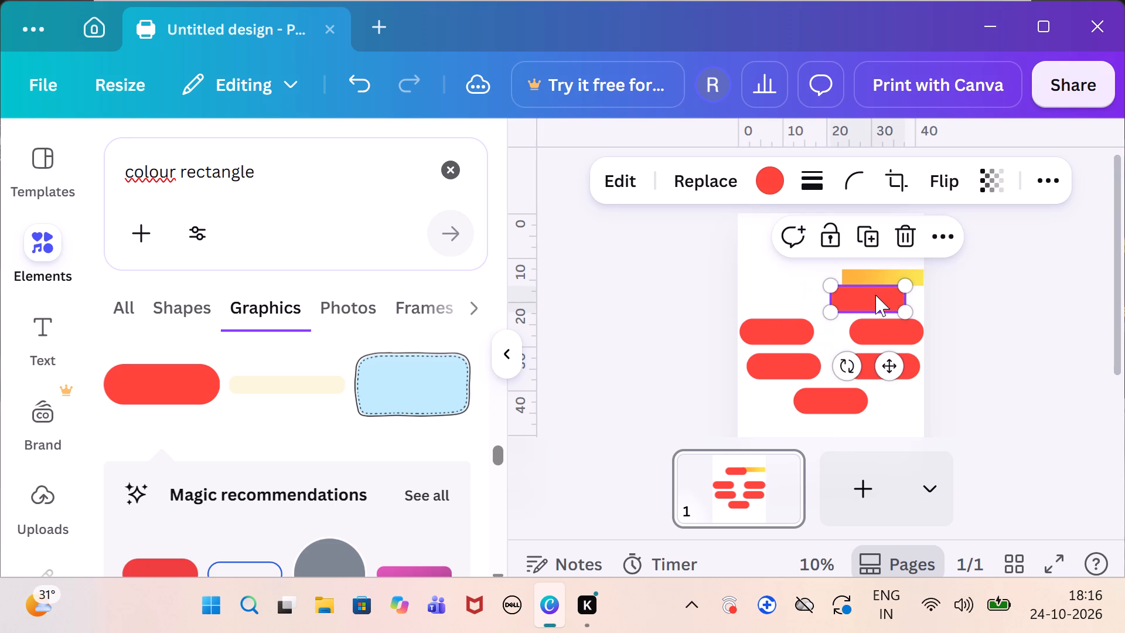
# Move the yellow gradient bar to the page's upper-left corner and set the topmost red rectangle below it, right of the page's centre.
pyautogui.moveTo(889, 278); pyautogui.dragTo(796, 305)
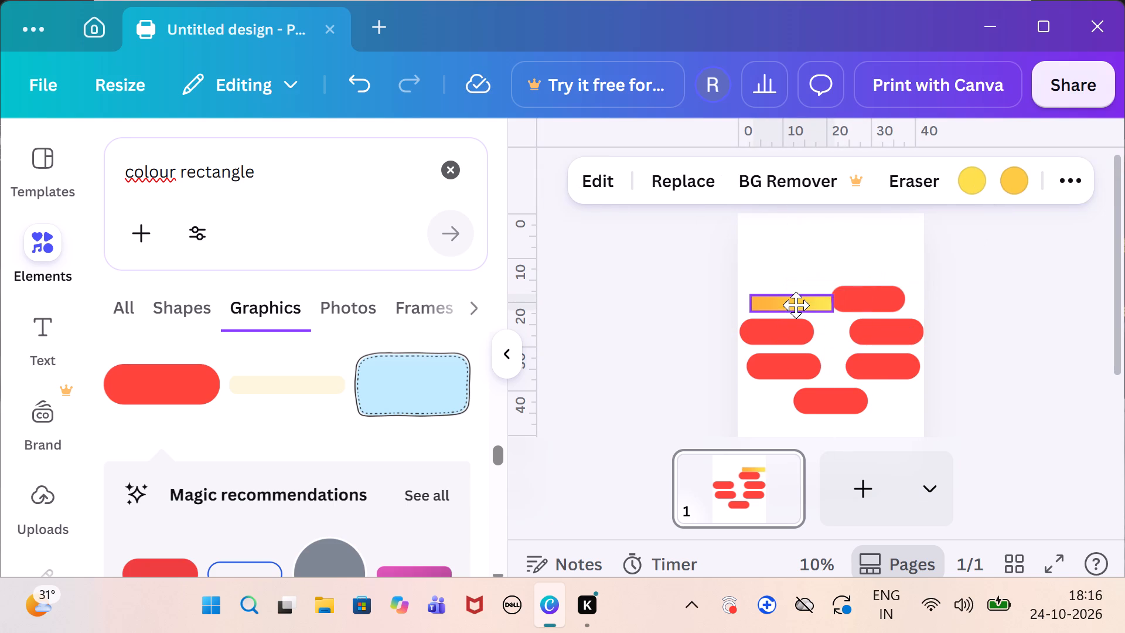
pyautogui.moveTo(796, 305); pyautogui.dragTo(794, 308)
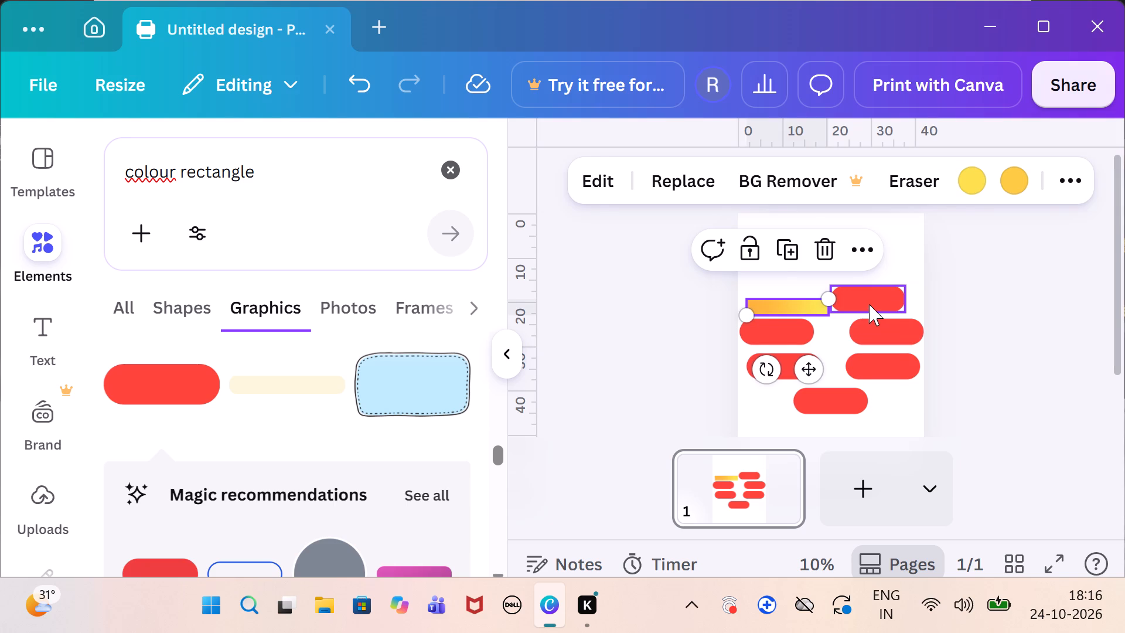
pyautogui.moveTo(869, 304); pyautogui.dragTo(851, 285)
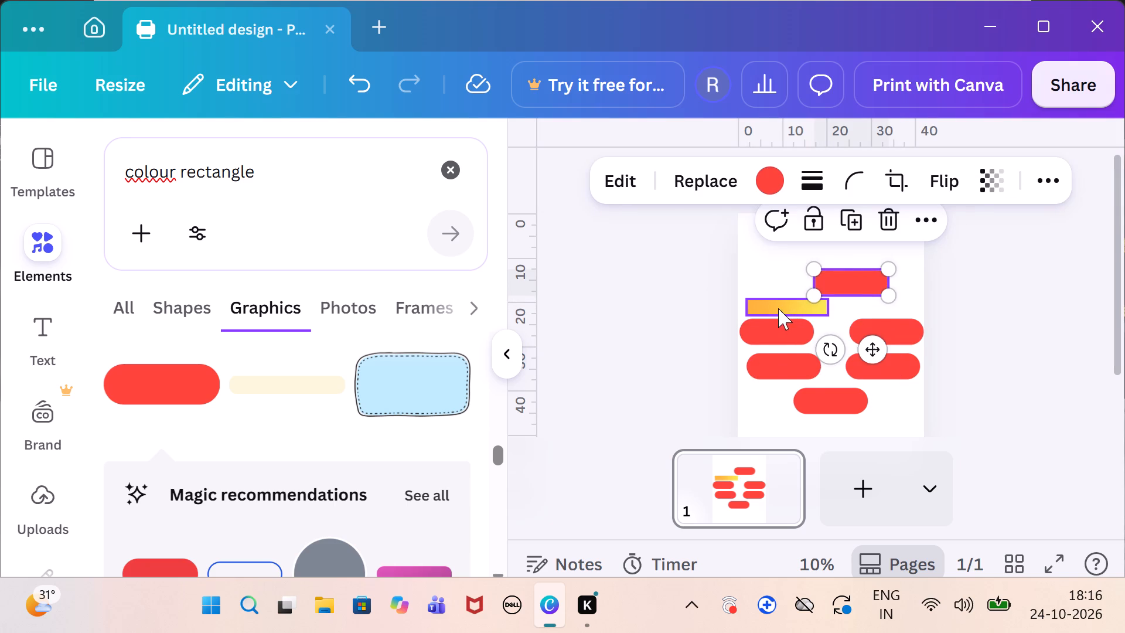
pyautogui.moveTo(778, 308); pyautogui.dragTo(771, 239)
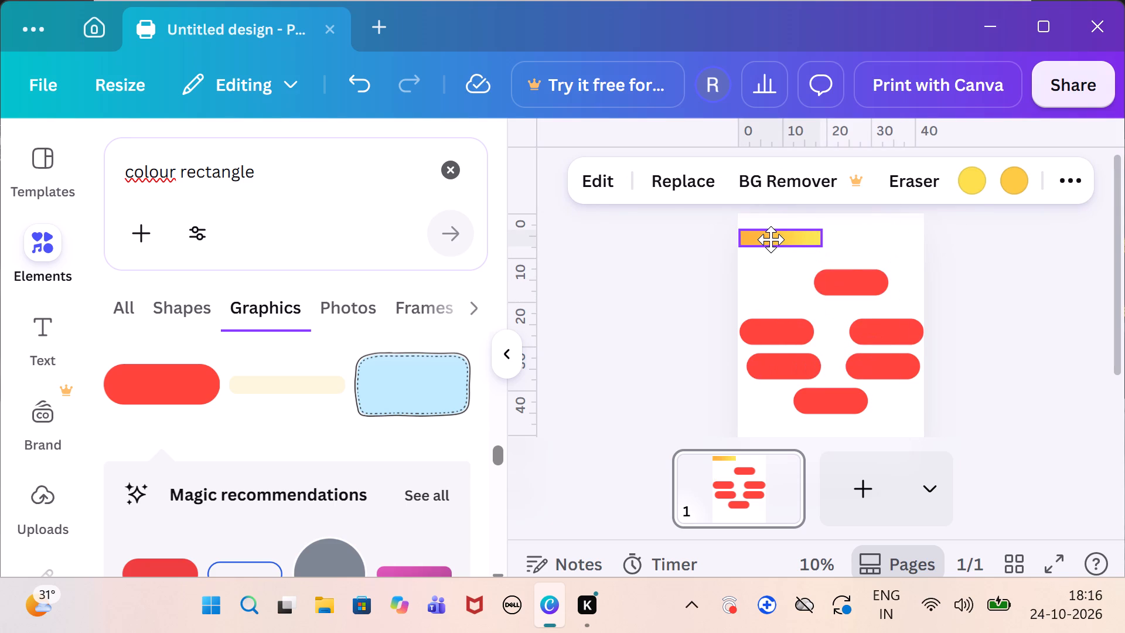
pyautogui.moveTo(771, 239); pyautogui.dragTo(777, 239)
# Stack the other five red rectangles beneath the topmost one in a vertical column reaching the page's bottom edge.
pyautogui.moveTo(888, 324); pyautogui.dragTo(855, 311)
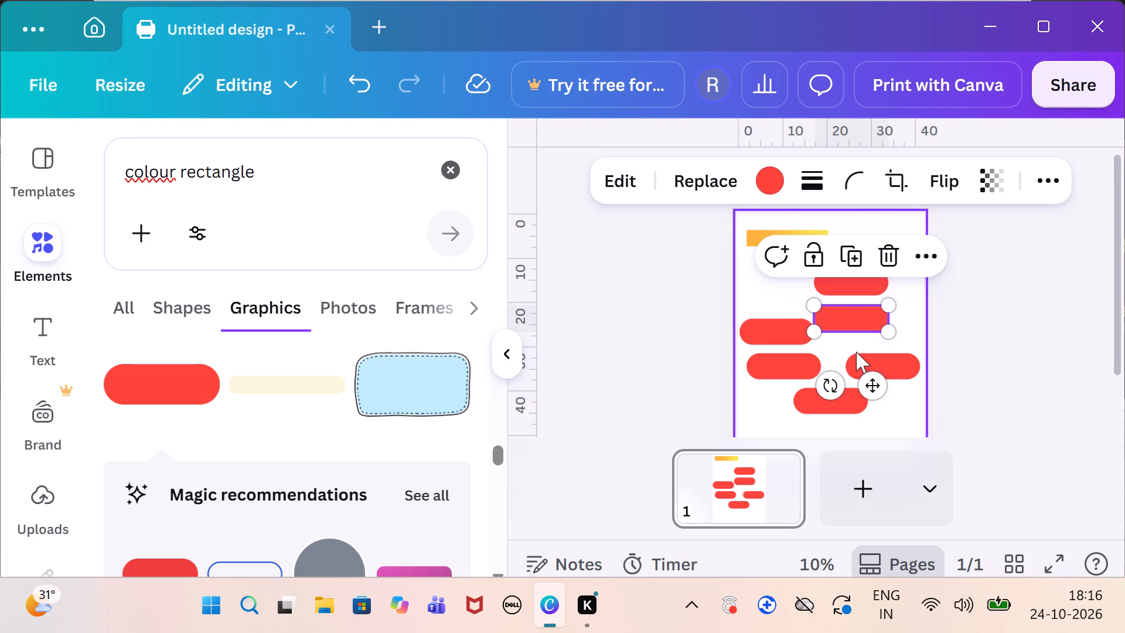
pyautogui.moveTo(861, 359); pyautogui.dragTo(837, 350)
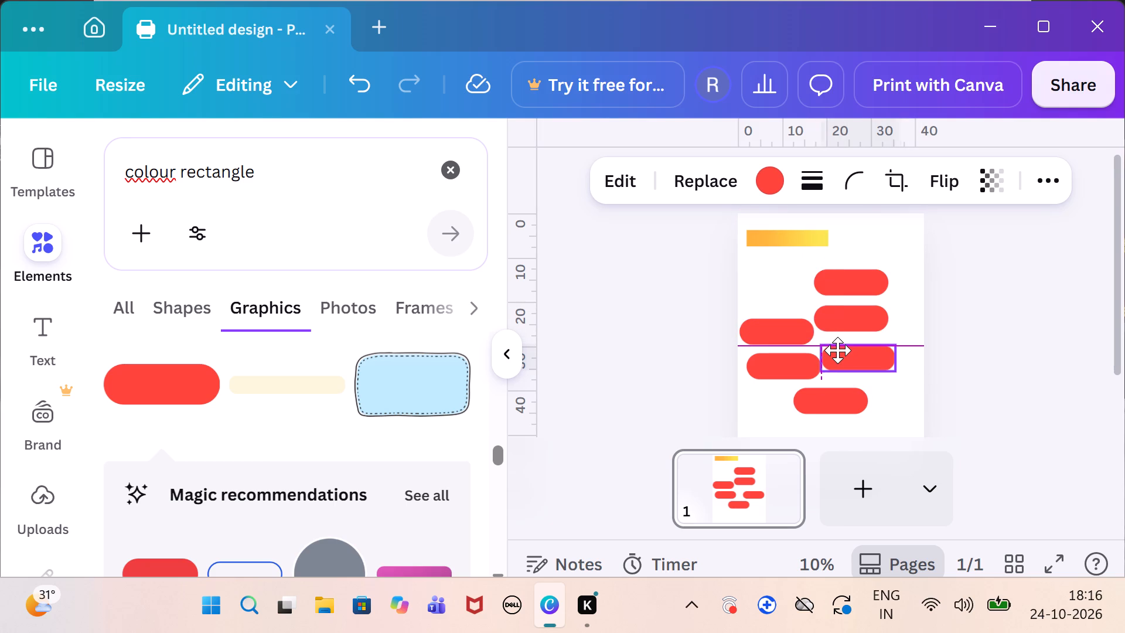
pyautogui.moveTo(837, 350); pyautogui.dragTo(831, 350)
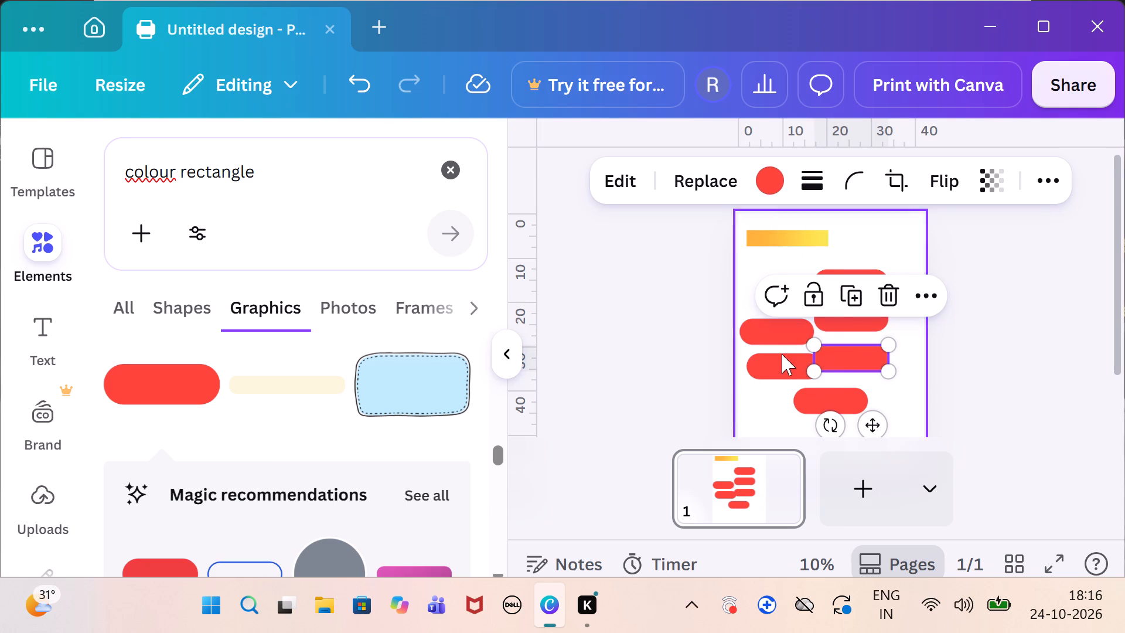
pyautogui.moveTo(780, 363); pyautogui.dragTo(848, 392)
pyautogui.moveTo(801, 401); pyautogui.dragTo(812, 412)
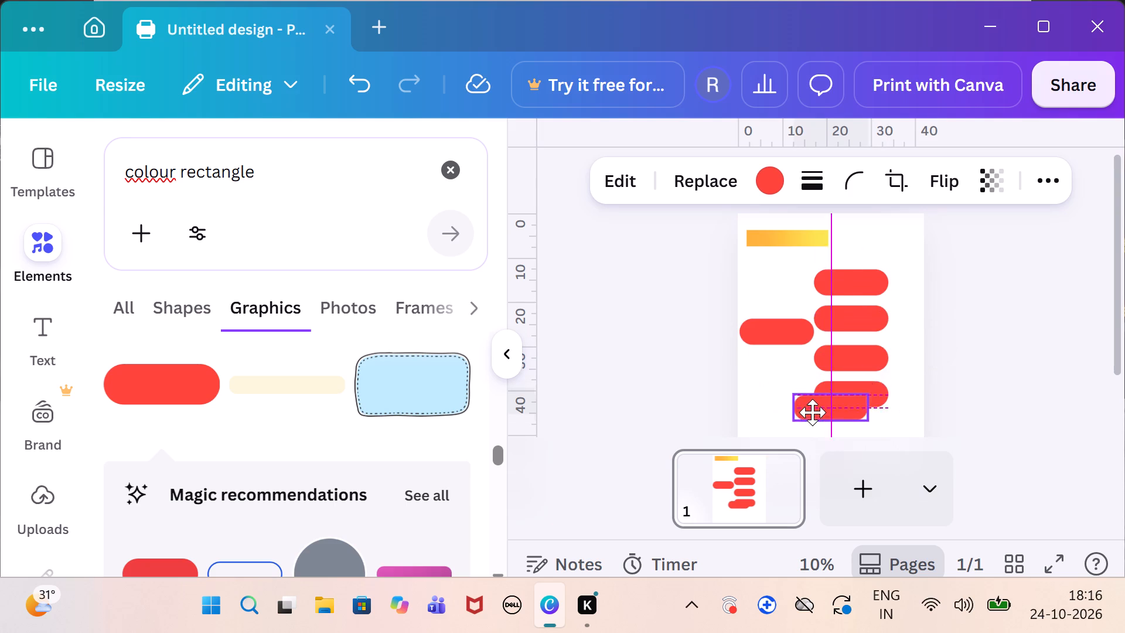
pyautogui.moveTo(812, 412); pyautogui.dragTo(820, 430)
pyautogui.click(983, 424)
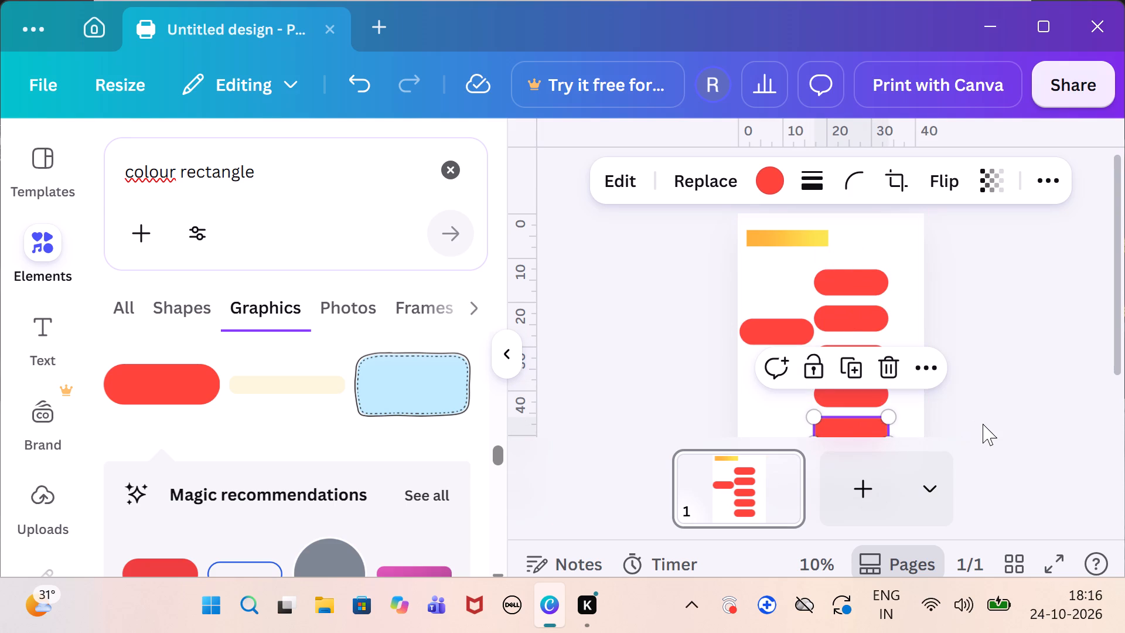
pyautogui.scroll(-1, 983, 424)
pyautogui.moveTo(772, 280); pyautogui.dragTo(850, 414)
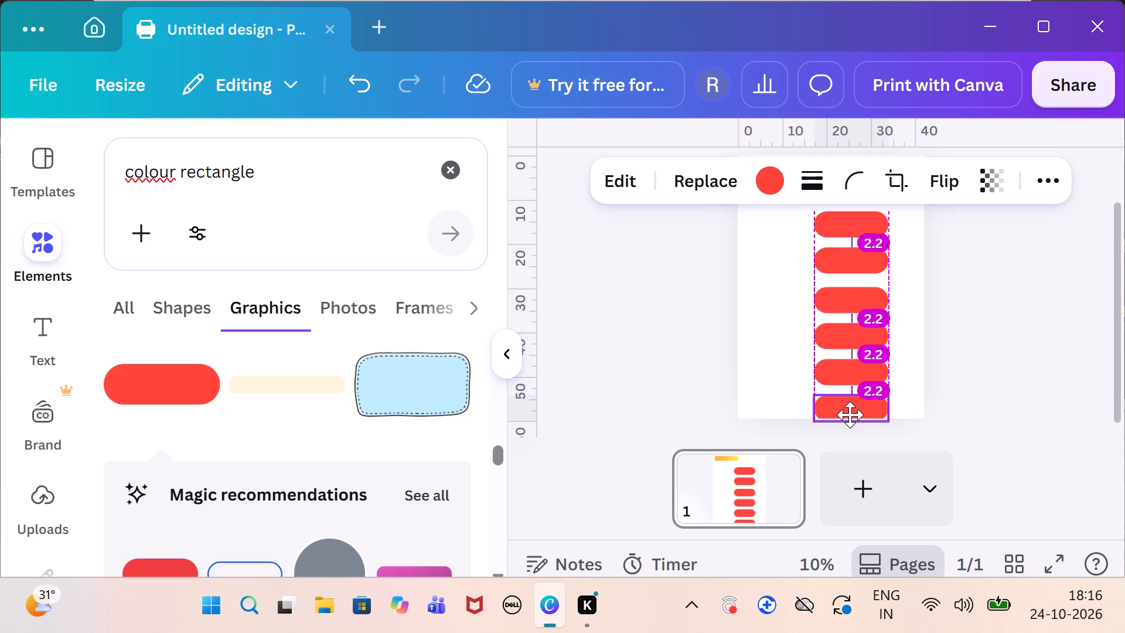
pyautogui.moveTo(850, 414); pyautogui.dragTo(850, 412)
pyautogui.click(1002, 411)
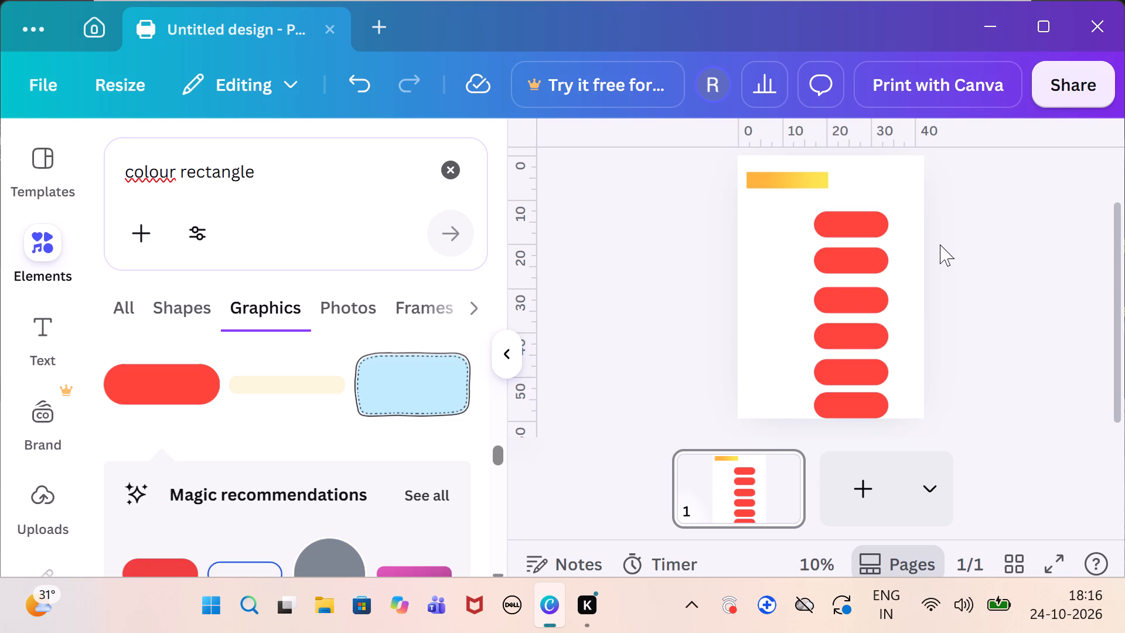
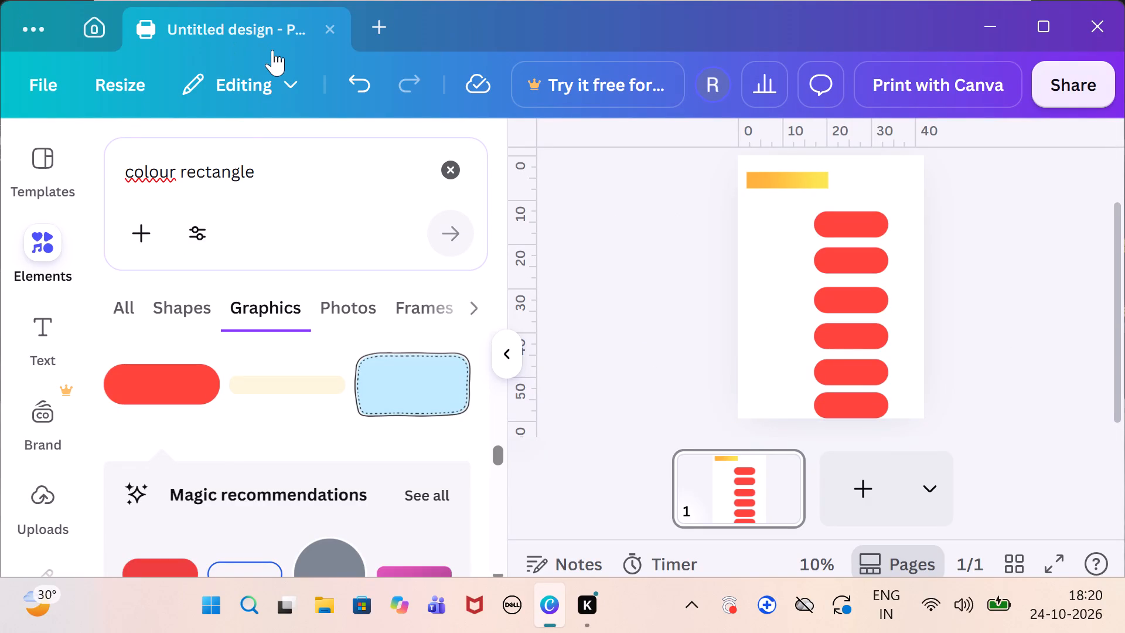
# Search the elements for "dashed line arrow" and browse the graphics and shapes results for a suitable arrow.
pyautogui.moveTo(267, 184); pyautogui.dragTo(21, 216)
pyautogui.press('BackSpace')
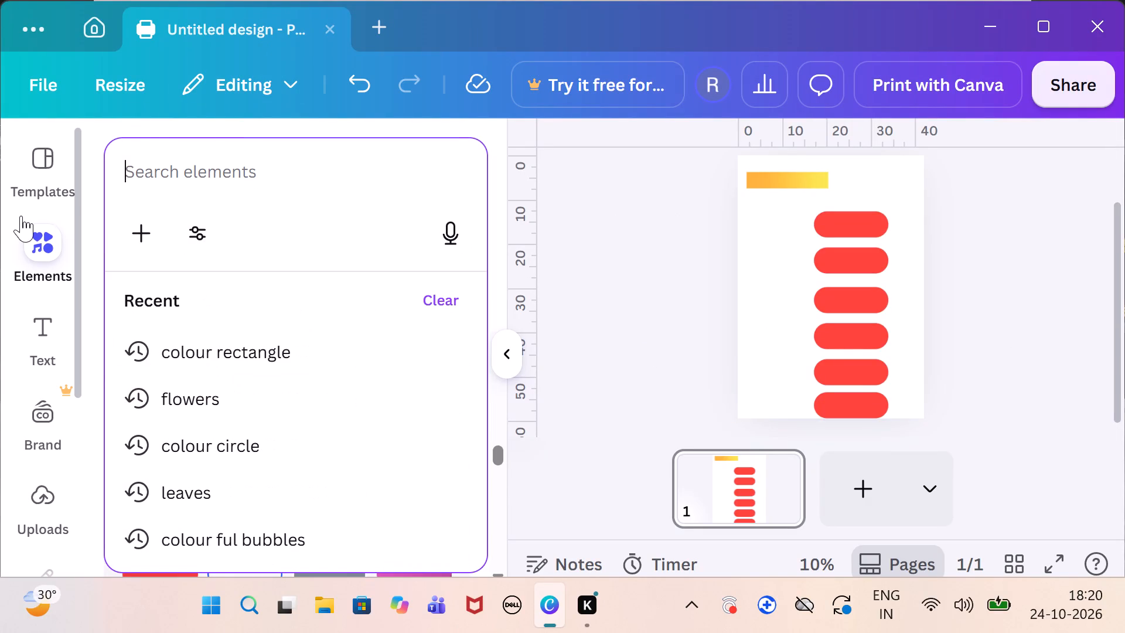
pyautogui.write('linew')
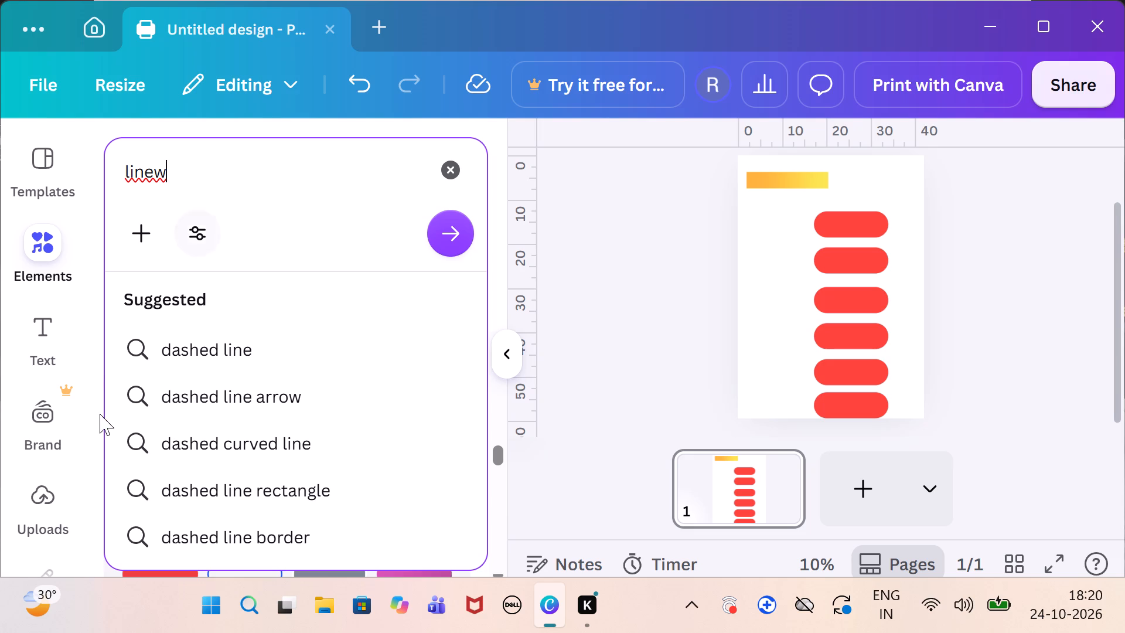
pyautogui.click(236, 390)
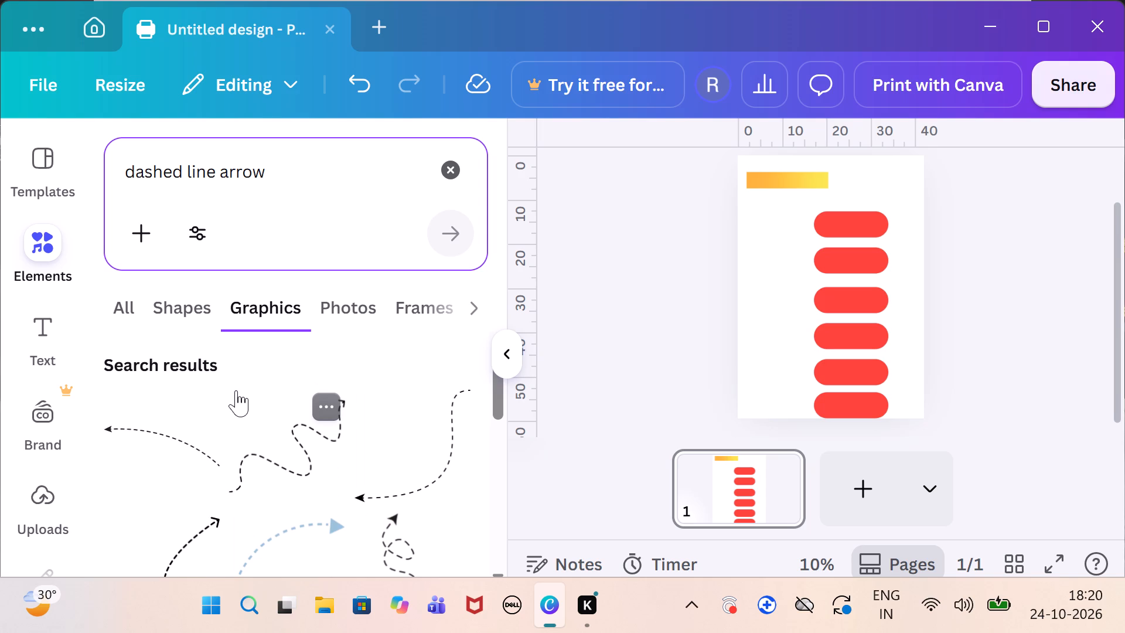
pyautogui.scroll(-3, 357, 500)
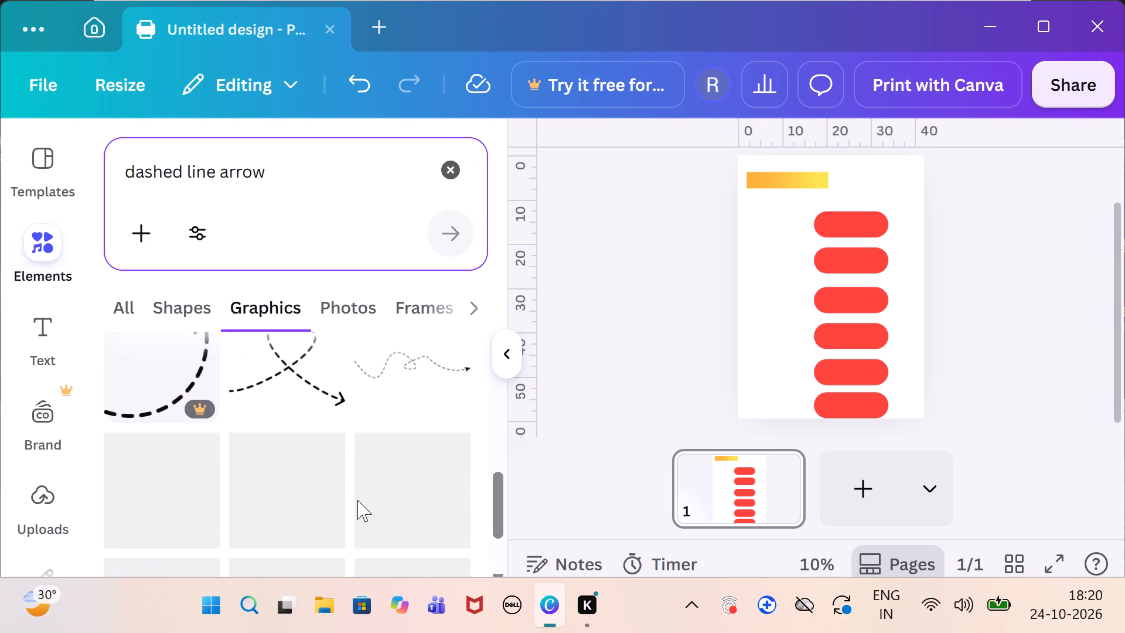
pyautogui.scroll(-2, 357, 500)
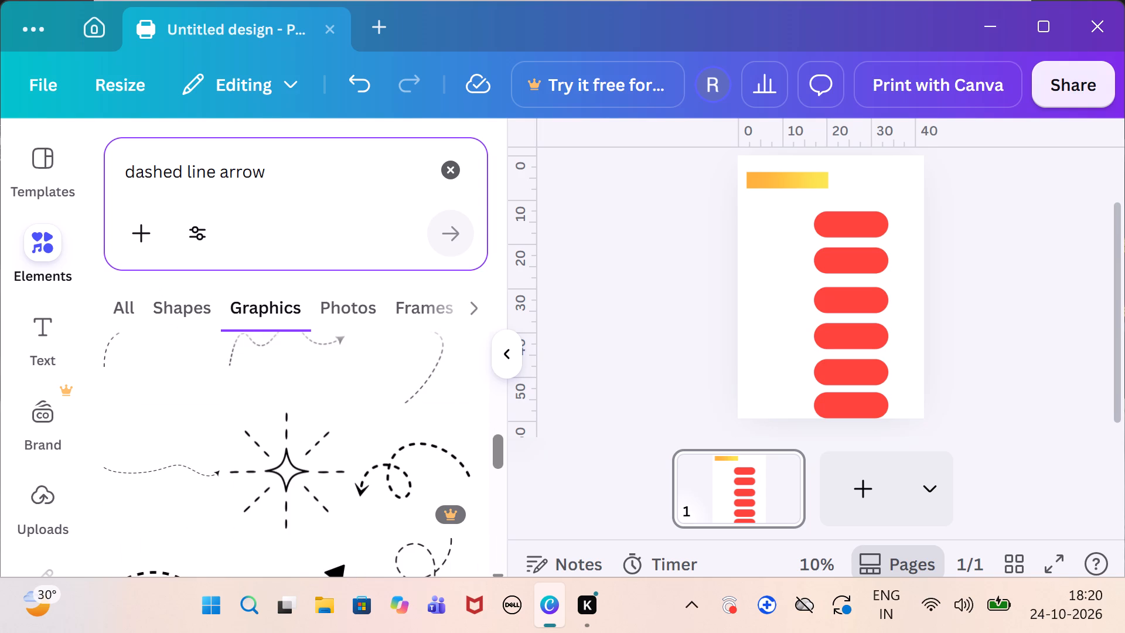
pyautogui.scroll(-4, 270, 444)
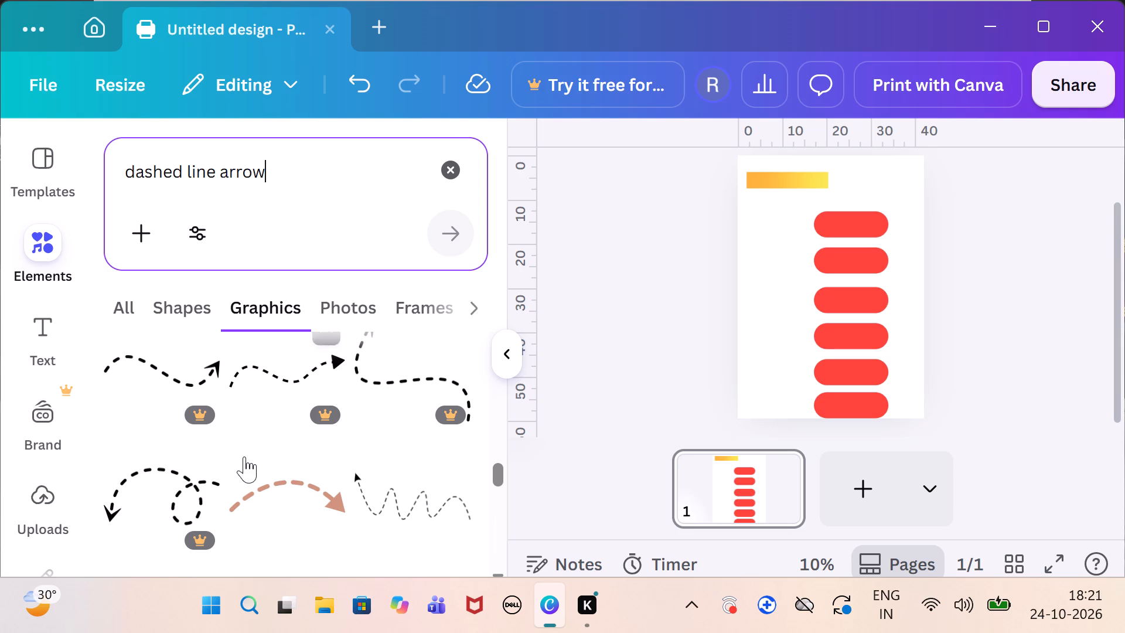
pyautogui.scroll(-3, 244, 457)
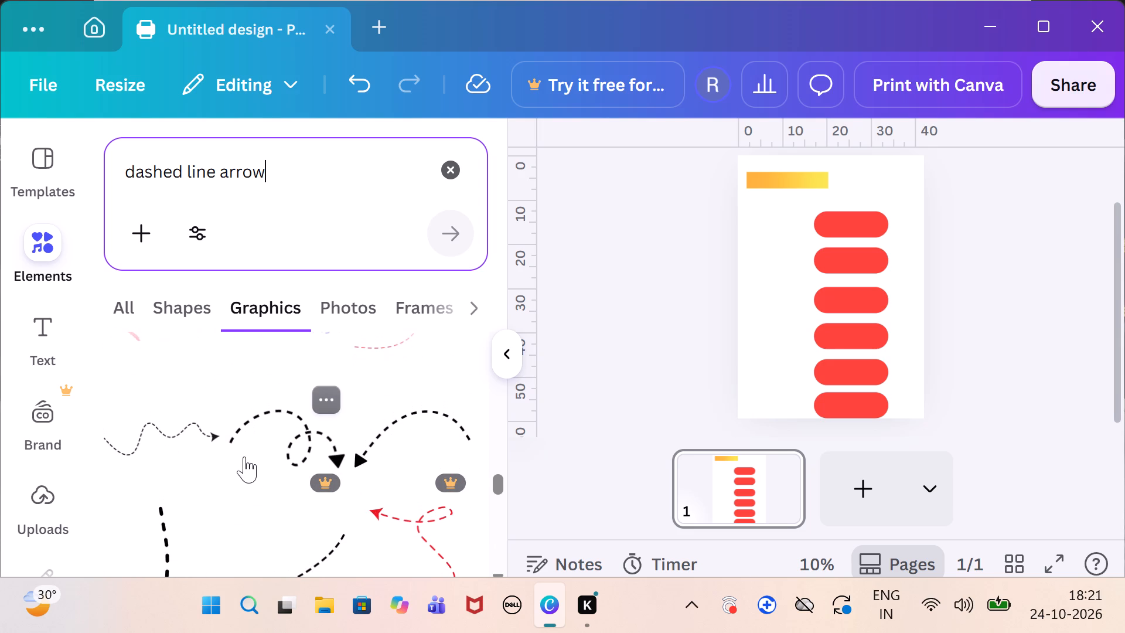
pyautogui.click(182, 307)
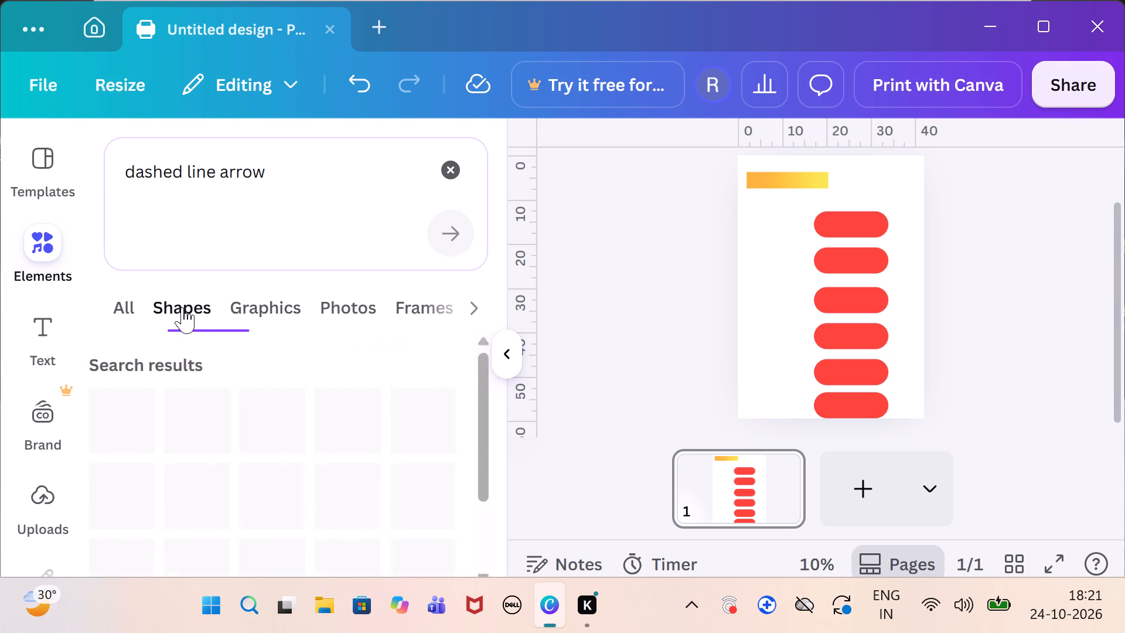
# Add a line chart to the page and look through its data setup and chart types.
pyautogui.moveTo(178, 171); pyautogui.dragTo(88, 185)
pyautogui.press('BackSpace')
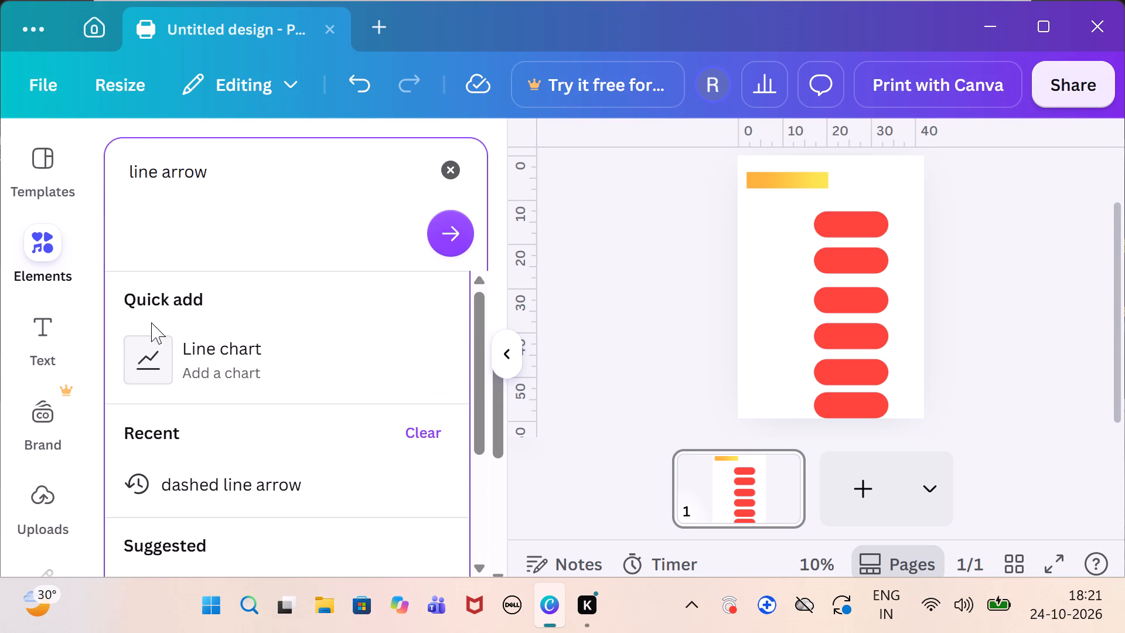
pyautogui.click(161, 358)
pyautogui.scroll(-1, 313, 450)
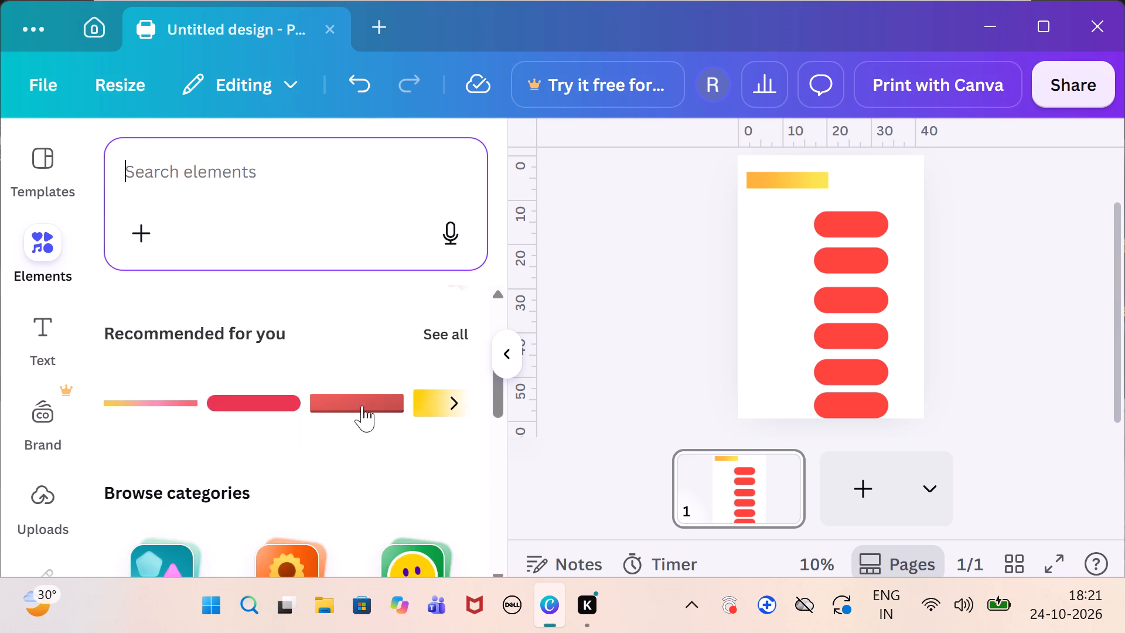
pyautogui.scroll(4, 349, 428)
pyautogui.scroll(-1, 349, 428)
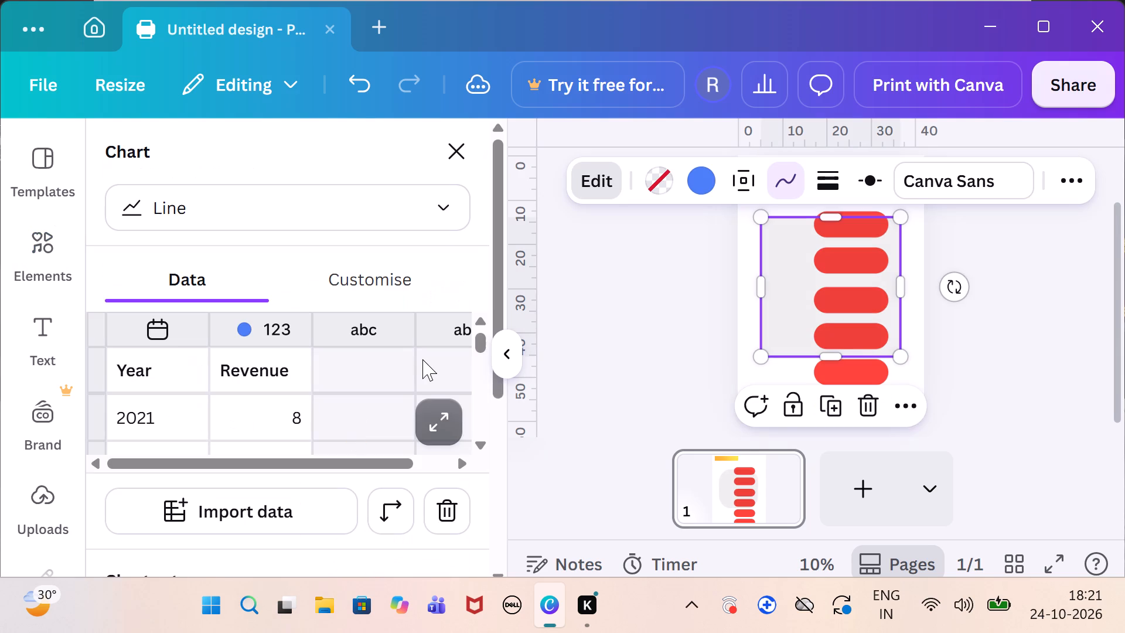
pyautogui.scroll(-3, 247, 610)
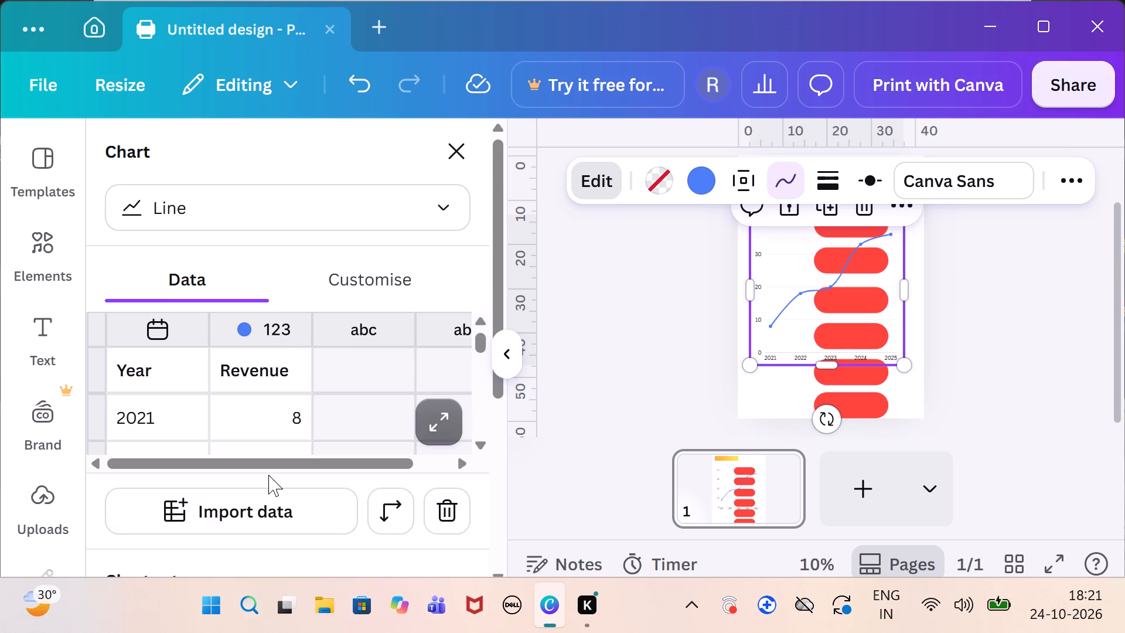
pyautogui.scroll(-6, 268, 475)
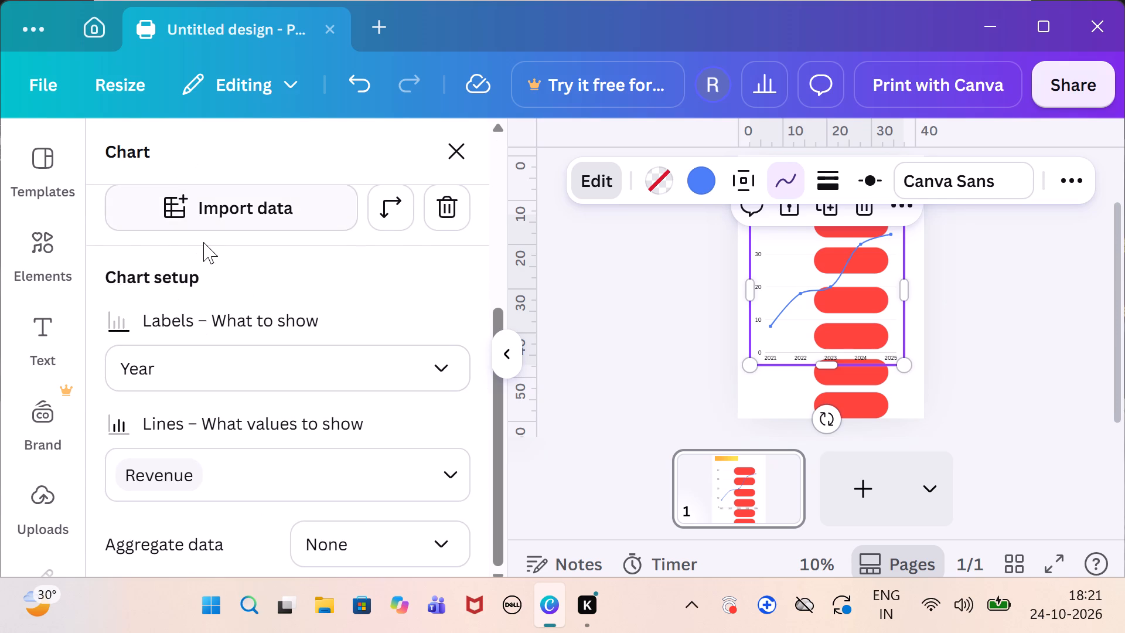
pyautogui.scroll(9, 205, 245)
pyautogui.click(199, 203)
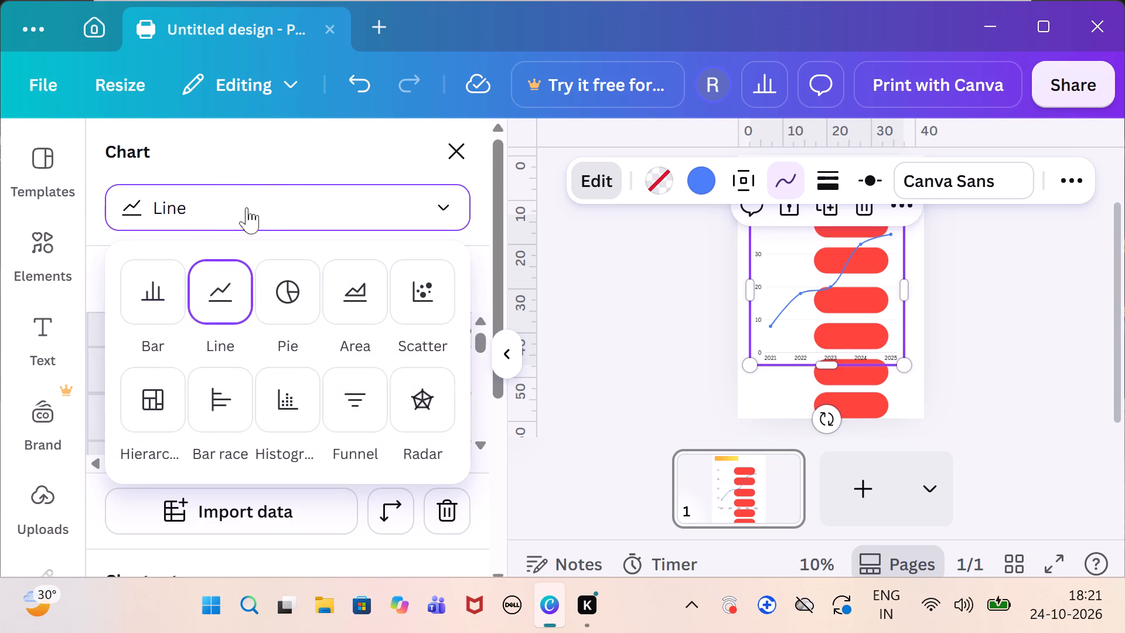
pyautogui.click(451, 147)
# Search the elements for "line".
pyautogui.click(223, 171)
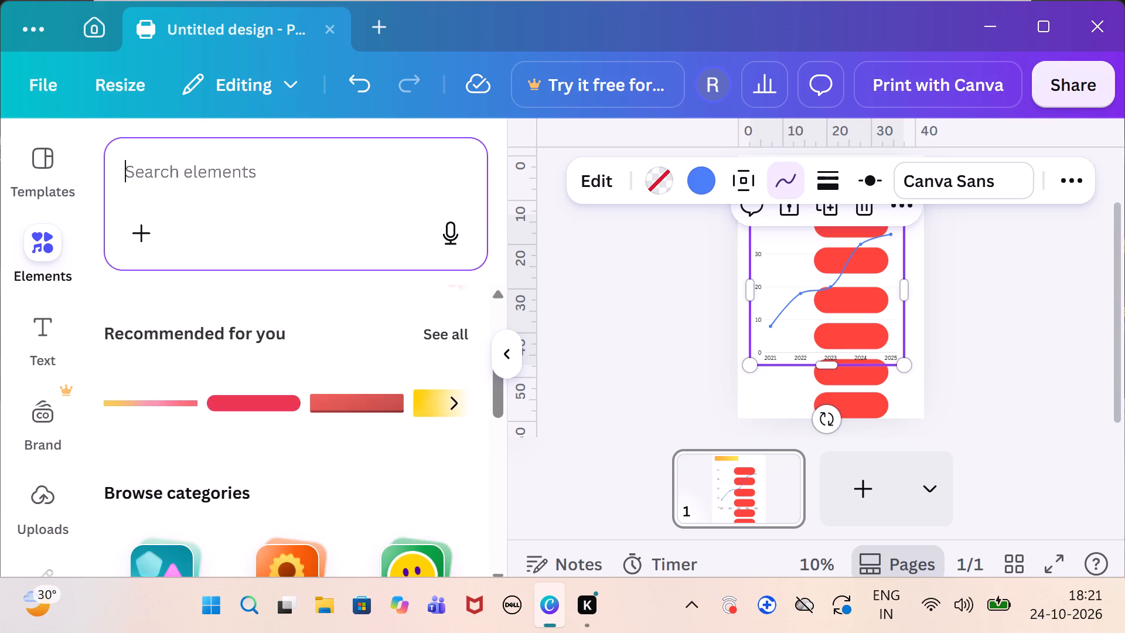
pyautogui.write('line')
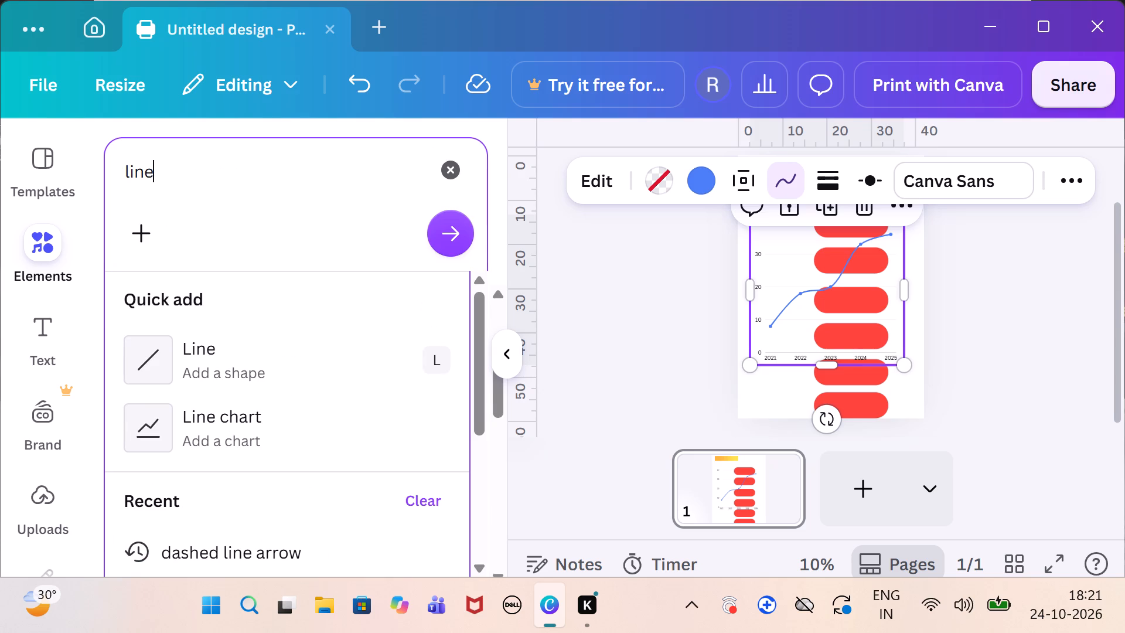
pyautogui.press('Return')
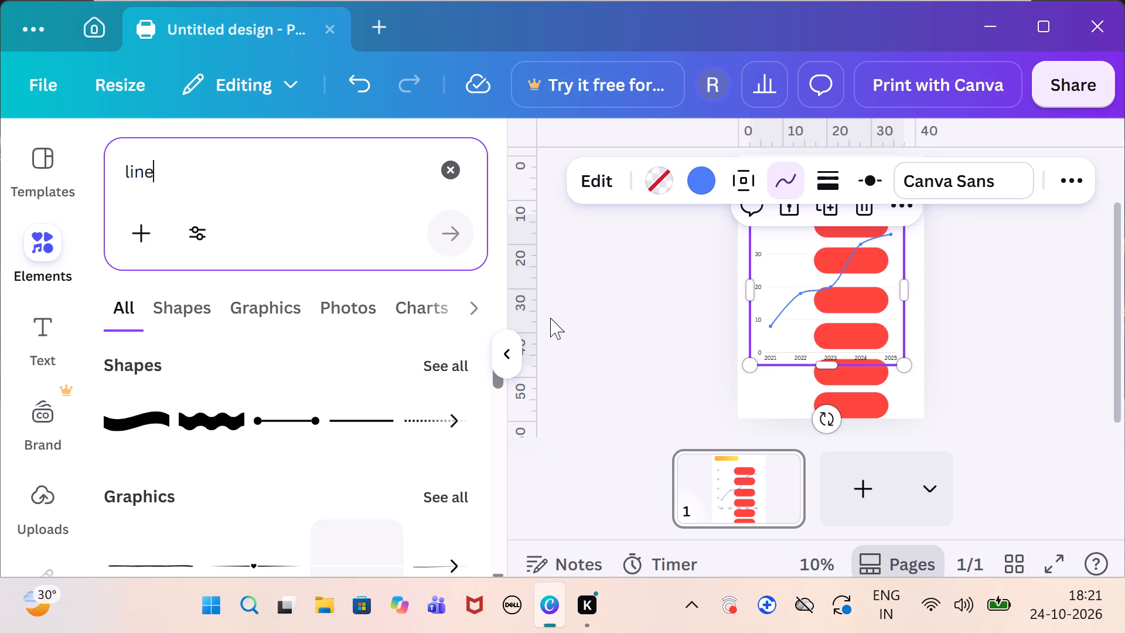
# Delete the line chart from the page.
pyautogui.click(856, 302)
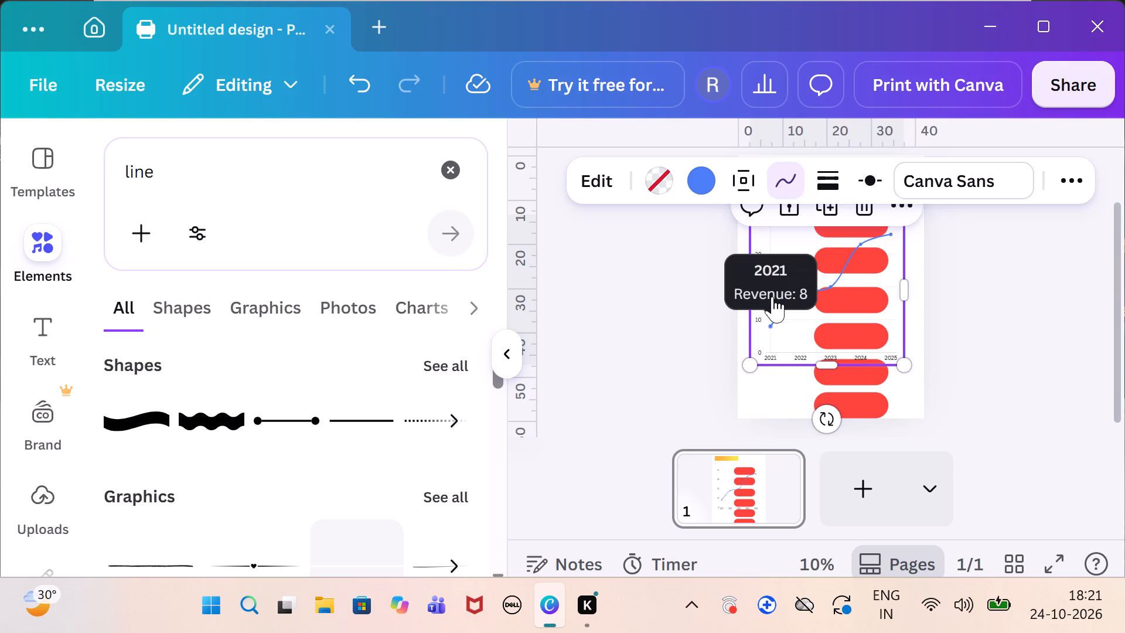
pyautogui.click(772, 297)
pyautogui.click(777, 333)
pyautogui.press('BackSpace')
# Insert the solid line with a single right-pointing arrowhead from the full set of line shapes.
pyautogui.scroll(-1, 367, 435)
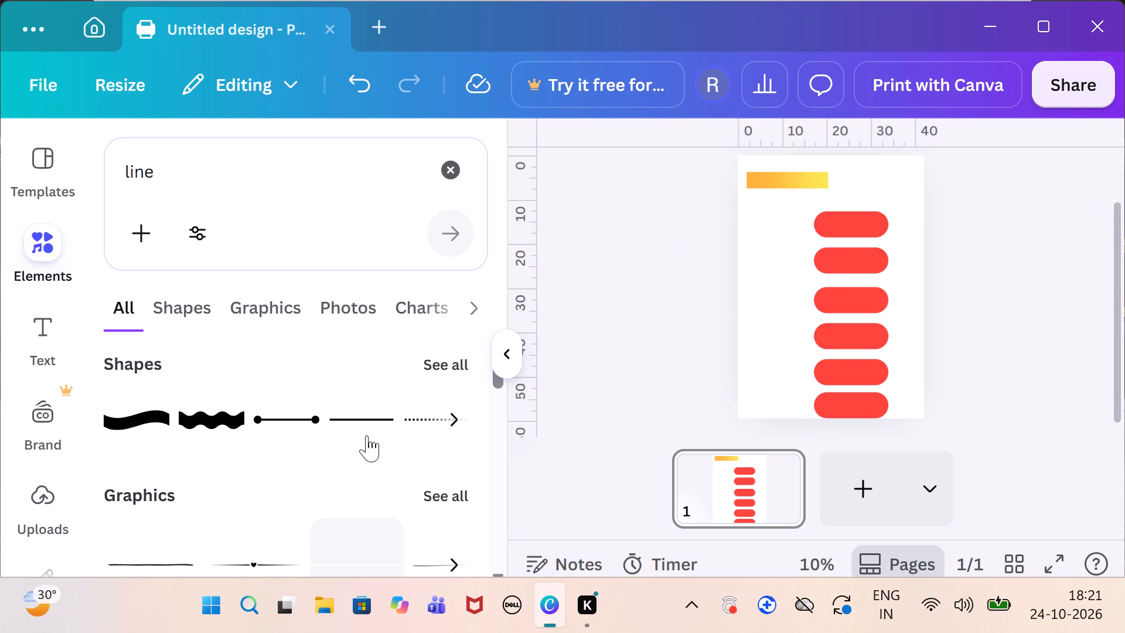
pyautogui.scroll(-1, 367, 435)
pyautogui.scroll(1, 442, 376)
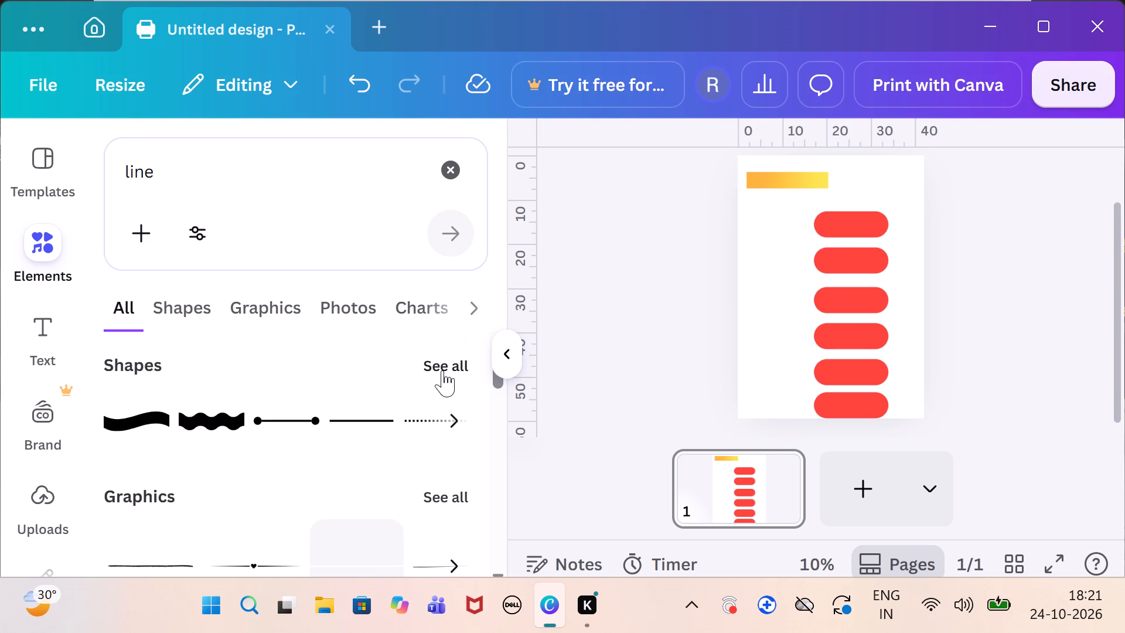
pyautogui.click(442, 370)
pyautogui.scroll(-1, 291, 387)
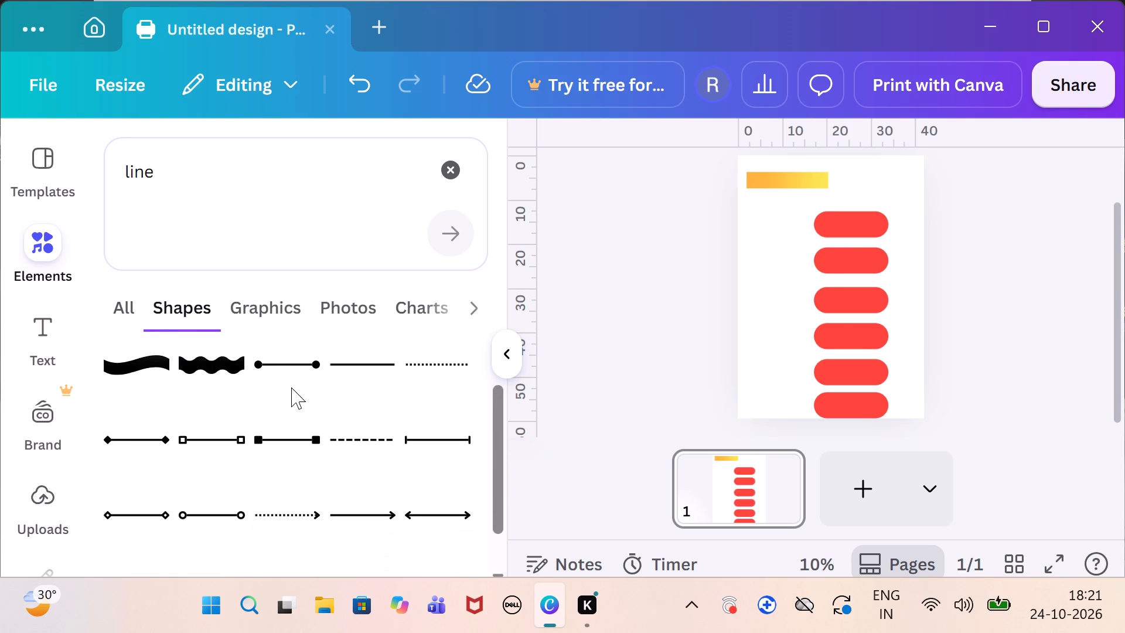
pyautogui.scroll(-1, 291, 387)
pyautogui.scroll(-2, 340, 477)
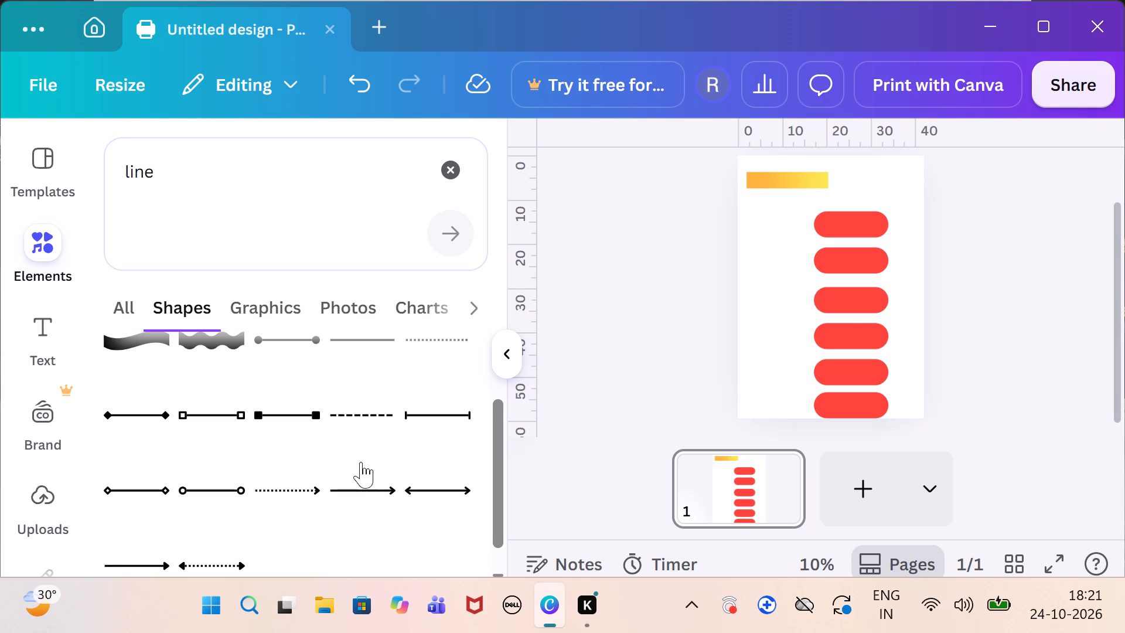
pyautogui.click(361, 459)
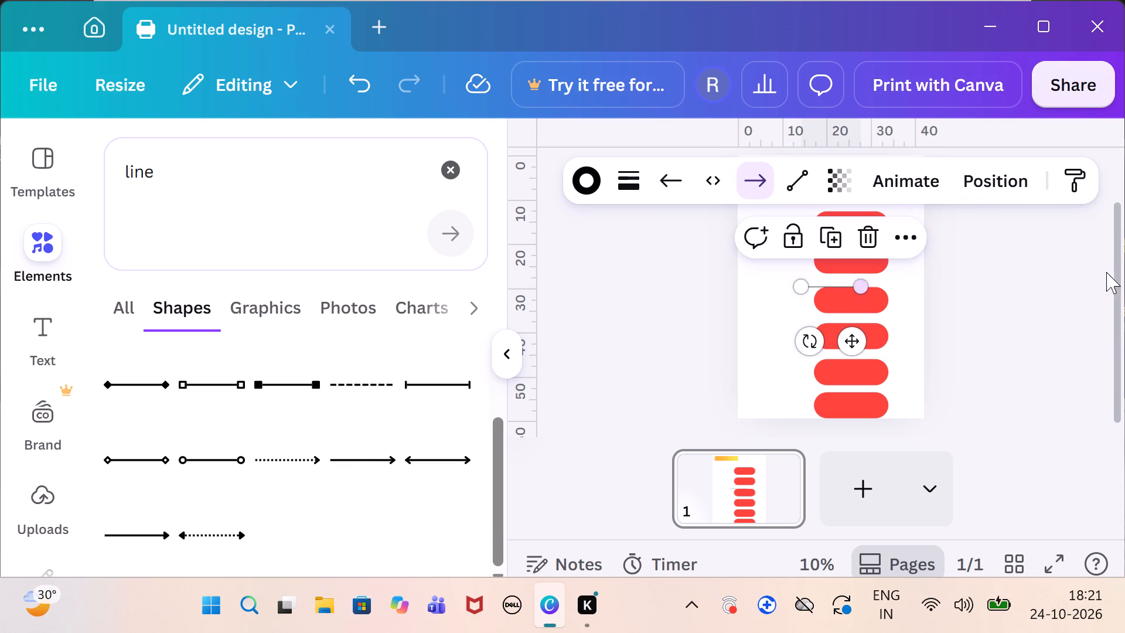
pyautogui.click(1124, 281)
pyautogui.click(1069, 283)
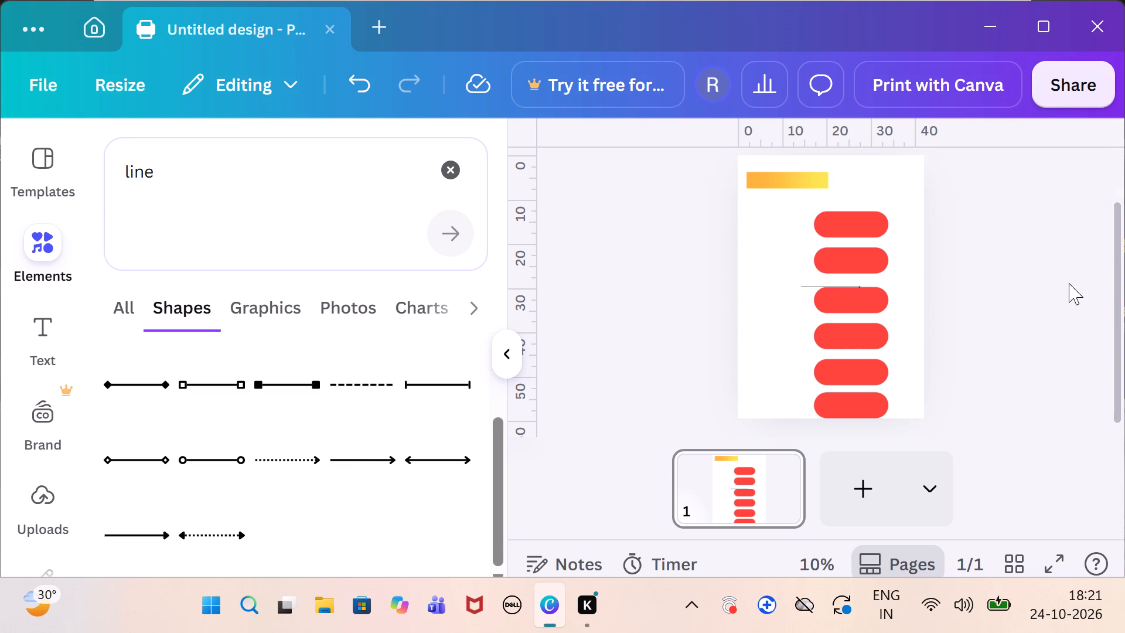
# Place the arrow so its tip meets the left edge of the topmost red rectangle, and shorten it from its tail end.
pyautogui.click(812, 283)
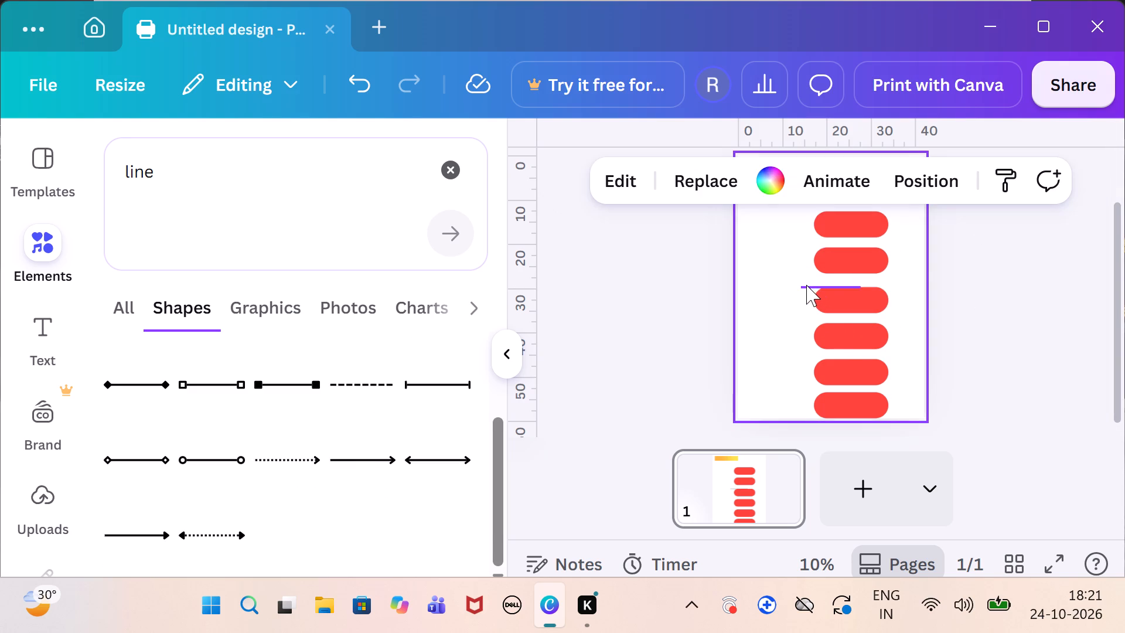
pyautogui.moveTo(806, 285); pyautogui.dragTo(758, 225)
pyautogui.click(1027, 290)
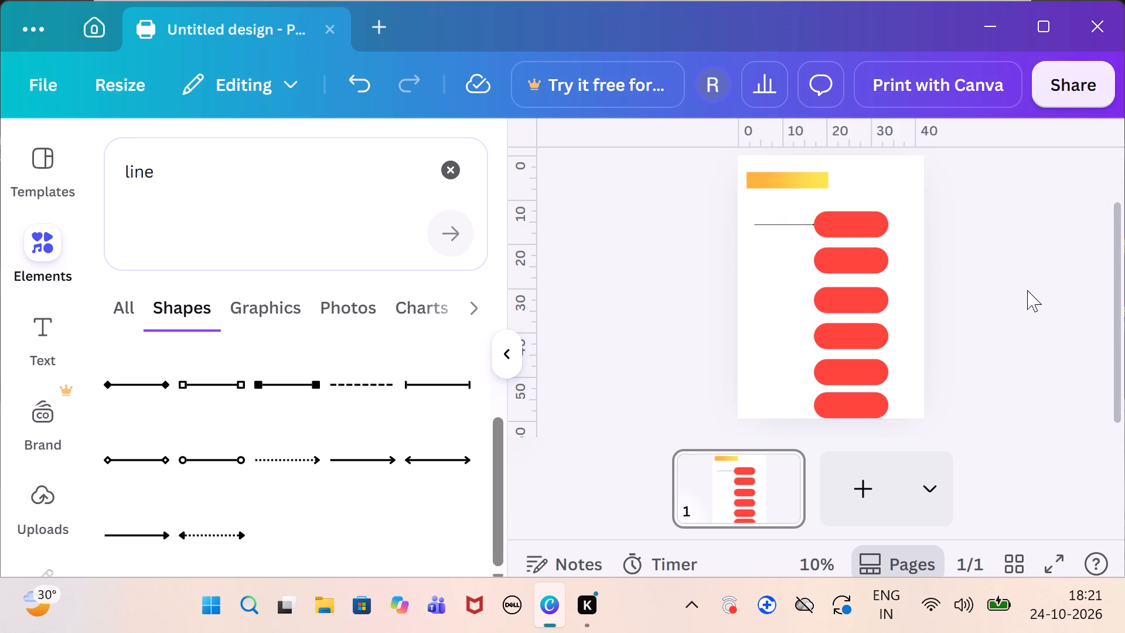
pyautogui.click(769, 224)
pyautogui.moveTo(754, 223); pyautogui.dragTo(767, 223)
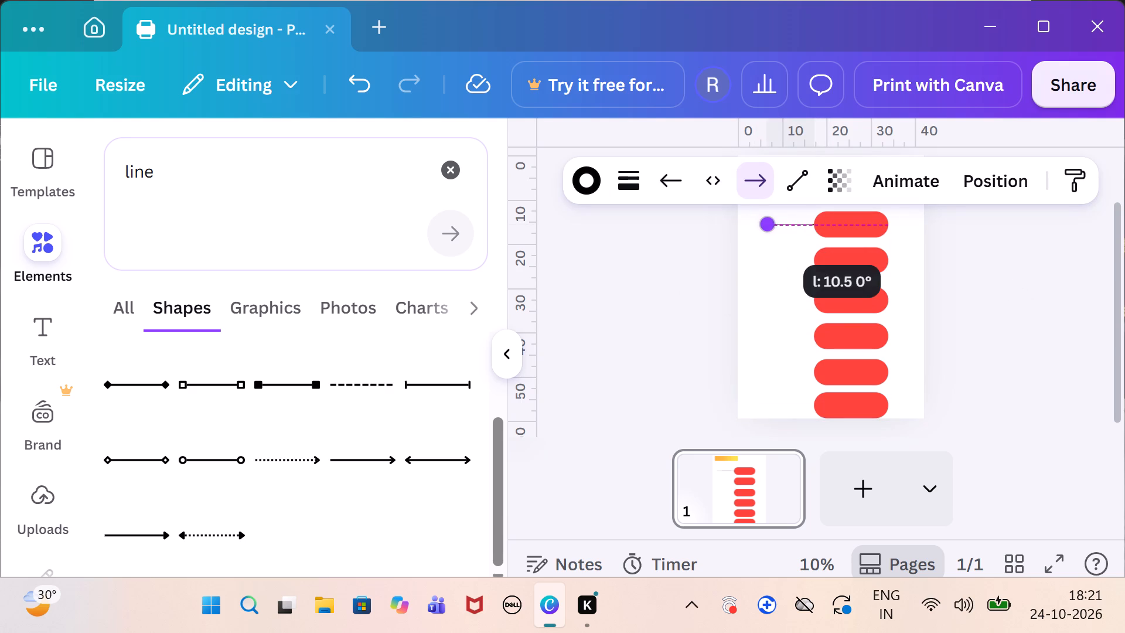
pyautogui.moveTo(767, 223); pyautogui.dragTo(773, 227)
pyautogui.click(1004, 301)
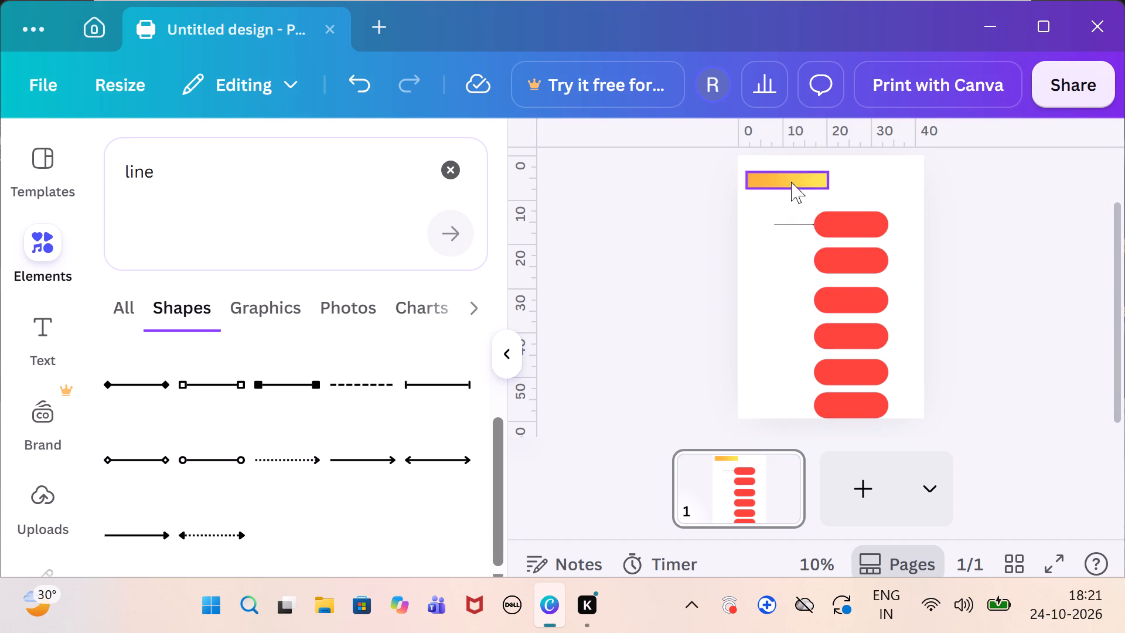
# Copy the shortened arrow and paste five copies of it onto the page.
pyautogui.click(785, 223)
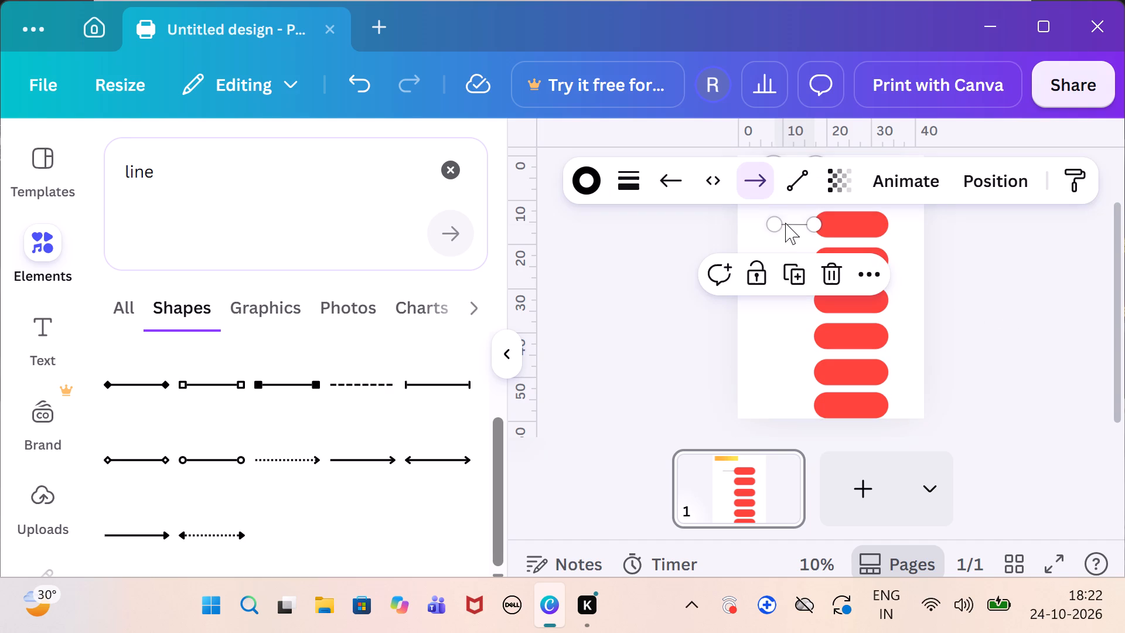
pyautogui.press('ctrl+Insert')
pyautogui.click(776, 315)
pyautogui.press('shift+Insert')
pyautogui.press('shift+Insert')
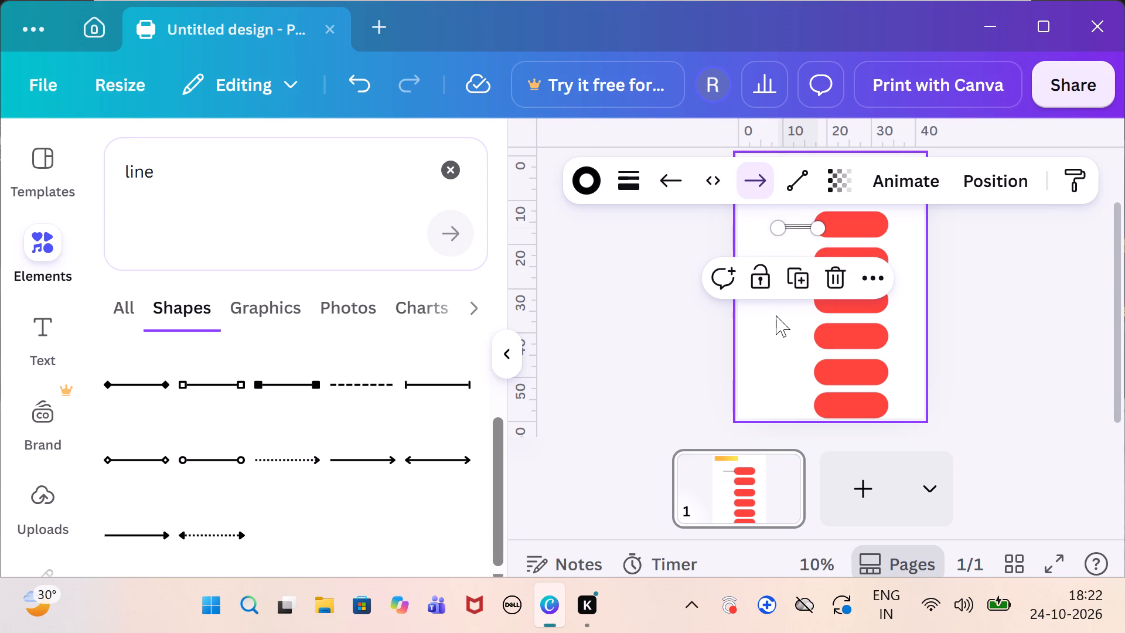
pyautogui.press('shift+Insert')
pyautogui.press('shift+Insert')
pyautogui.press('shift+Insert')
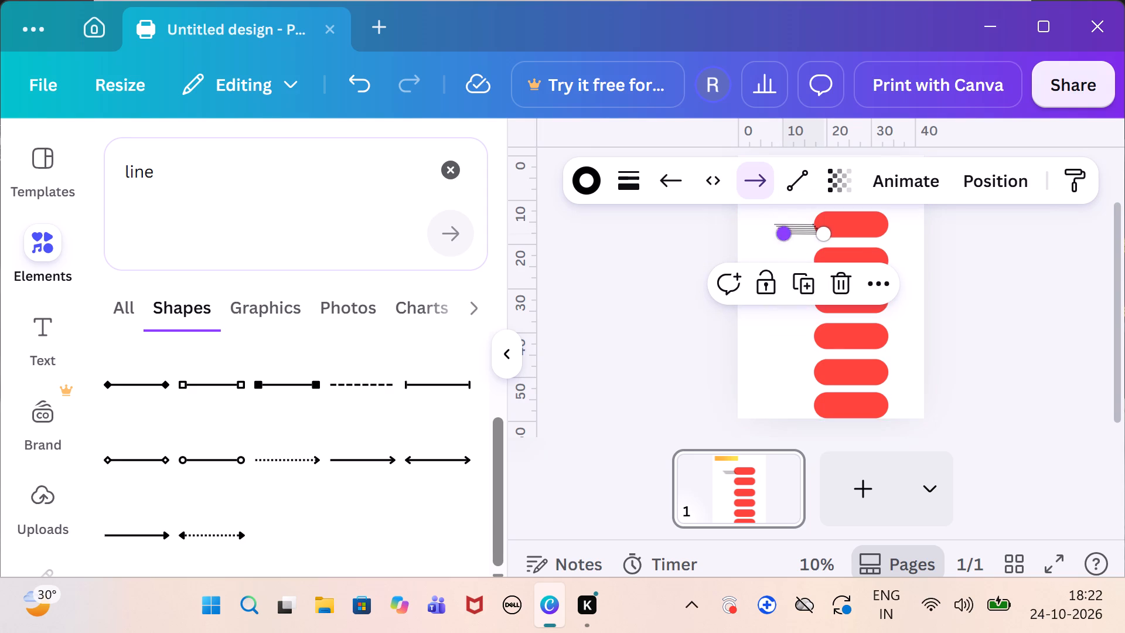
# Place one arrow copy level with the bottom red rectangle, its tip touching the rectangle's left edge.
pyautogui.moveTo(804, 233); pyautogui.dragTo(791, 403)
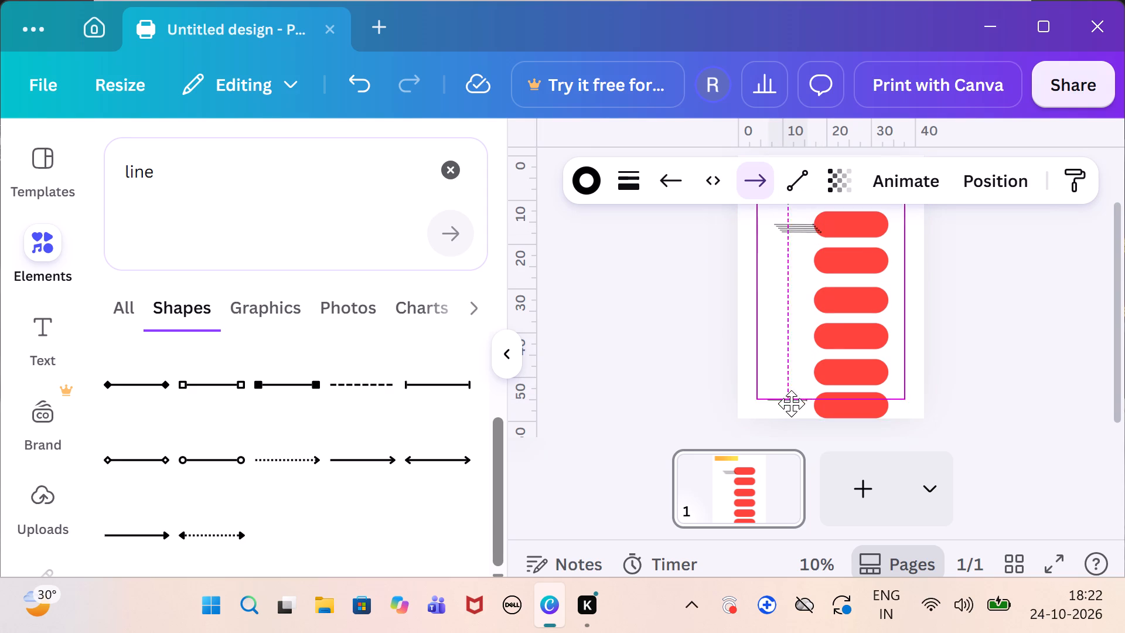
pyautogui.moveTo(791, 403); pyautogui.dragTo(791, 402)
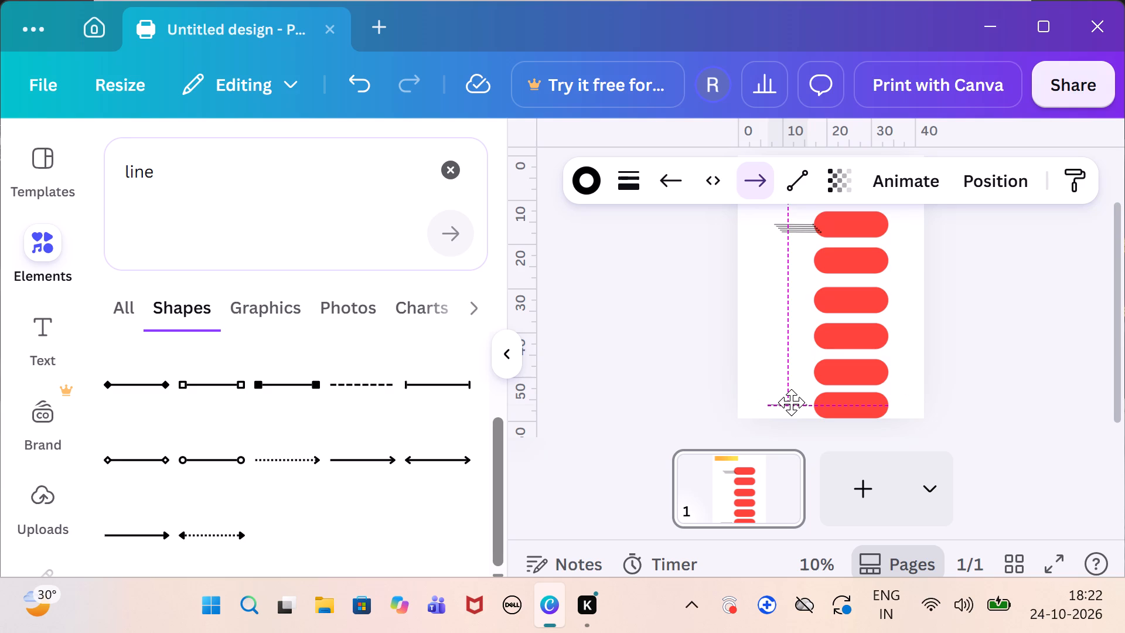
pyautogui.moveTo(791, 402); pyautogui.dragTo(793, 403)
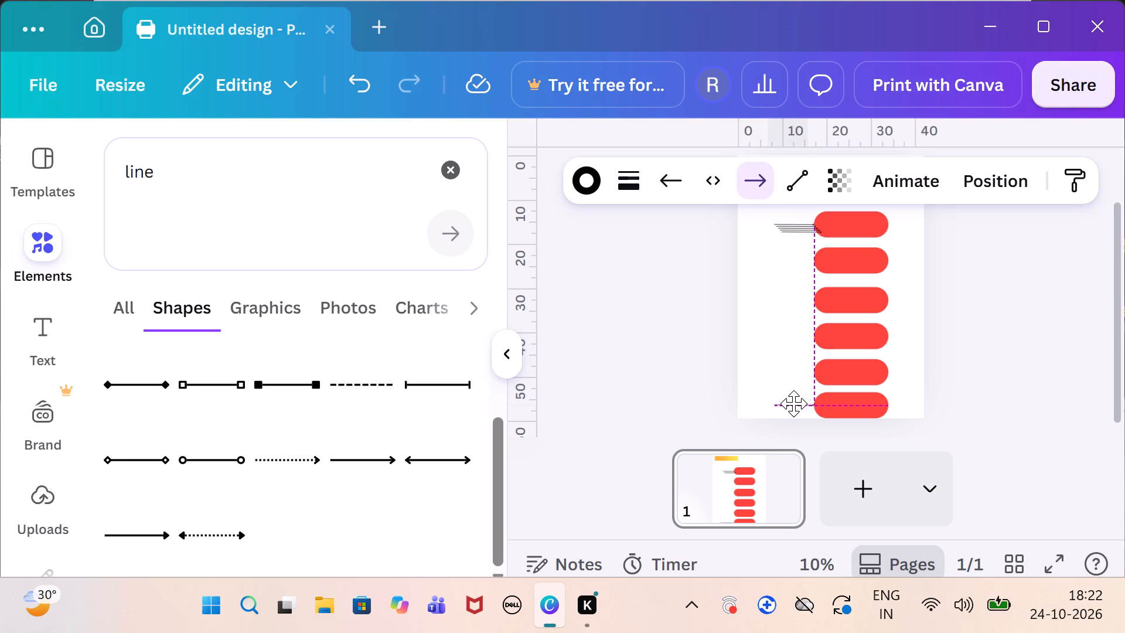
pyautogui.moveTo(793, 403); pyautogui.dragTo(790, 406)
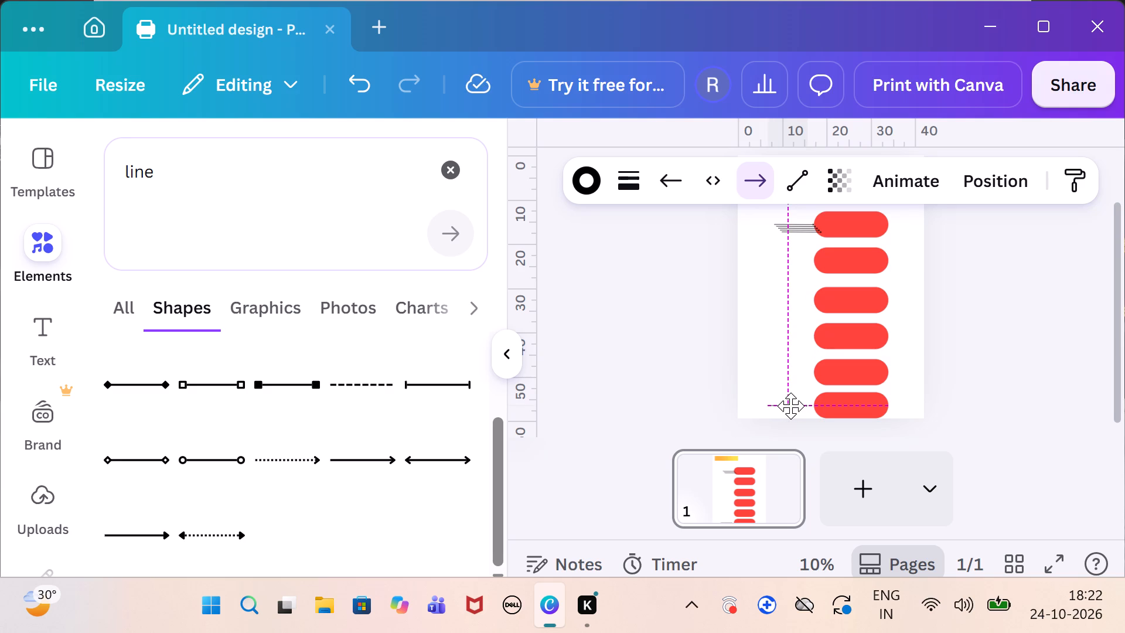
pyautogui.moveTo(790, 406); pyautogui.dragTo(793, 406)
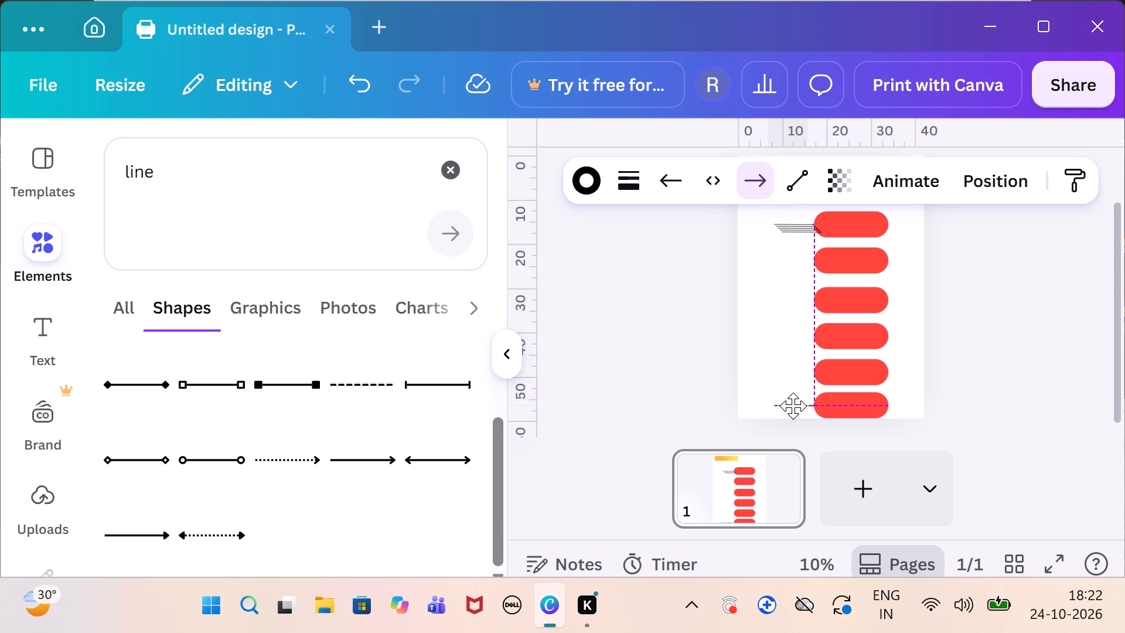
pyautogui.moveTo(793, 406); pyautogui.dragTo(793, 406)
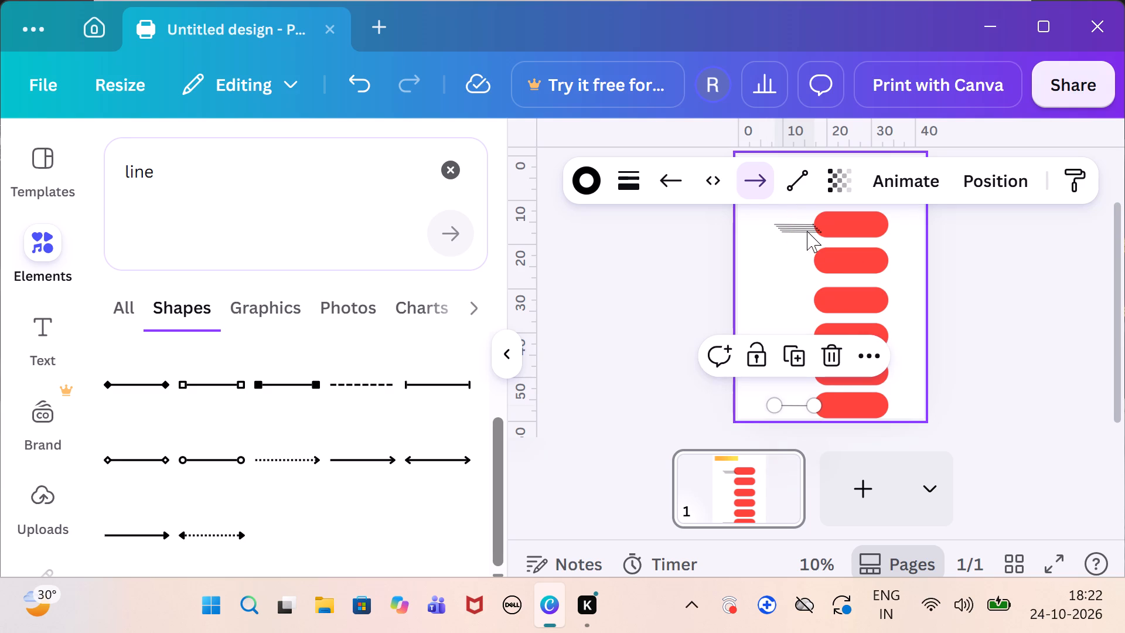
# Move two more arrow copies down so they point at the left edges of the fifth and fourth red rectangles.
pyautogui.moveTo(807, 231); pyautogui.dragTo(786, 366)
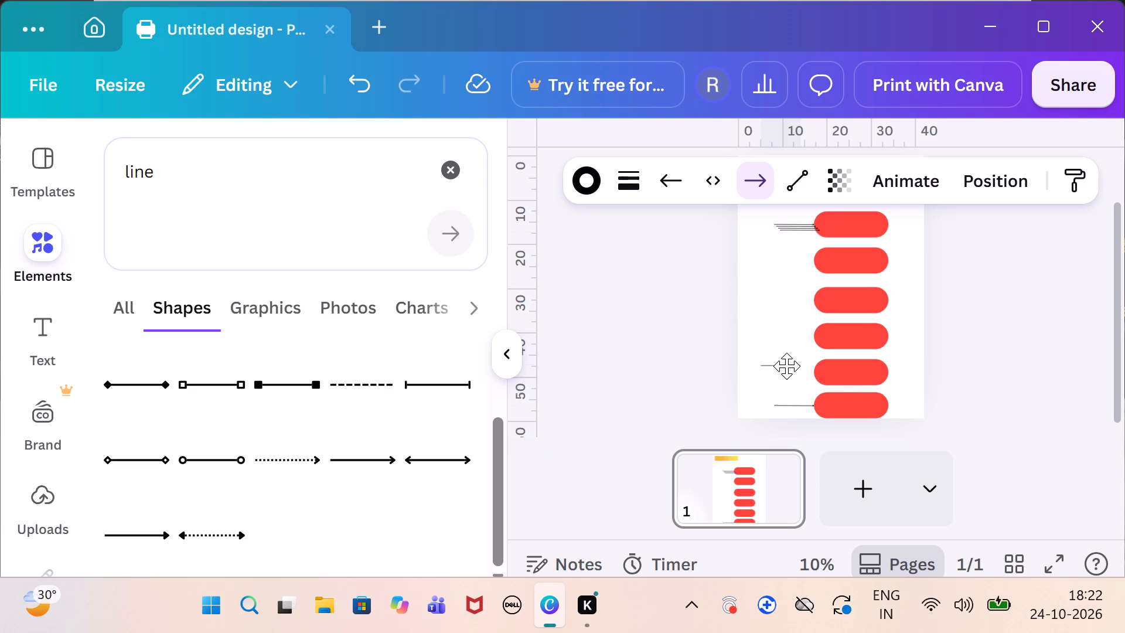
pyautogui.moveTo(786, 366); pyautogui.dragTo(792, 372)
pyautogui.moveTo(792, 372); pyautogui.dragTo(799, 370)
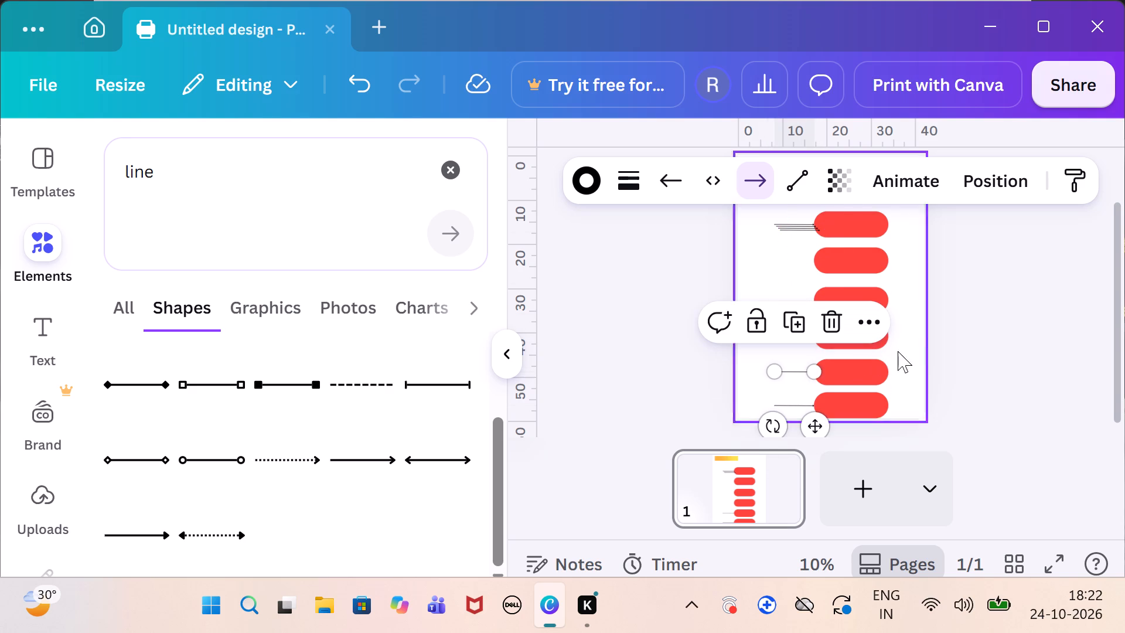
pyautogui.click(1023, 357)
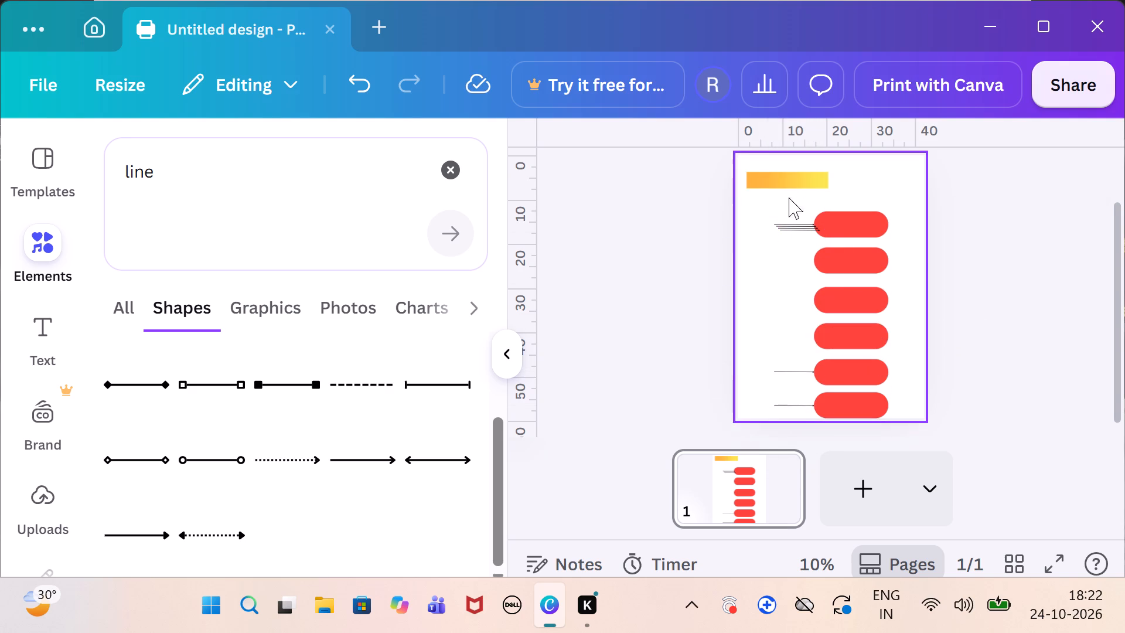
pyautogui.moveTo(789, 227); pyautogui.dragTo(782, 304)
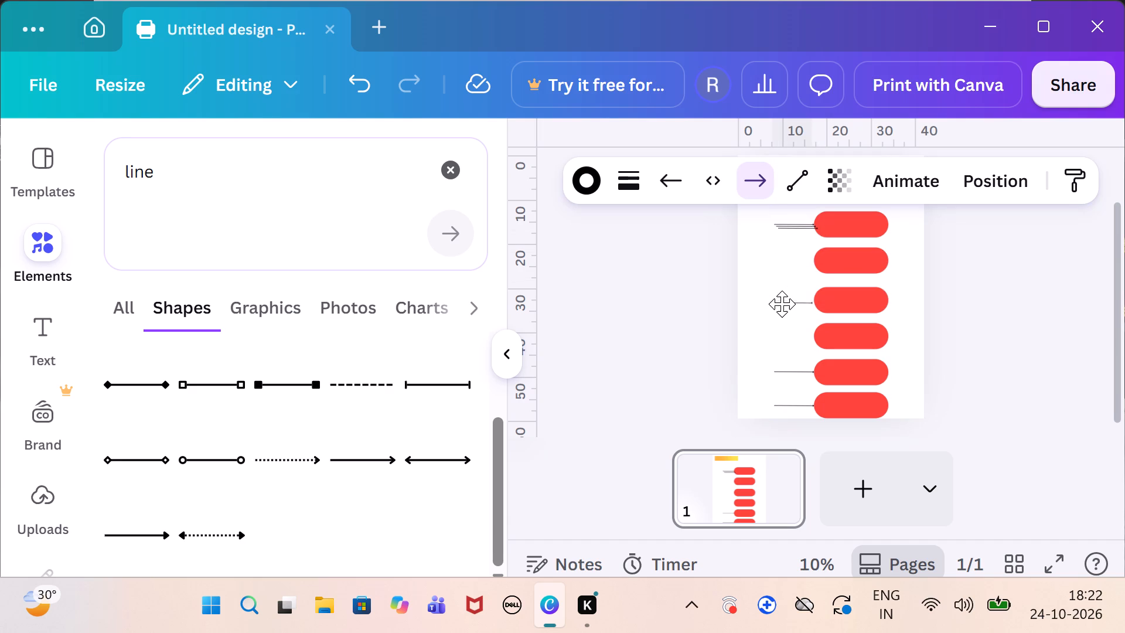
pyautogui.moveTo(782, 304); pyautogui.dragTo(785, 332)
pyautogui.click(1000, 309)
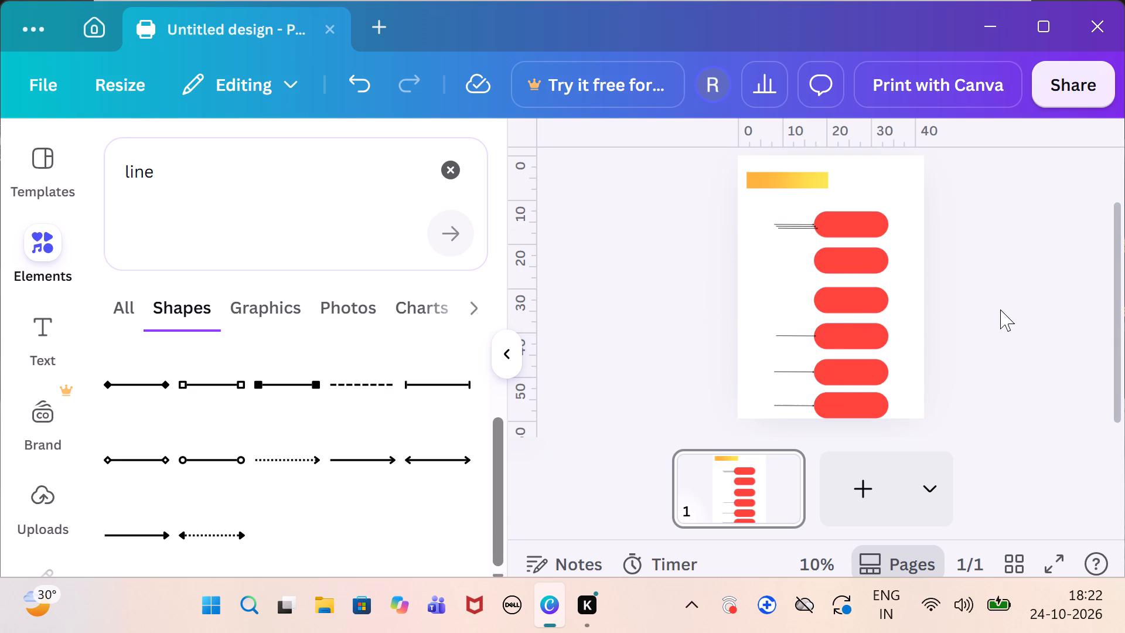
# Move the remaining stacked arrow copies so they point at the left edges of the third and second red rectangles.
pyautogui.moveTo(794, 229); pyautogui.dragTo(795, 311)
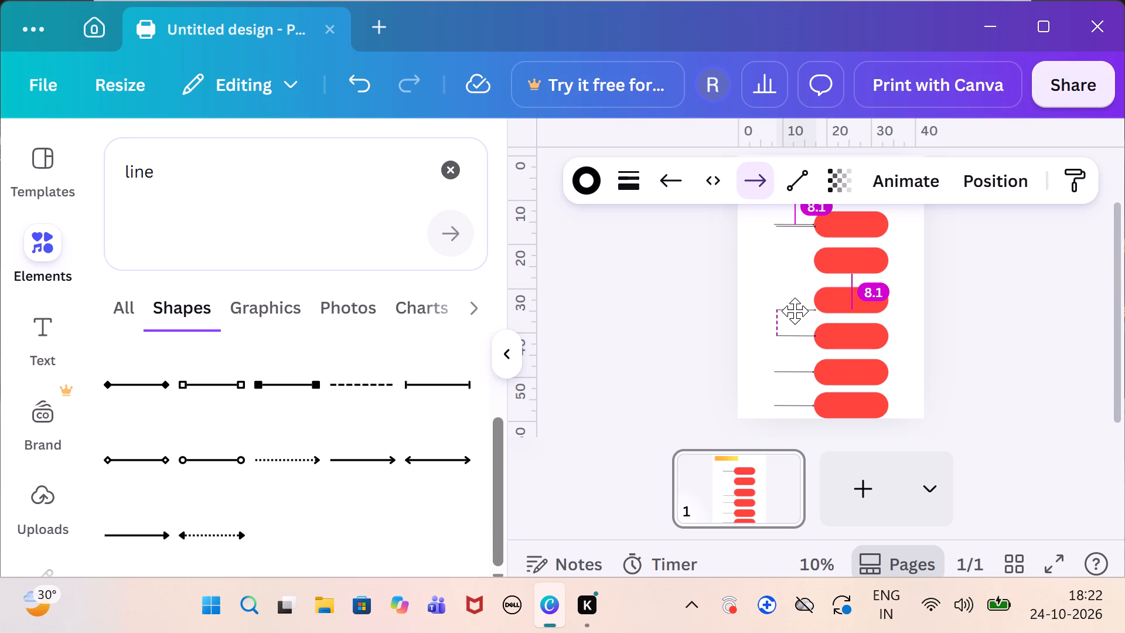
pyautogui.moveTo(795, 311); pyautogui.dragTo(792, 301)
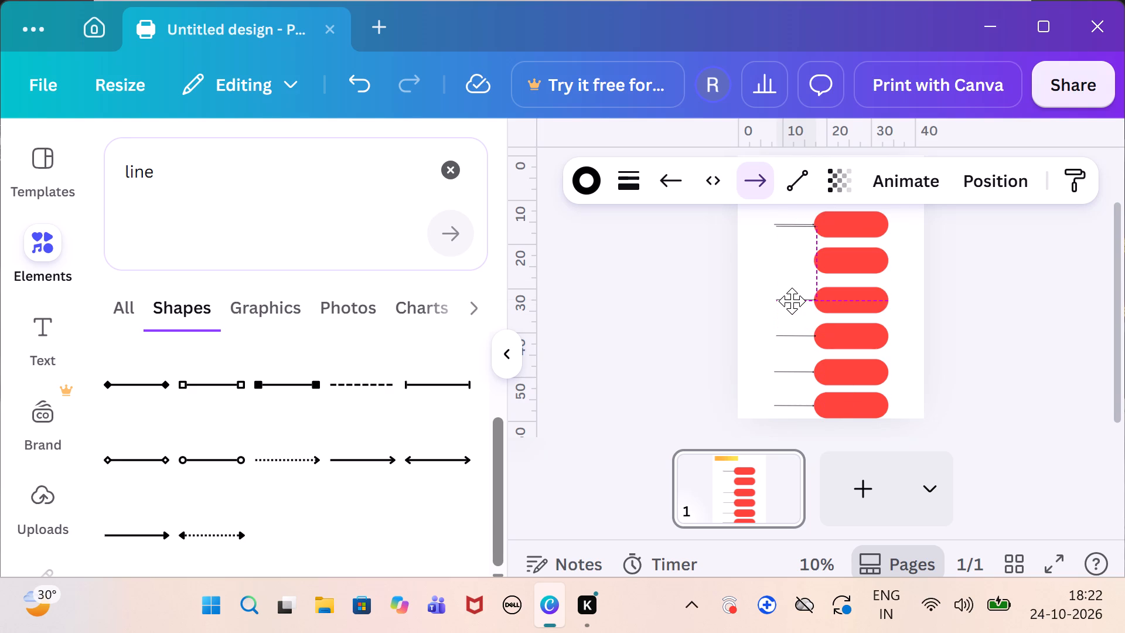
pyautogui.moveTo(792, 301); pyautogui.dragTo(790, 300)
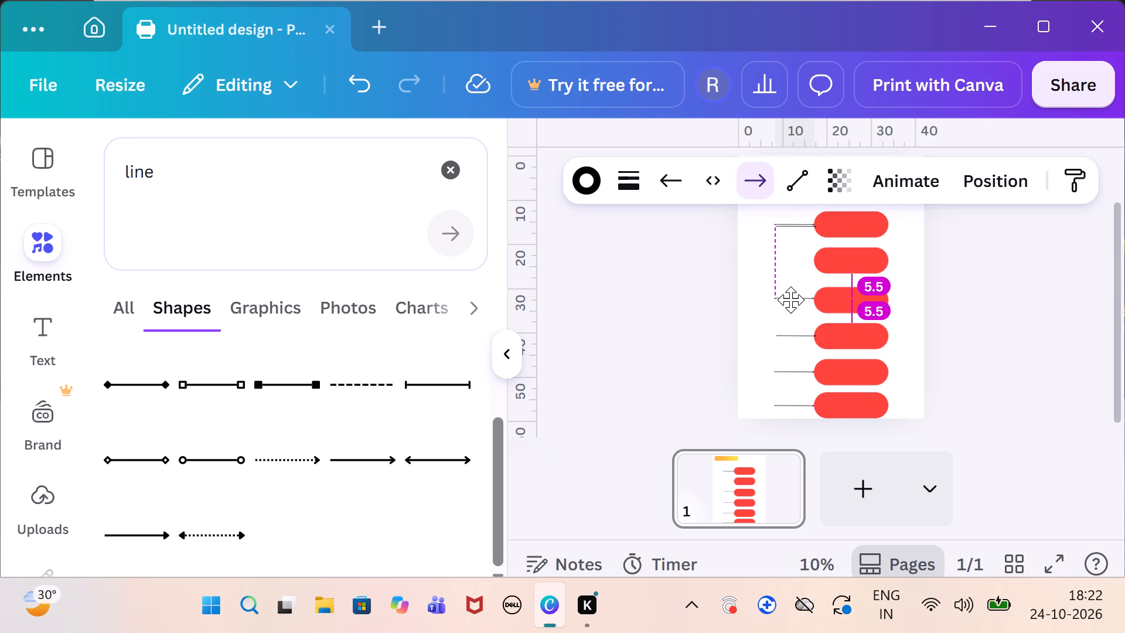
pyautogui.moveTo(790, 300); pyautogui.dragTo(789, 300)
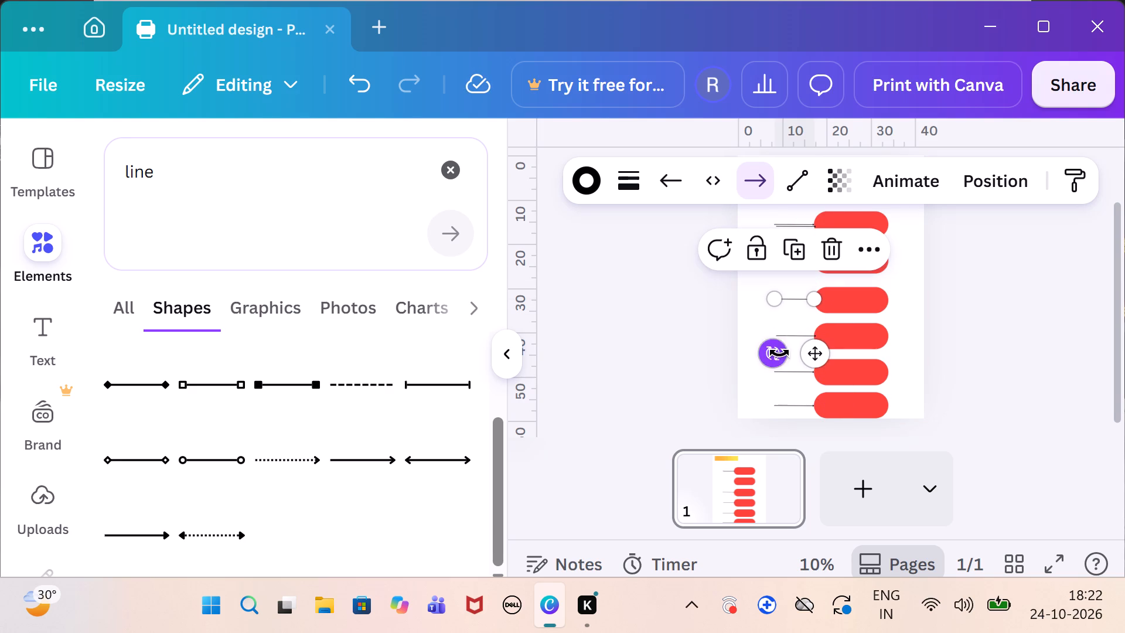
pyautogui.click(789, 336)
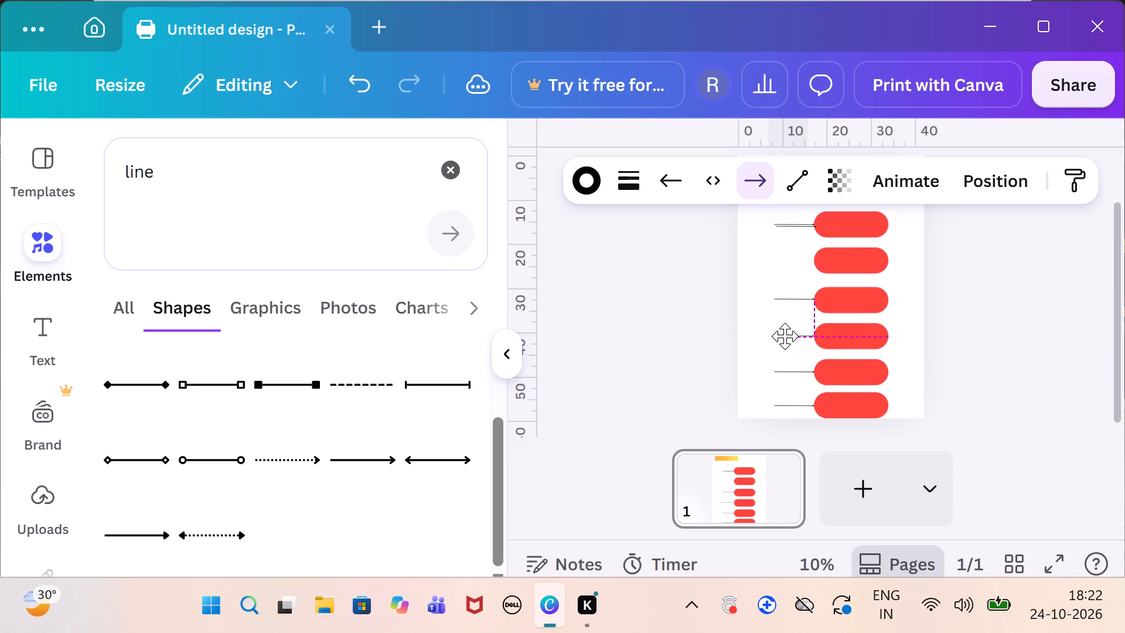
pyautogui.click(951, 367)
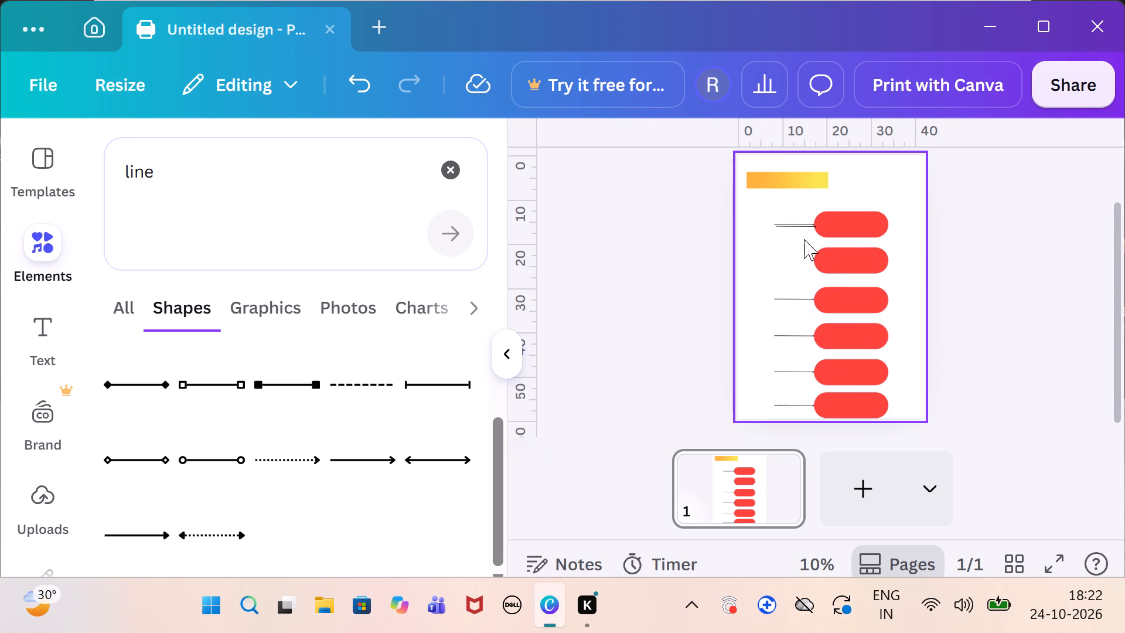
pyautogui.moveTo(802, 229); pyautogui.dragTo(797, 264)
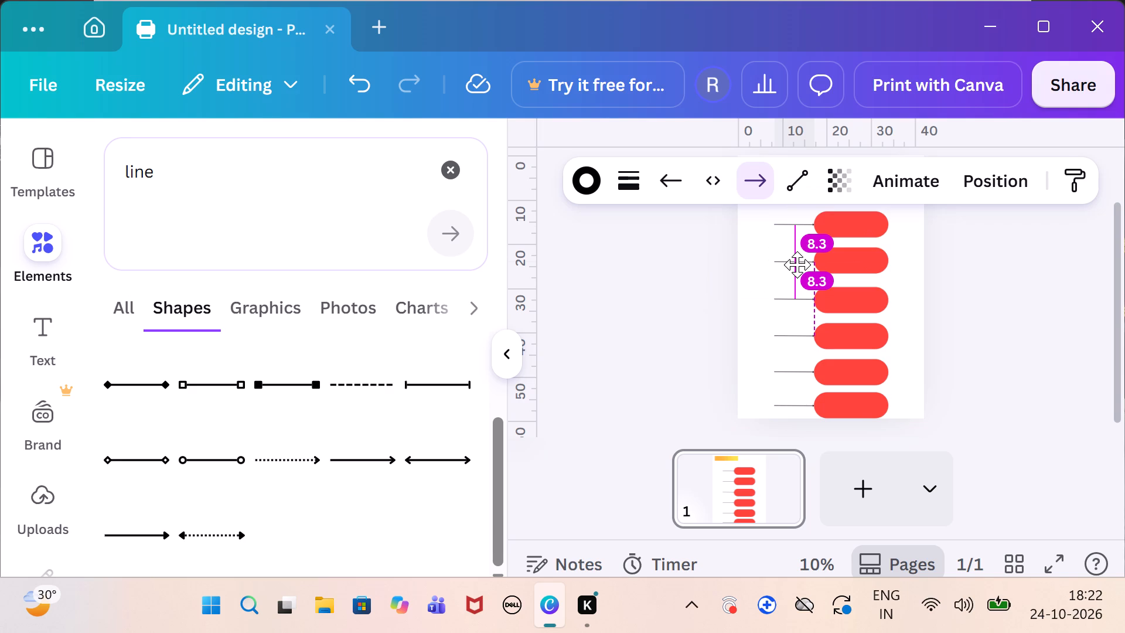
pyautogui.moveTo(797, 264); pyautogui.dragTo(797, 263)
pyautogui.click(982, 315)
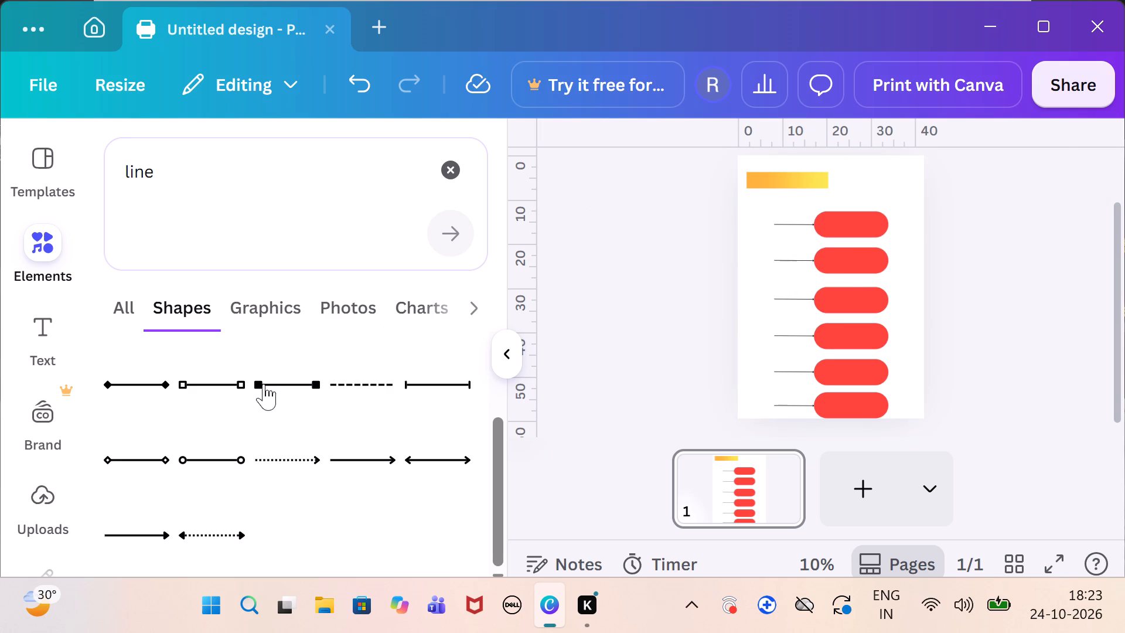
# Insert the plain thin black line from the graphics results for "line".
pyautogui.scroll(-3, 366, 443)
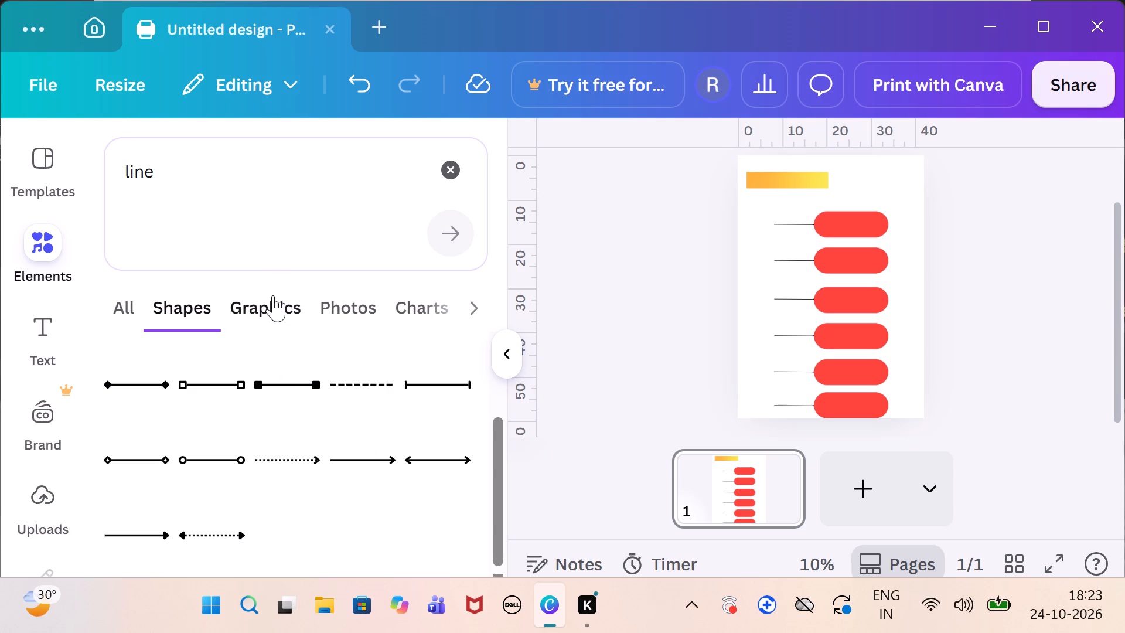
pyautogui.doubleClick(270, 299)
pyautogui.scroll(-1, 307, 373)
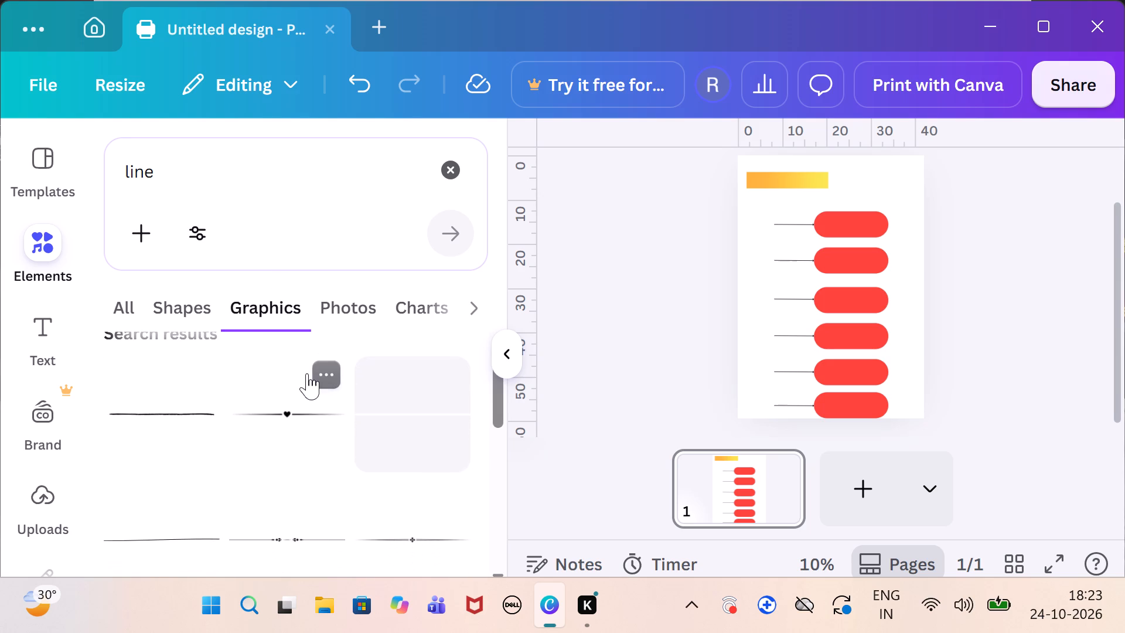
pyautogui.scroll(-1, 192, 421)
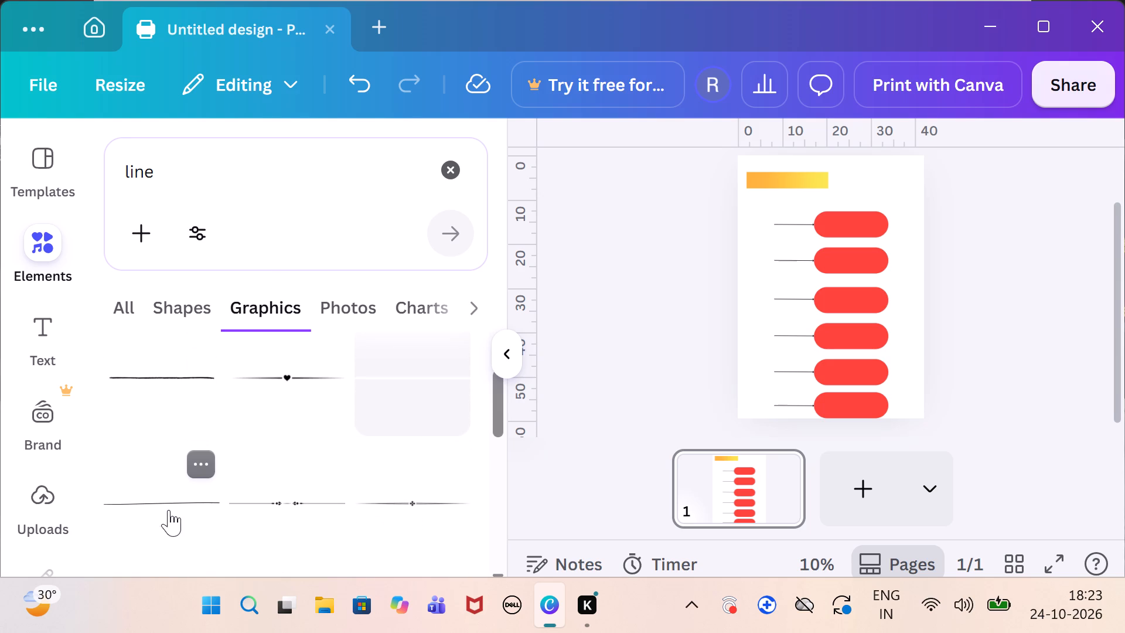
pyautogui.click(172, 387)
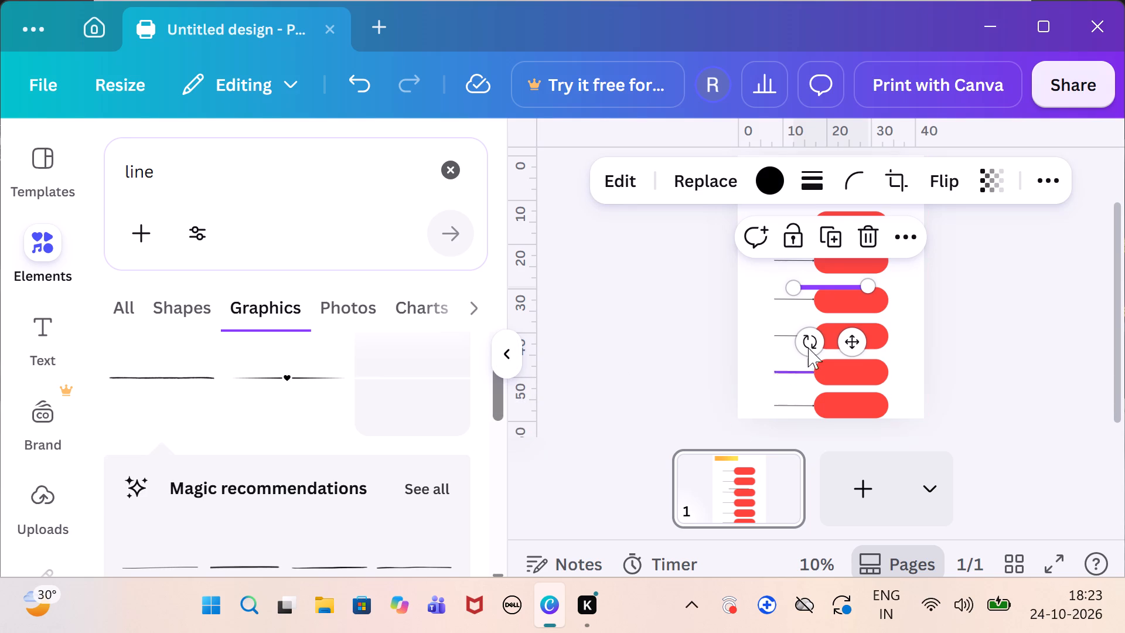
# Rotate the new line to nearly vertical and position it left of the arrows, below the yellow gradient bar.
pyautogui.moveTo(813, 347); pyautogui.dragTo(701, 338)
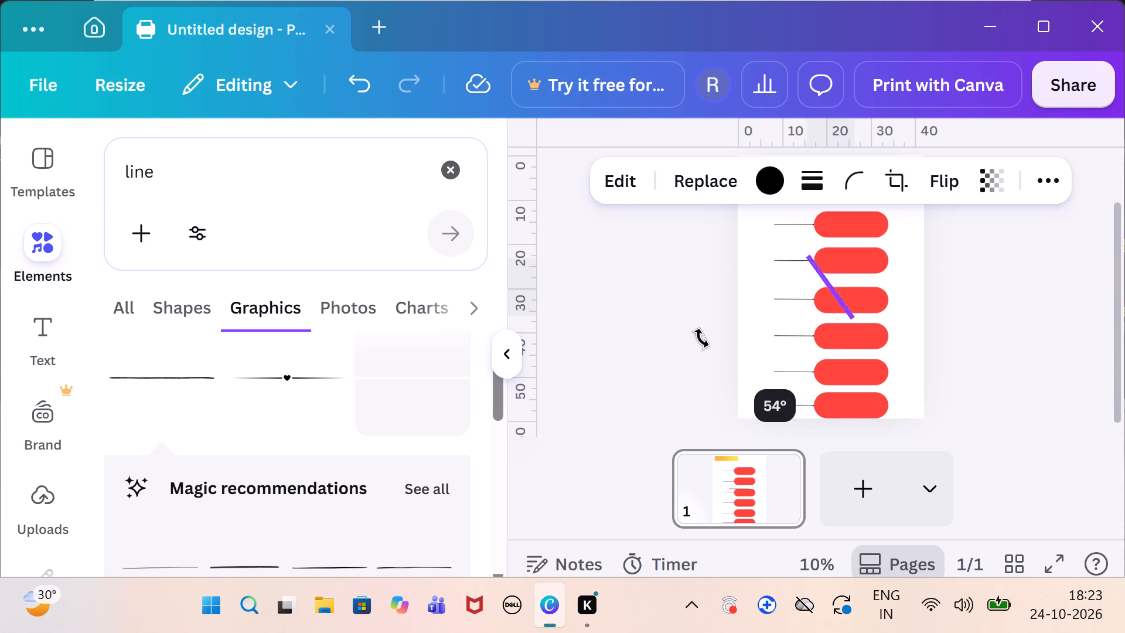
pyautogui.moveTo(701, 338); pyautogui.dragTo(630, 277)
pyautogui.click(717, 346)
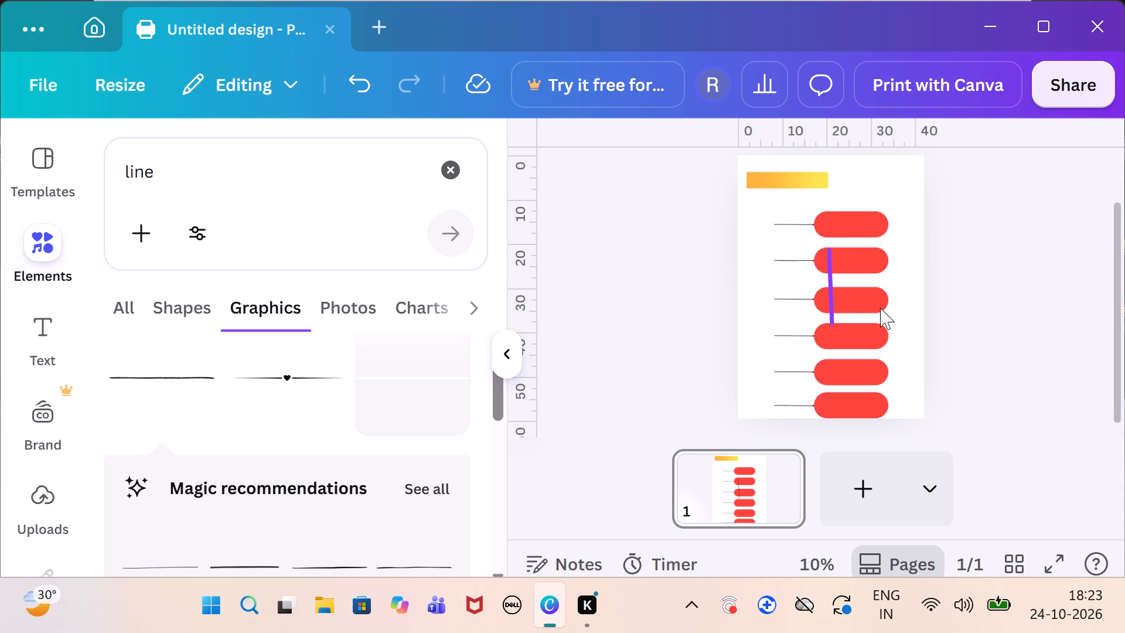
pyautogui.moveTo(830, 303); pyautogui.dragTo(762, 251)
pyautogui.click(647, 309)
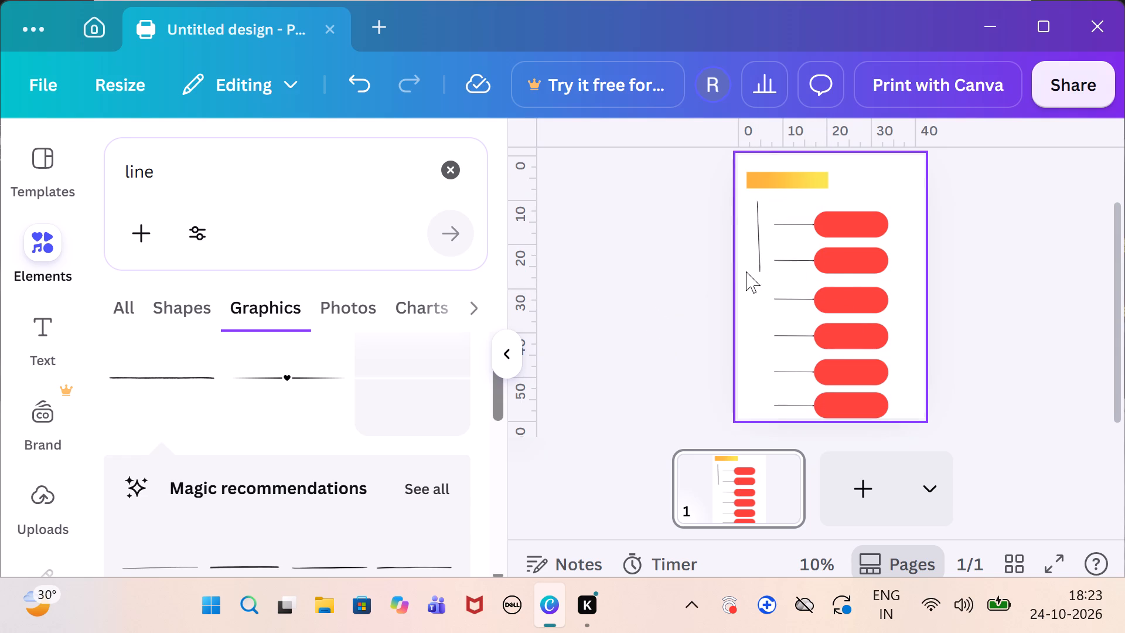
pyautogui.click(758, 261)
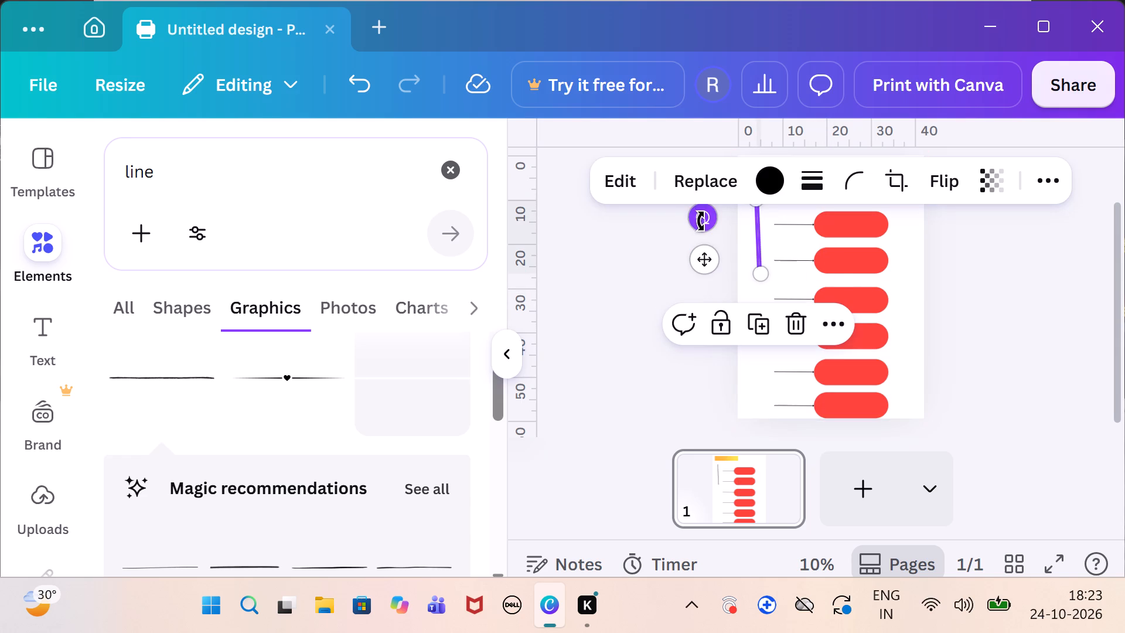
pyautogui.click(701, 220)
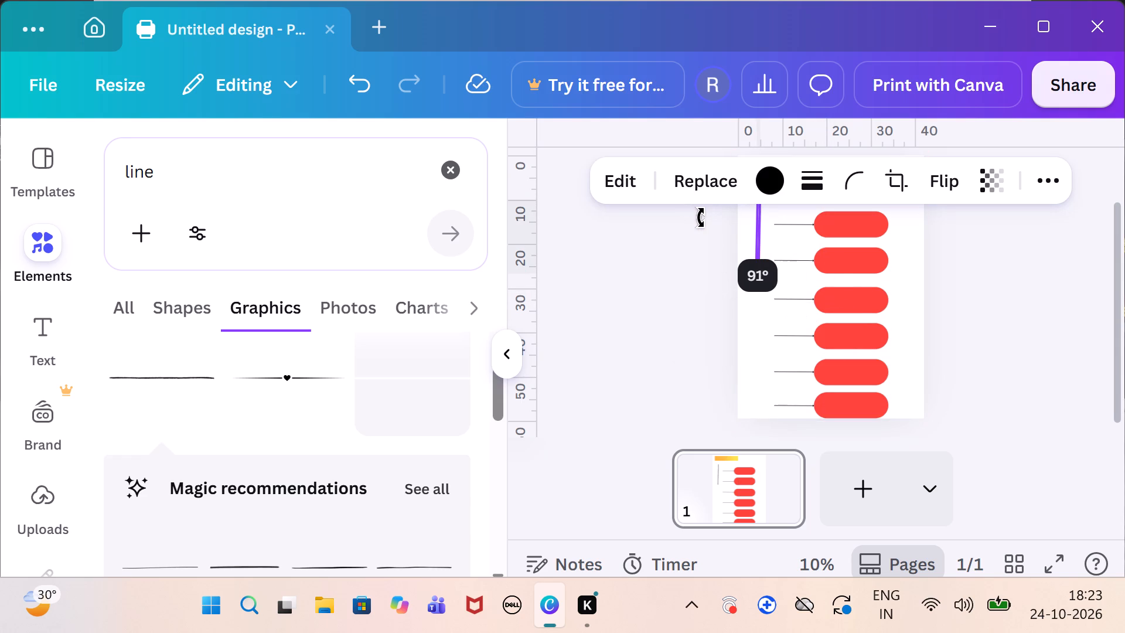
pyautogui.click(633, 294)
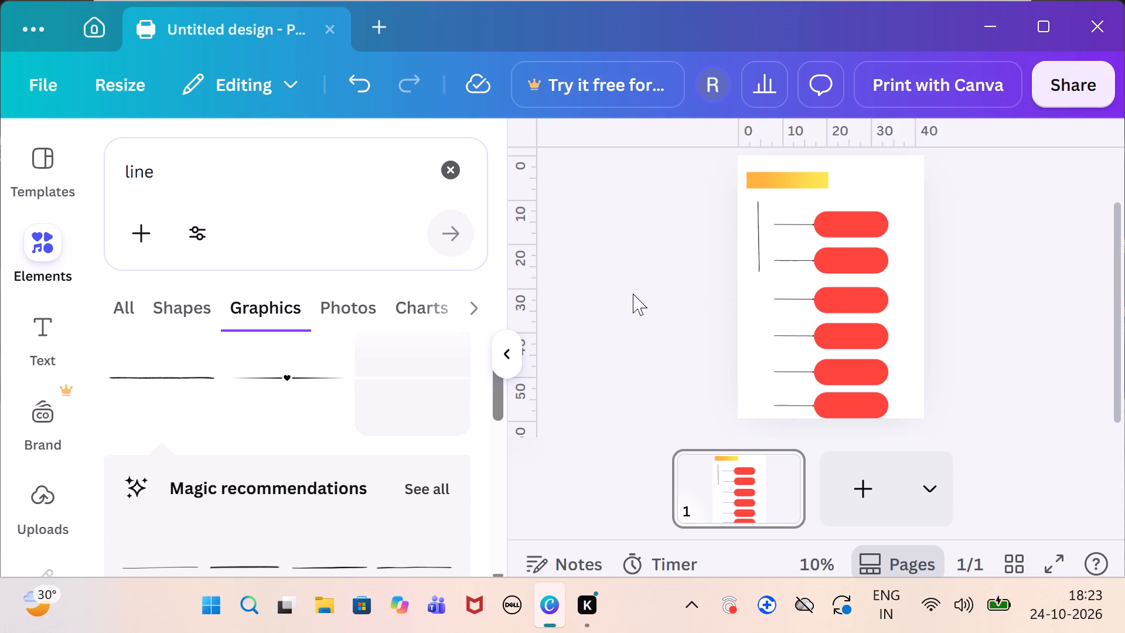
# Lengthen the vertical line to span all six arrows and move it against the arrows' tail ends.
pyautogui.click(759, 268)
pyautogui.moveTo(756, 279); pyautogui.dragTo(781, 407)
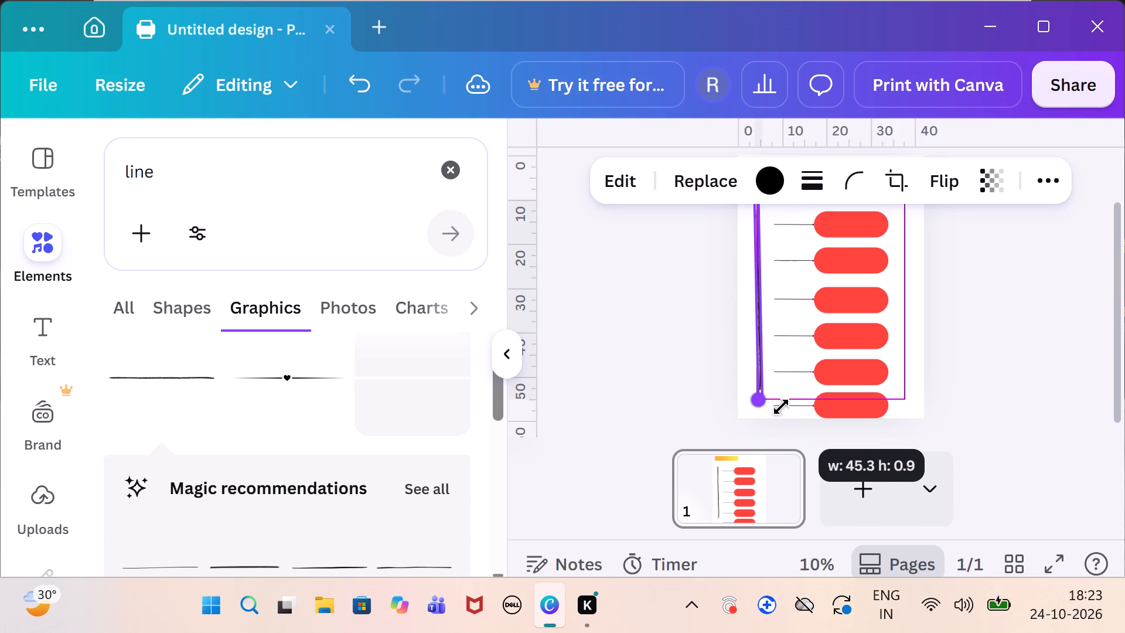
pyautogui.moveTo(781, 407); pyautogui.dragTo(782, 414)
pyautogui.click(990, 386)
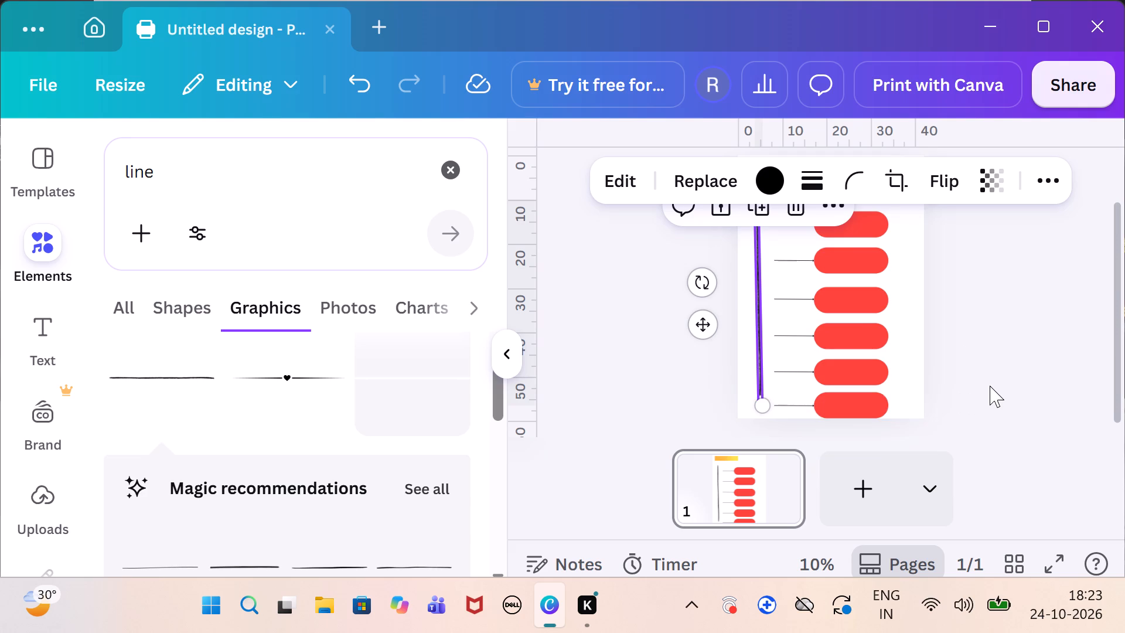
pyautogui.moveTo(761, 282); pyautogui.dragTo(781, 294)
pyautogui.moveTo(759, 291); pyautogui.dragTo(772, 300)
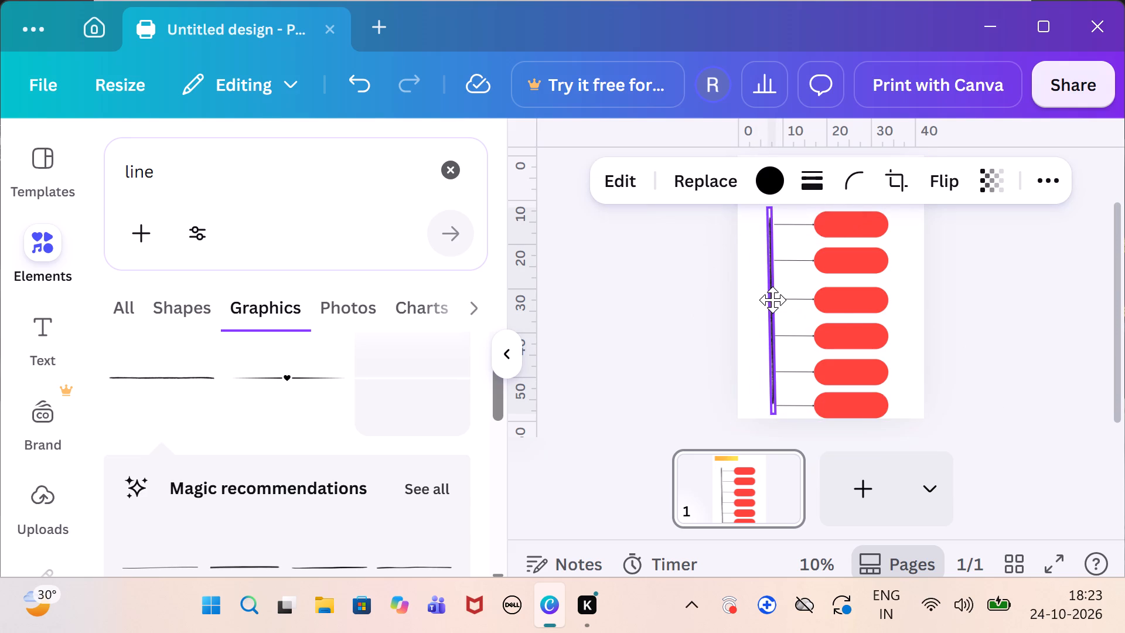
pyautogui.moveTo(772, 300); pyautogui.dragTo(775, 301)
pyautogui.click(1005, 304)
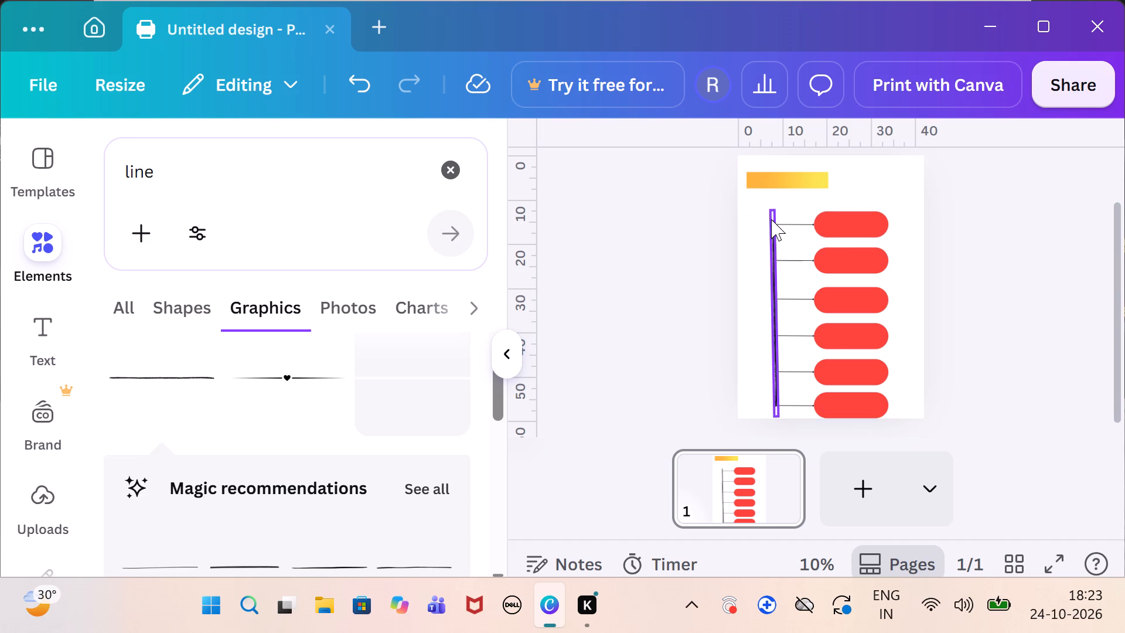
# Lengthen the vertical line and move it up so it overlaps the yellow gradient bar and ends at the lowest arrow.
pyautogui.click(770, 236)
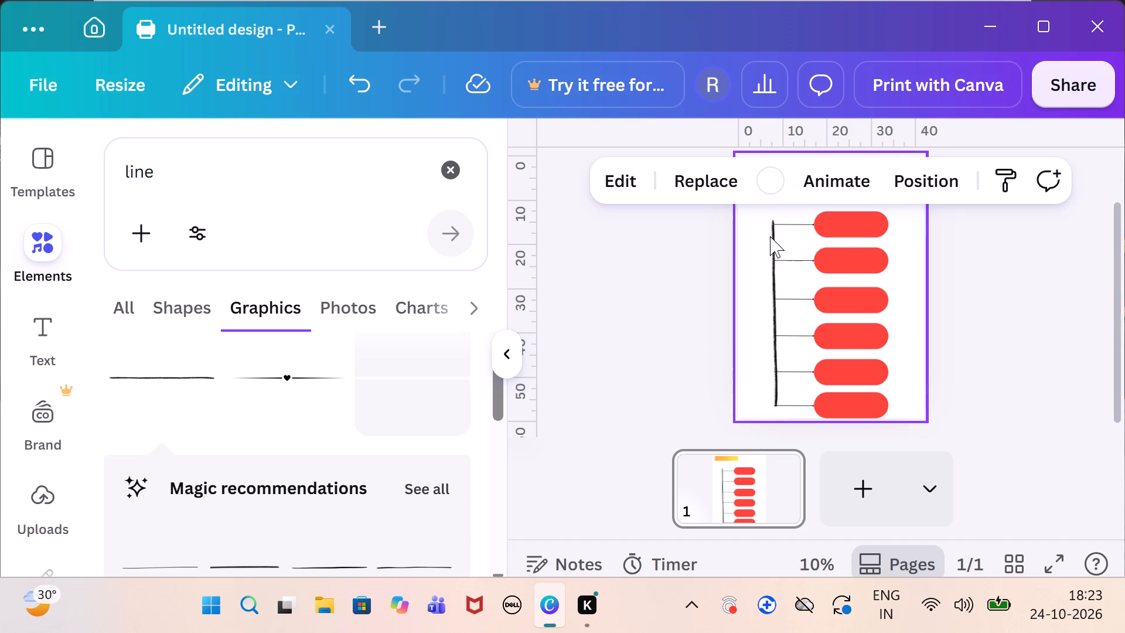
pyautogui.click(773, 240)
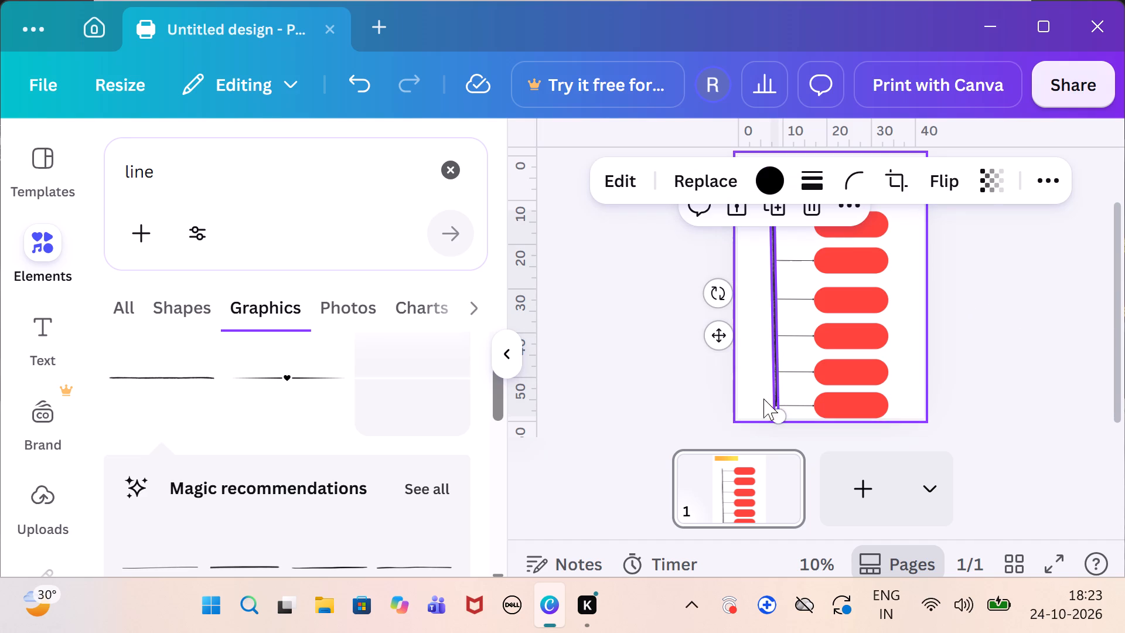
pyautogui.click(623, 318)
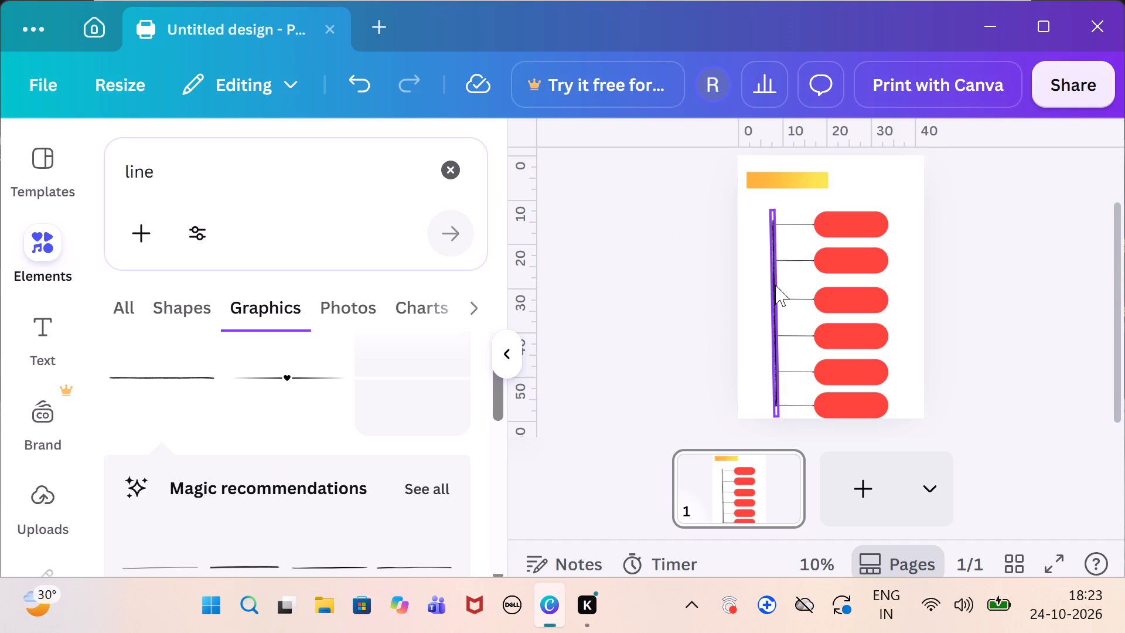
pyautogui.click(775, 284)
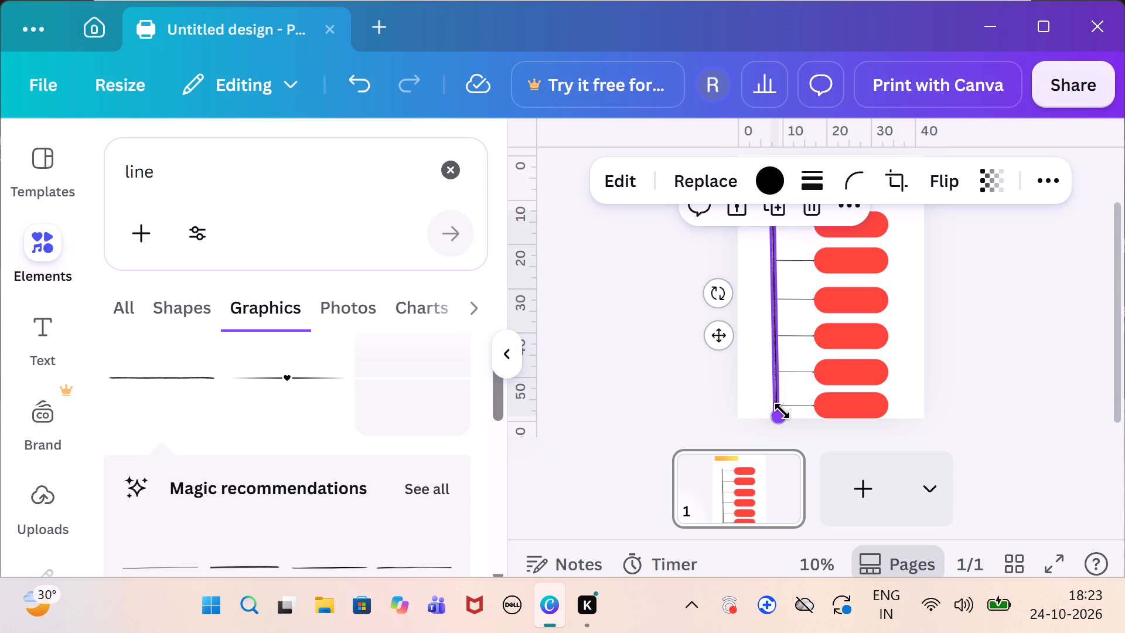
pyautogui.moveTo(781, 412); pyautogui.dragTo(784, 468)
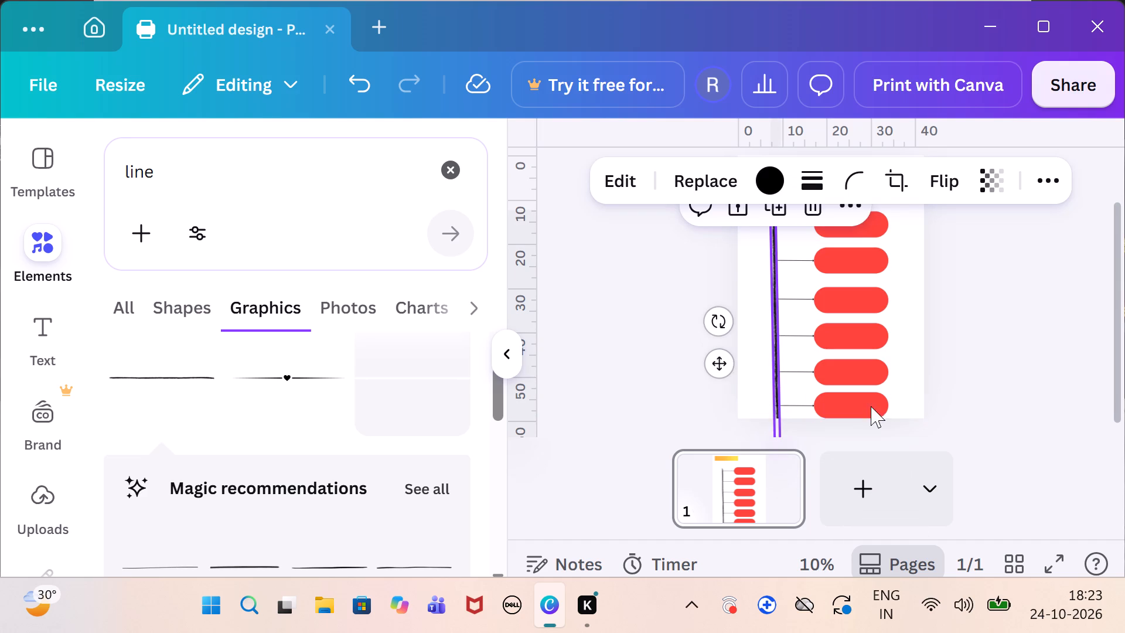
pyautogui.click(983, 377)
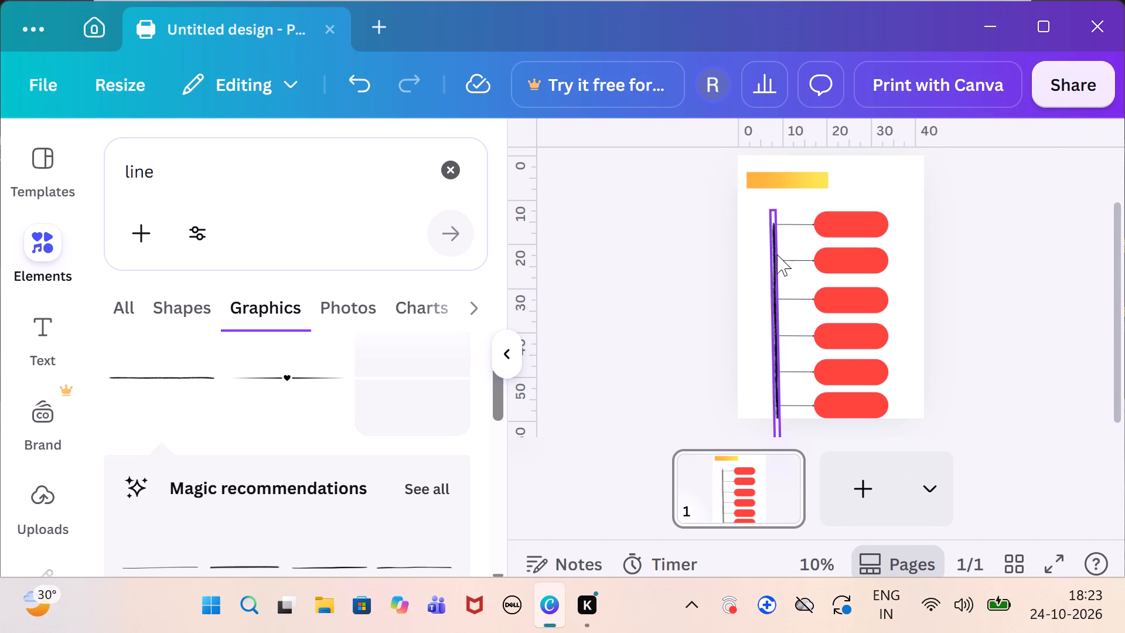
pyautogui.moveTo(774, 250); pyautogui.dragTo(774, 200)
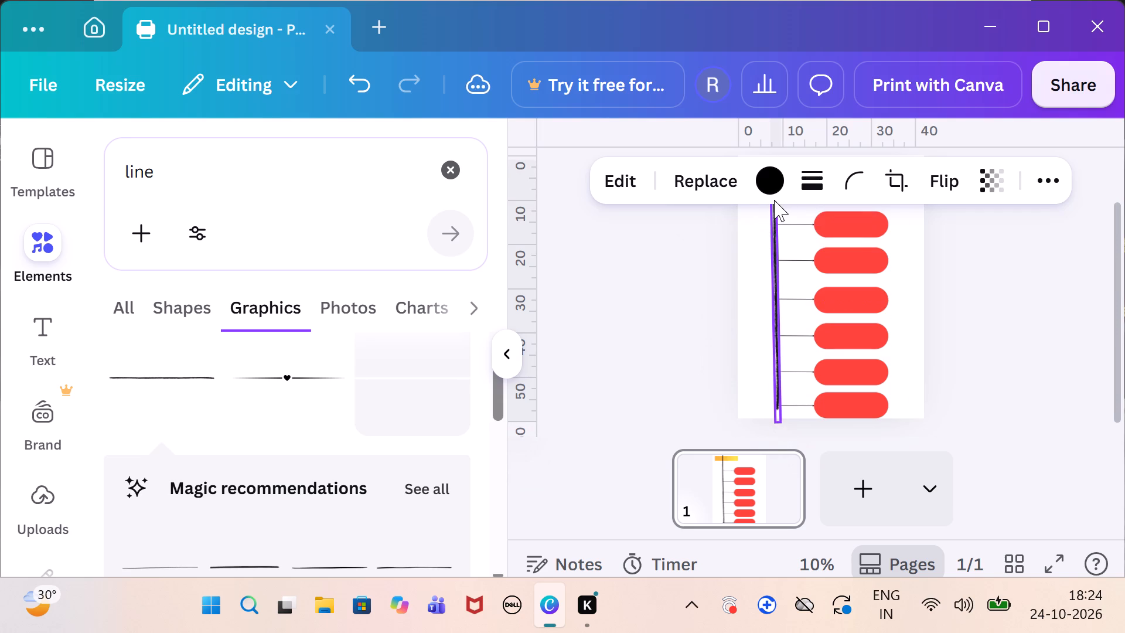
pyautogui.moveTo(774, 200); pyautogui.dragTo(772, 193)
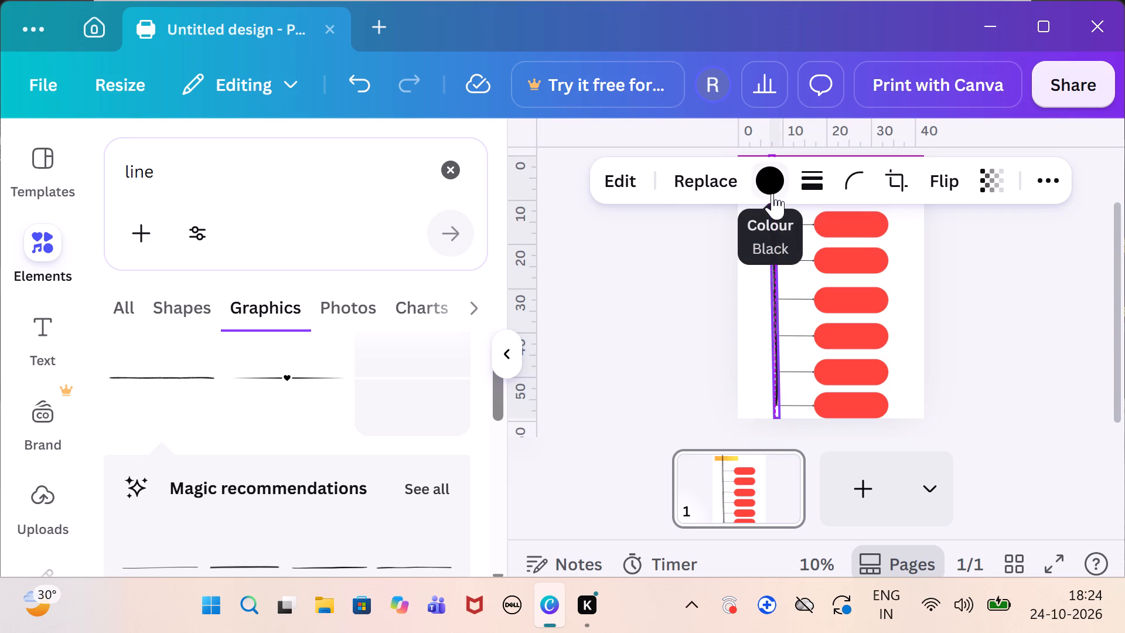
pyautogui.moveTo(772, 193); pyautogui.dragTo(771, 199)
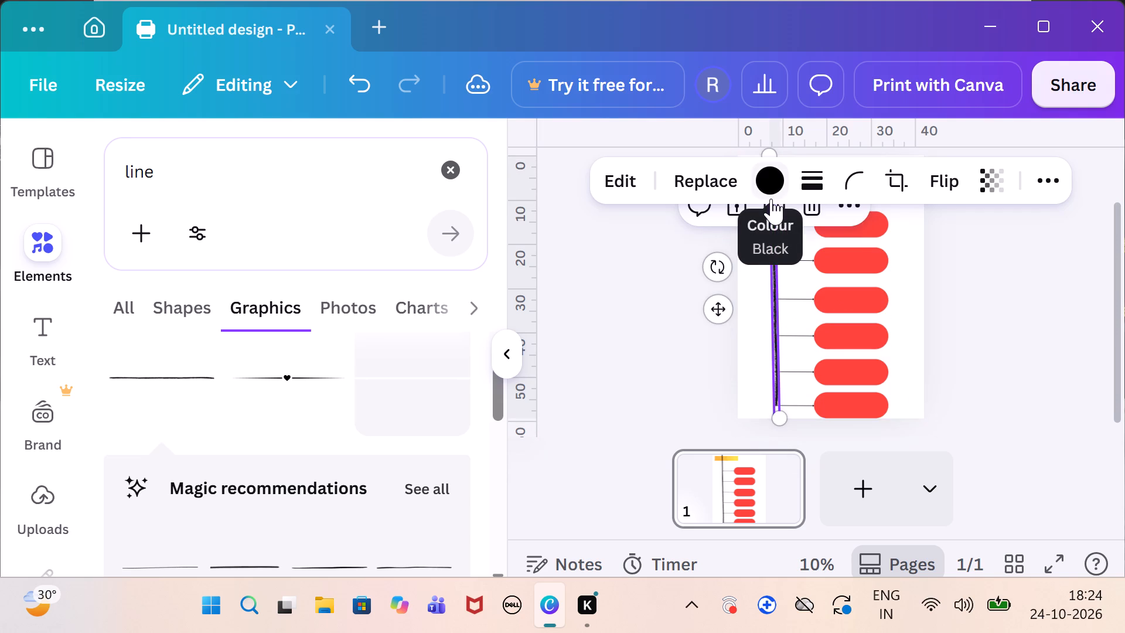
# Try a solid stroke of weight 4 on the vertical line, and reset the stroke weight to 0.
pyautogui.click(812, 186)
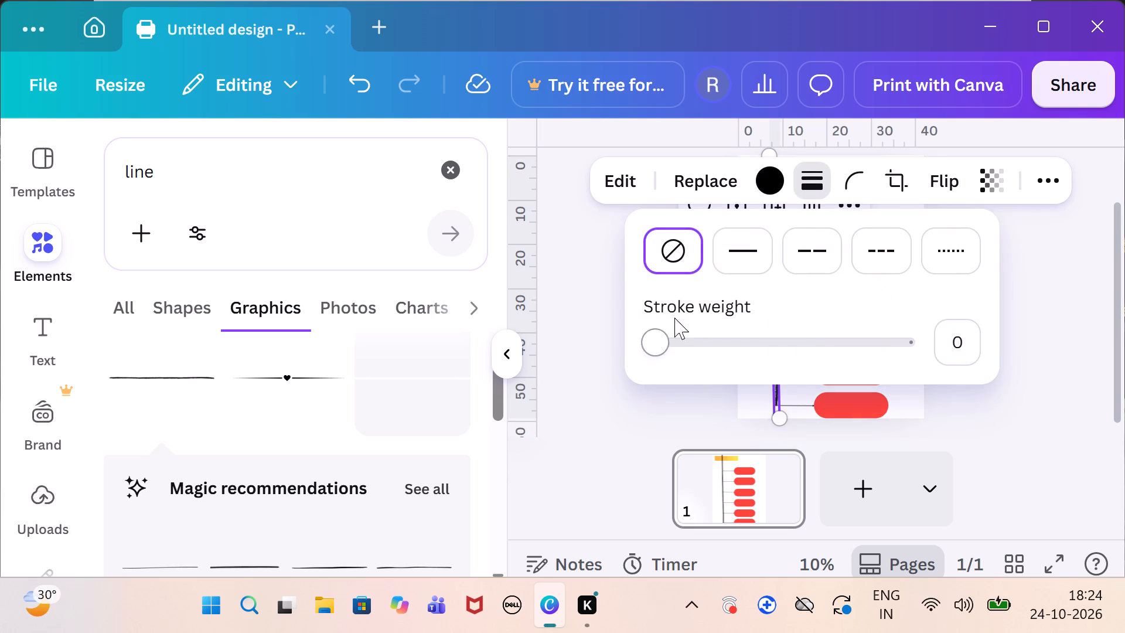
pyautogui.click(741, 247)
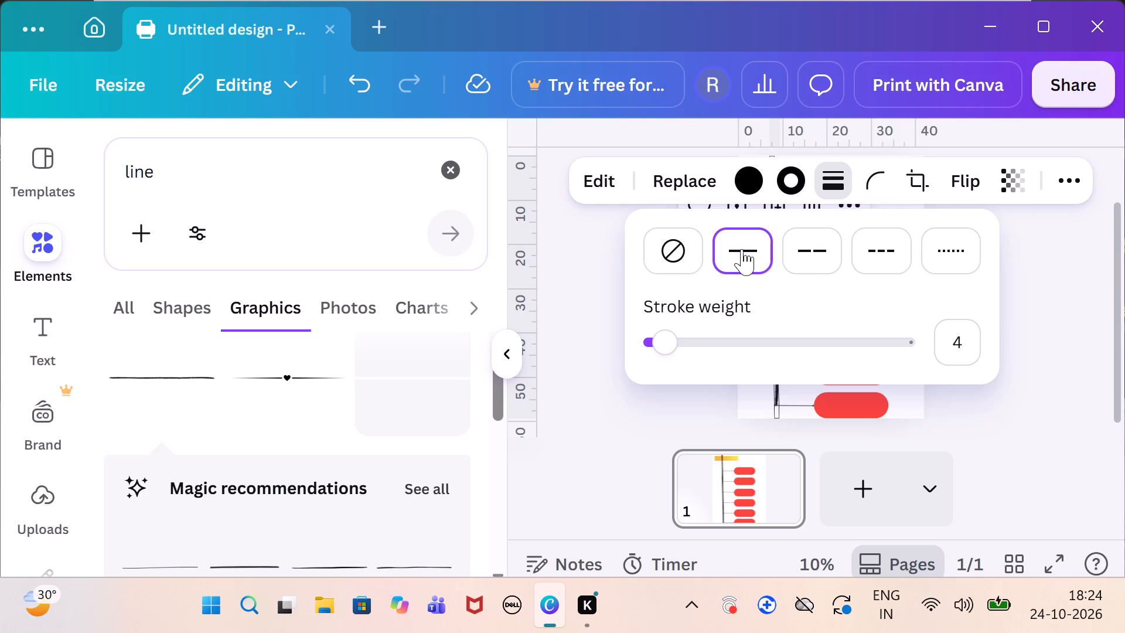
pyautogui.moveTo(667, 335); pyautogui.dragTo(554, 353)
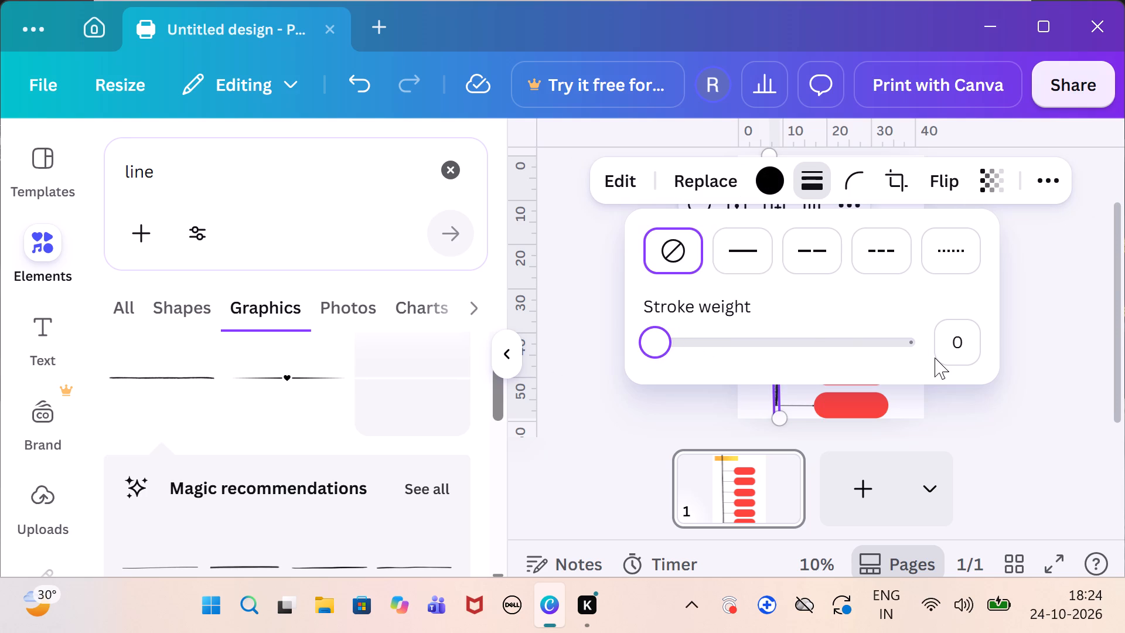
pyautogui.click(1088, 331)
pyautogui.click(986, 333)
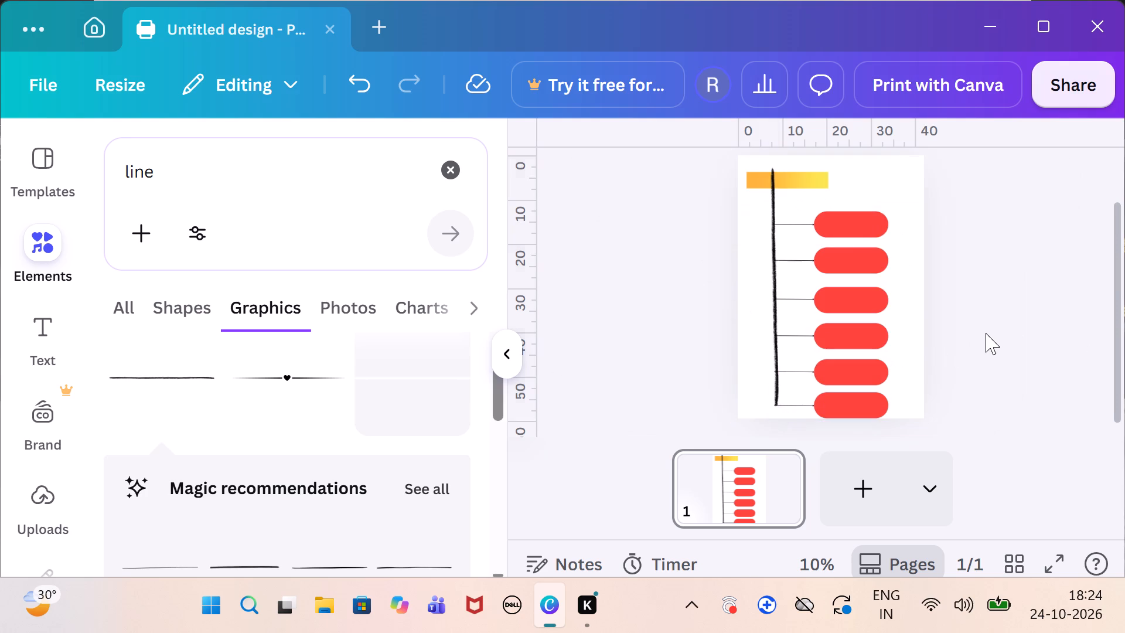
# Nudge the yellow gradient bar up and shorten the vertical line's top end to just below the bar.
pyautogui.moveTo(797, 175); pyautogui.dragTo(797, 169)
pyautogui.click(653, 279)
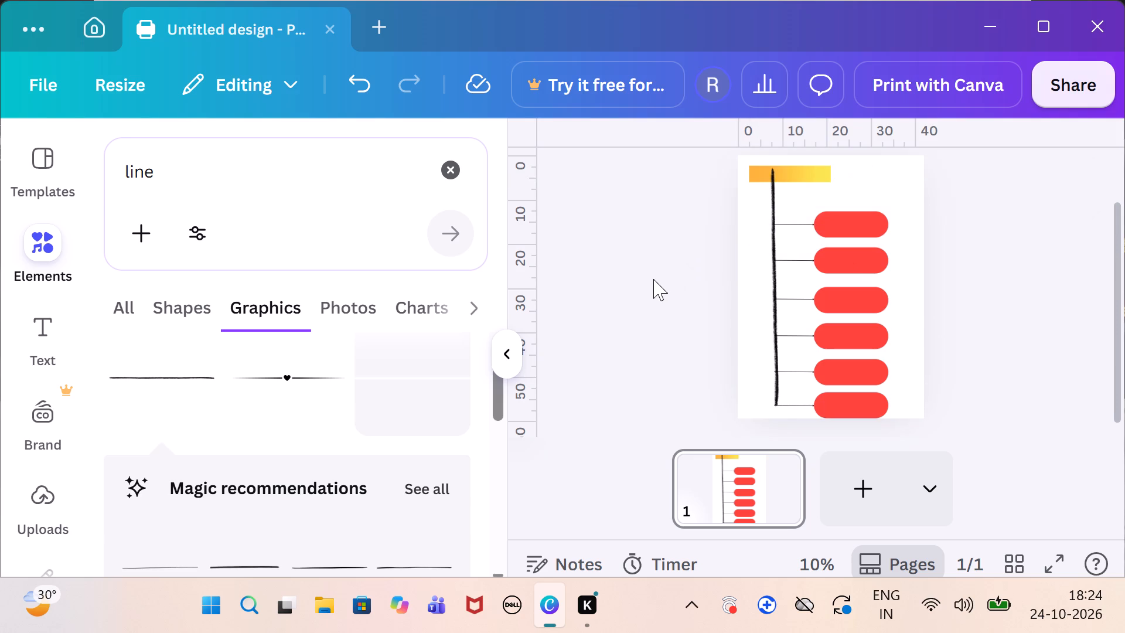
pyautogui.click(775, 188)
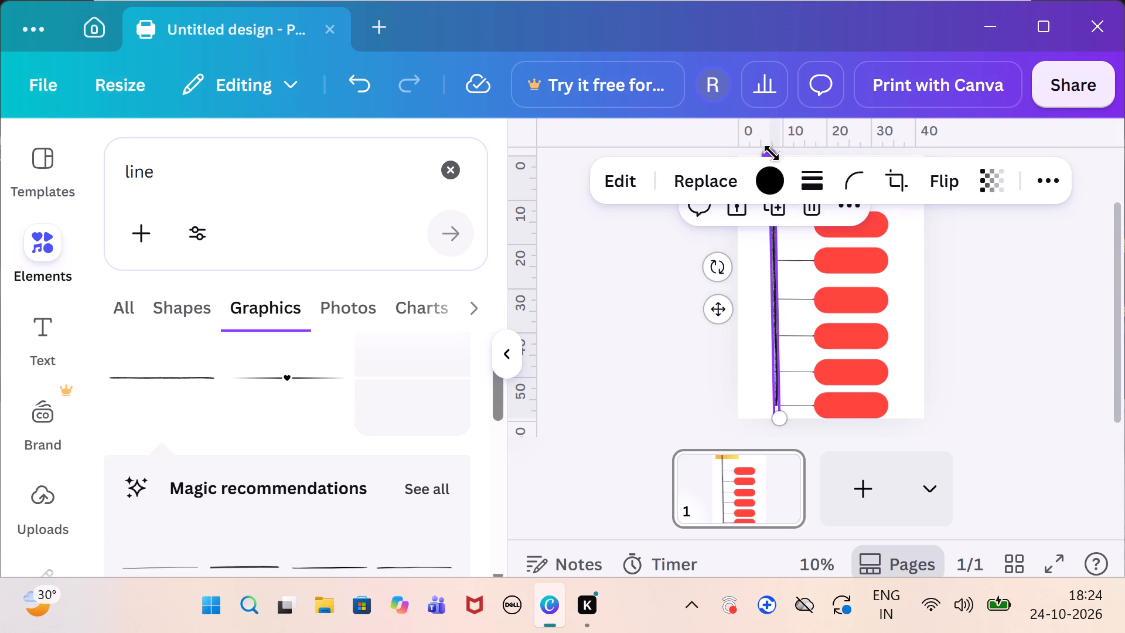
pyautogui.moveTo(772, 153); pyautogui.dragTo(770, 185)
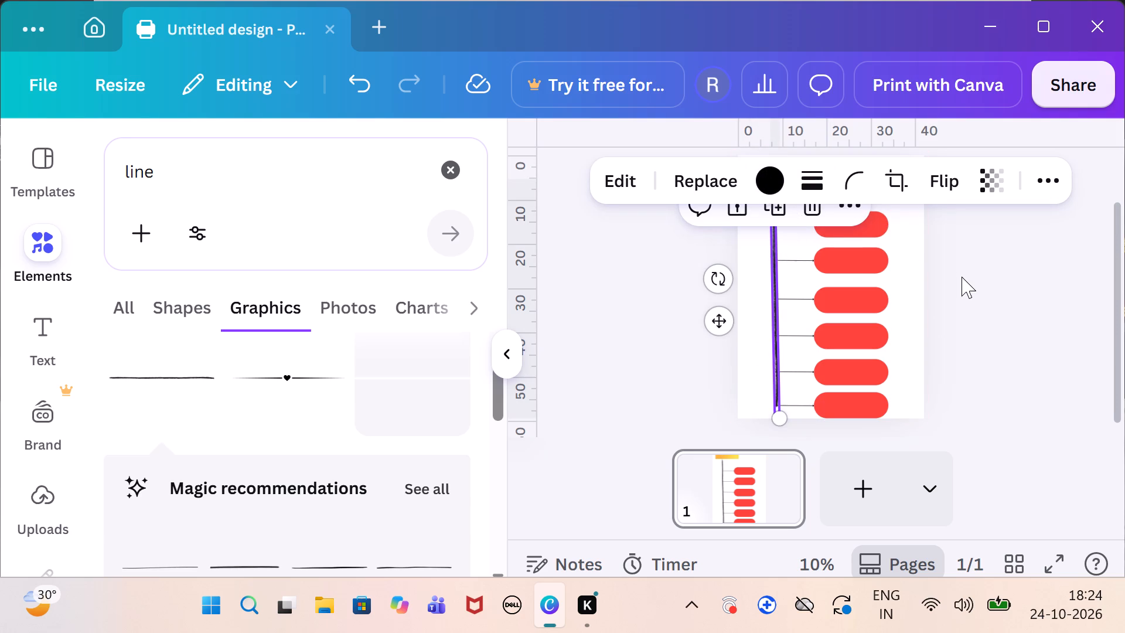
pyautogui.click(963, 278)
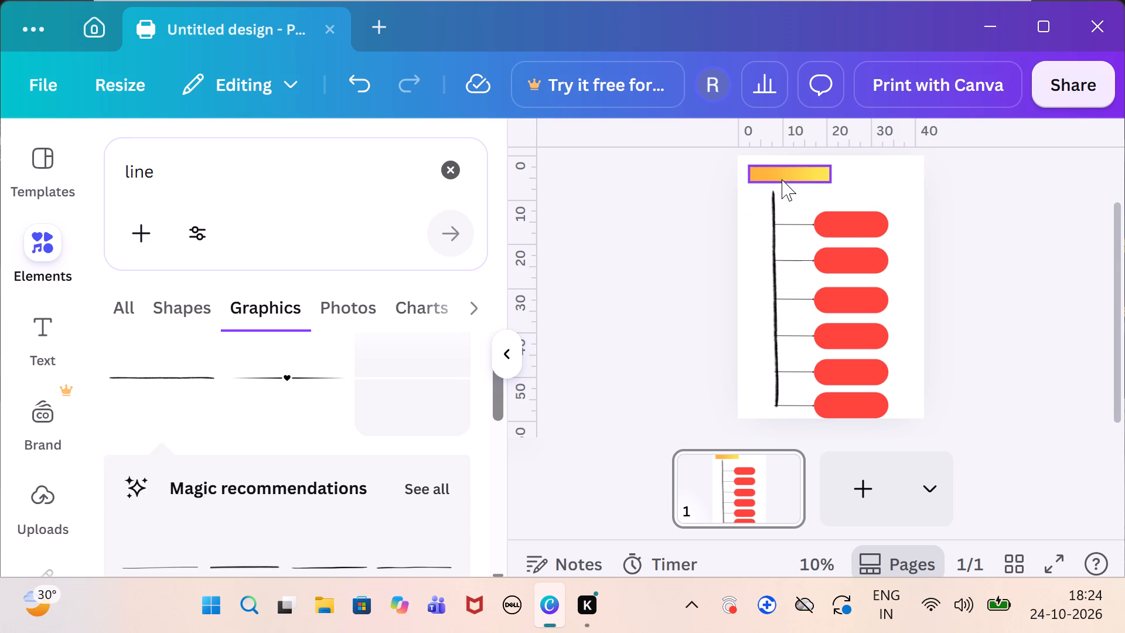
# Move the yellow gradient bar down onto the vertical line's top end, with its left side at the page's left edge.
pyautogui.moveTo(782, 177); pyautogui.dragTo(777, 190)
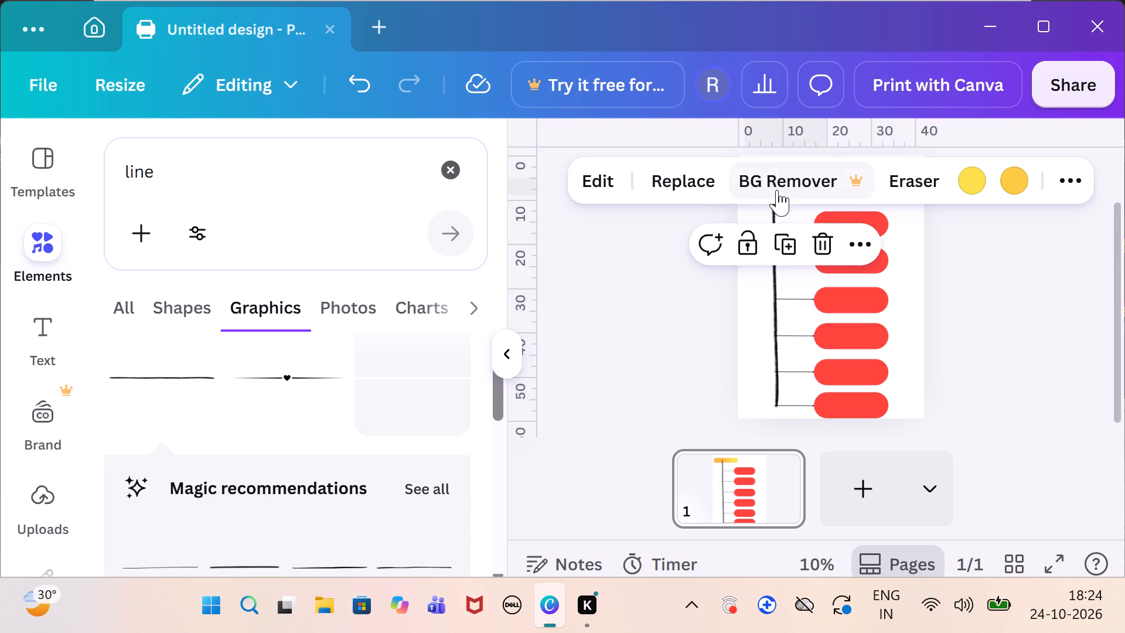
pyautogui.click(1008, 331)
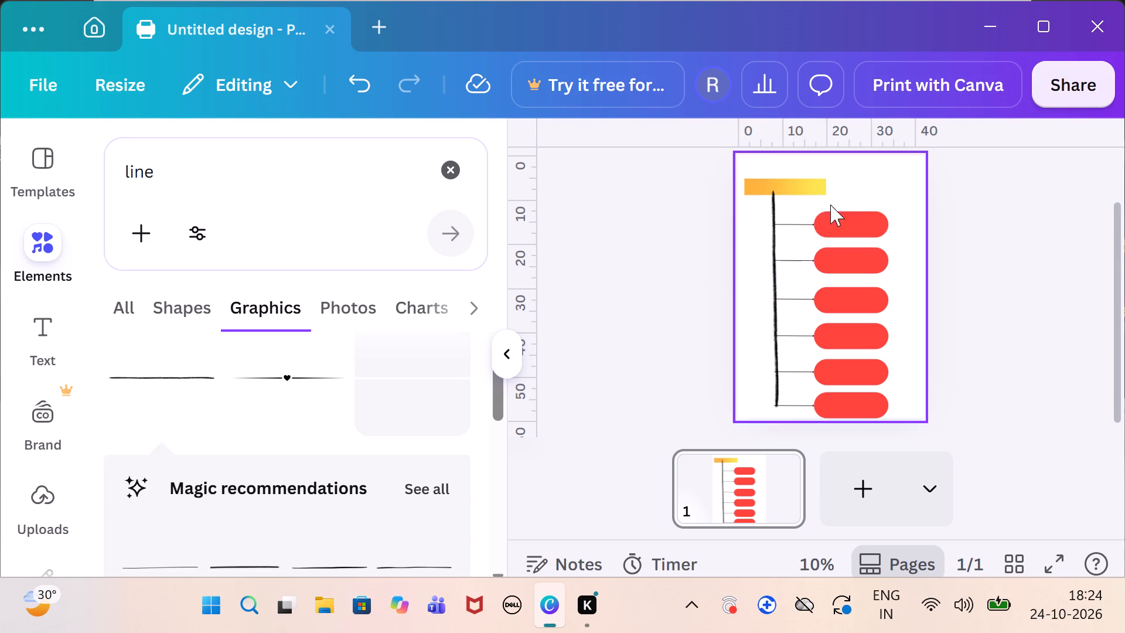
pyautogui.scroll(1, 916, 283)
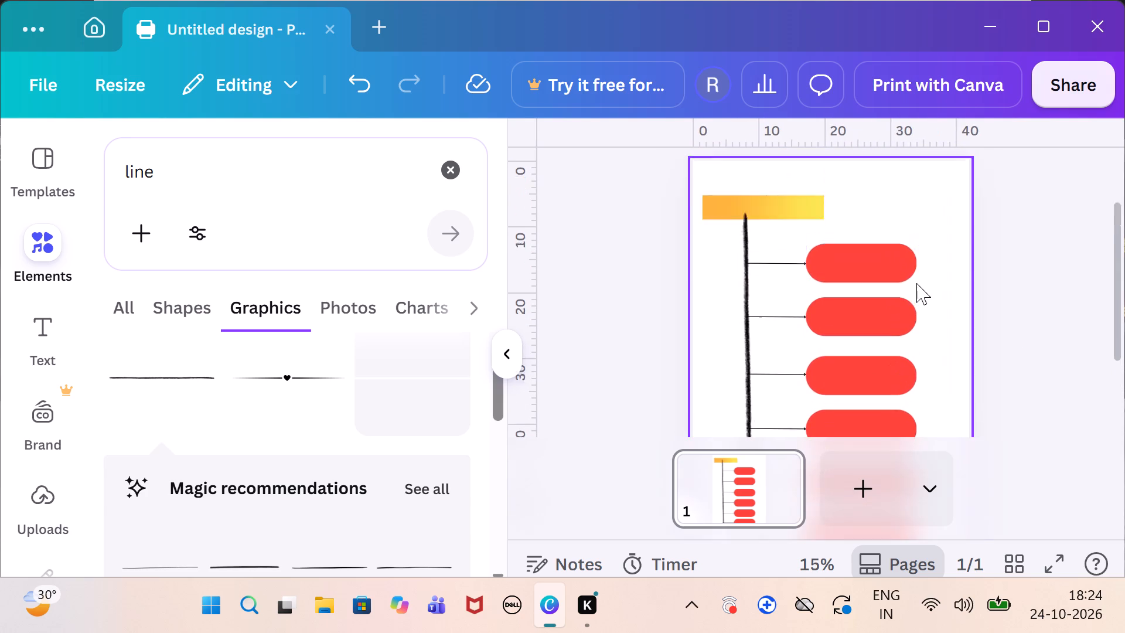
pyautogui.scroll(1, 916, 283)
pyautogui.moveTo(776, 250); pyautogui.dragTo(773, 241)
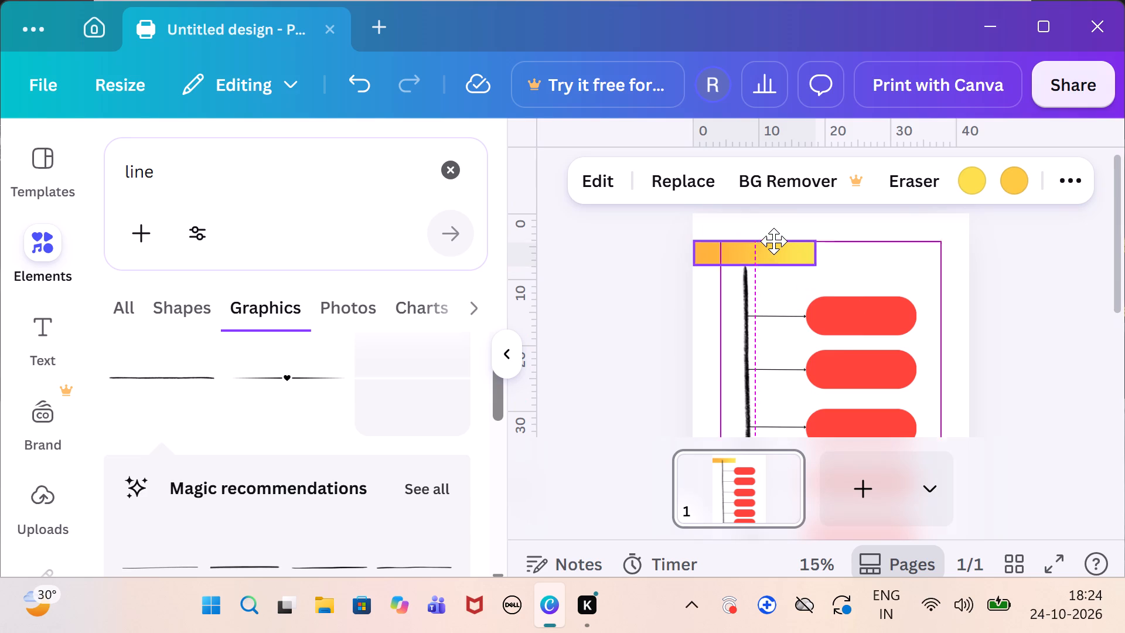
pyautogui.moveTo(773, 241); pyautogui.dragTo(813, 246)
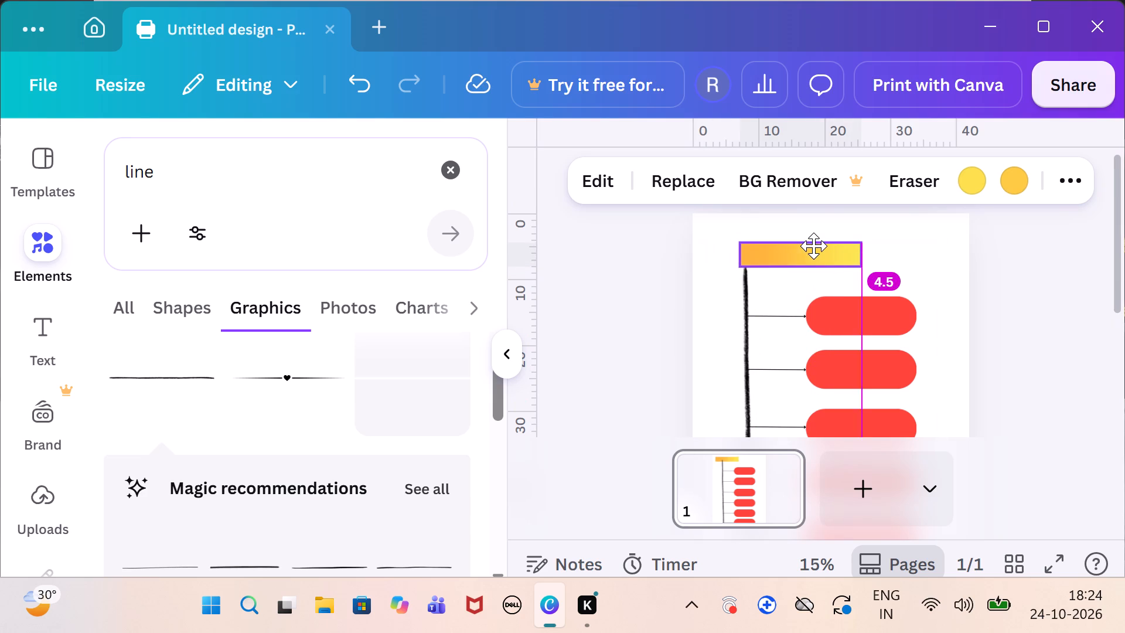
pyautogui.moveTo(813, 246); pyautogui.dragTo(772, 246)
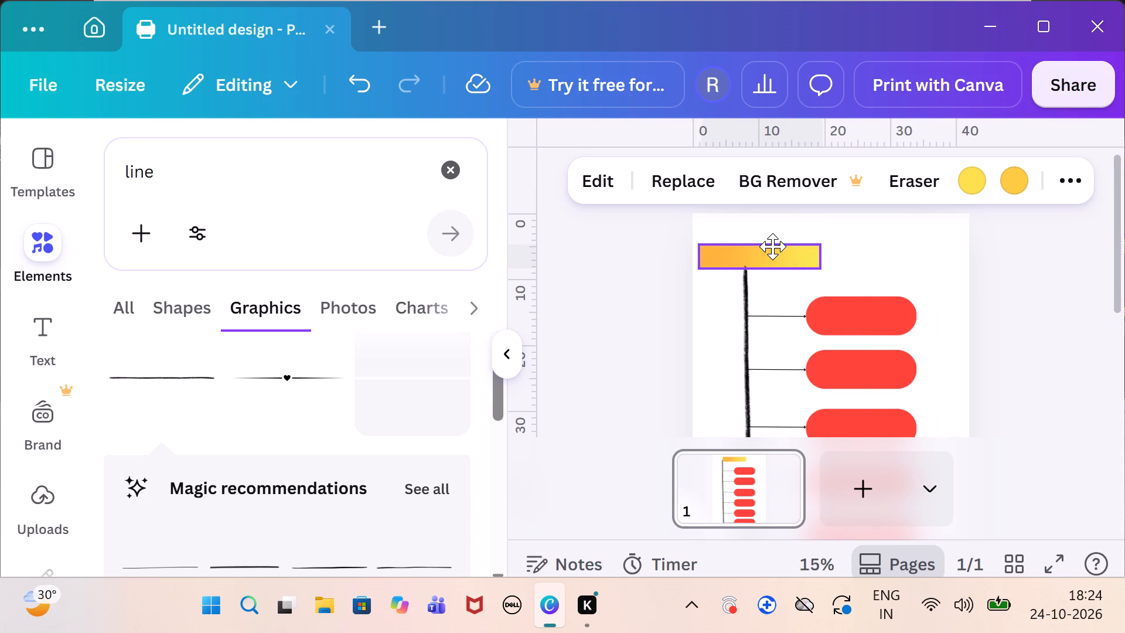
pyautogui.moveTo(772, 246); pyautogui.dragTo(772, 243)
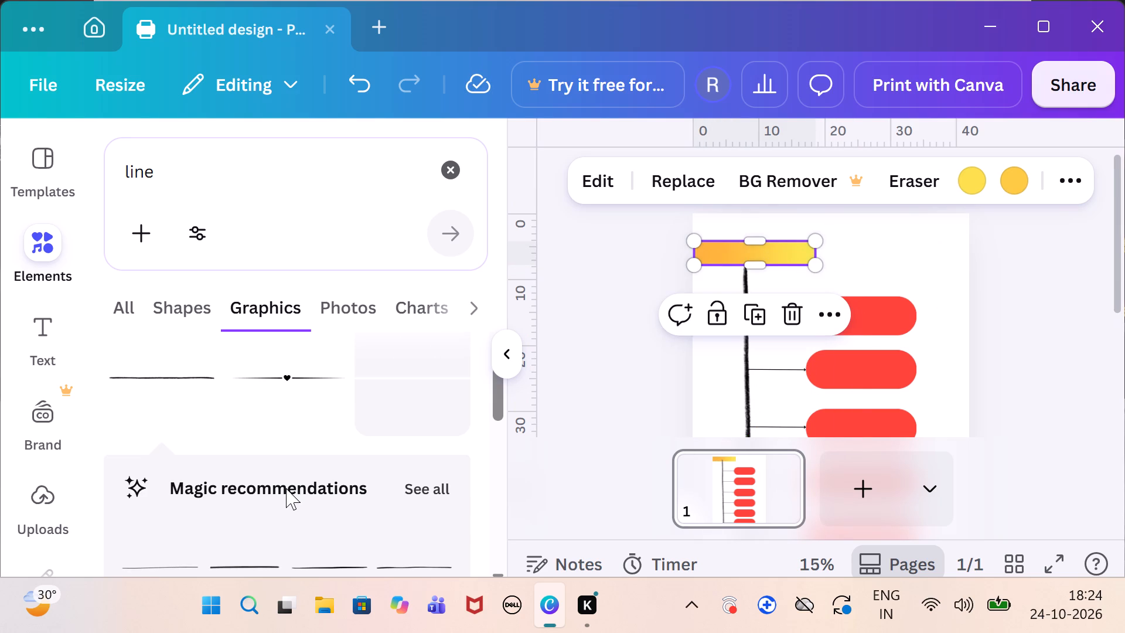
# Add a heading text box, widen it to a single line and scale it down to font size 89.4 above the first red rectangle.
pyautogui.click(39, 319)
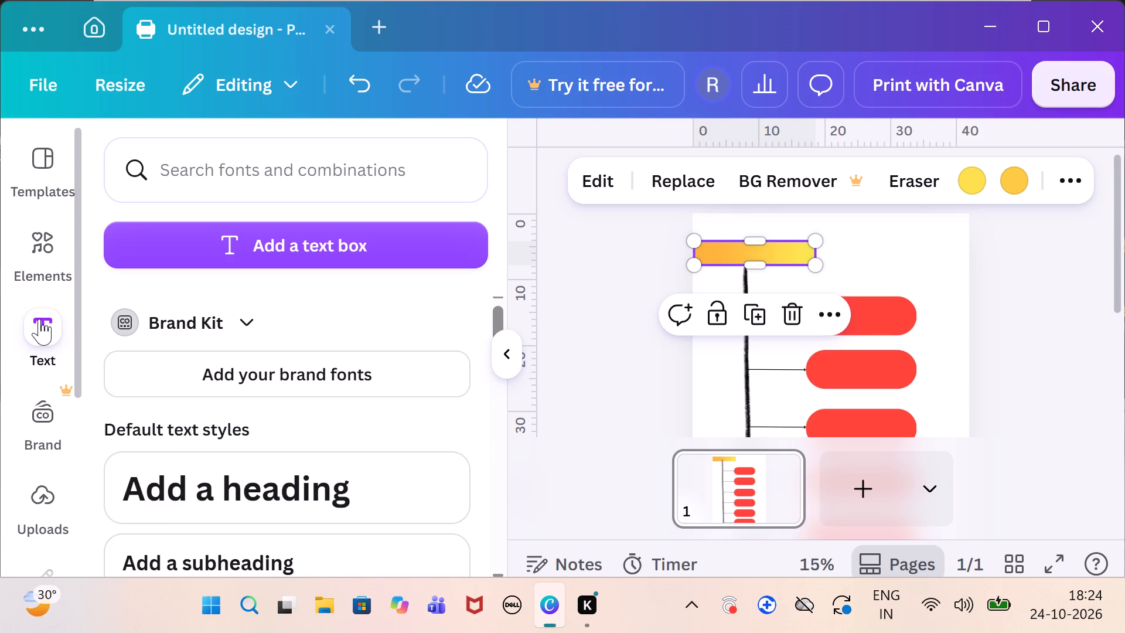
pyautogui.scroll(-2, 265, 529)
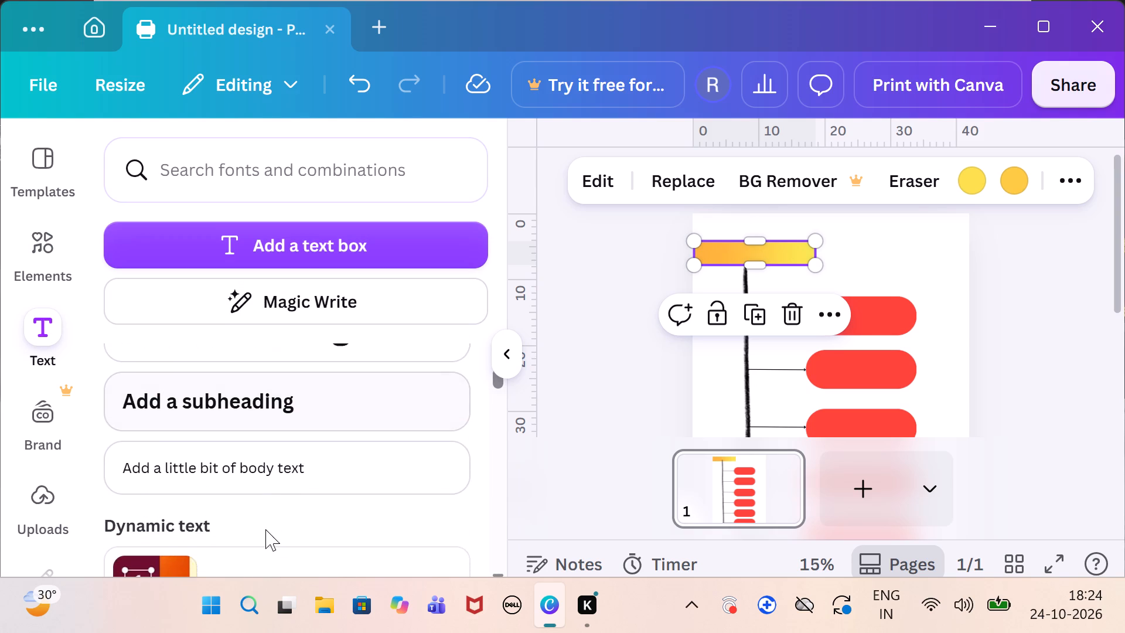
pyautogui.scroll(1, 246, 457)
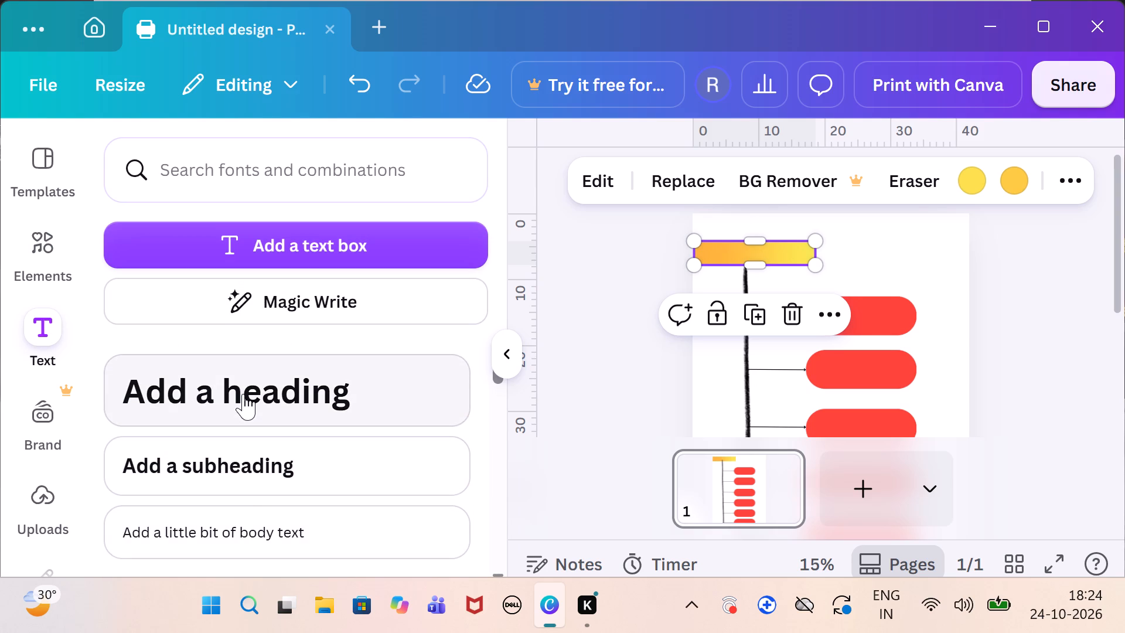
pyautogui.click(243, 394)
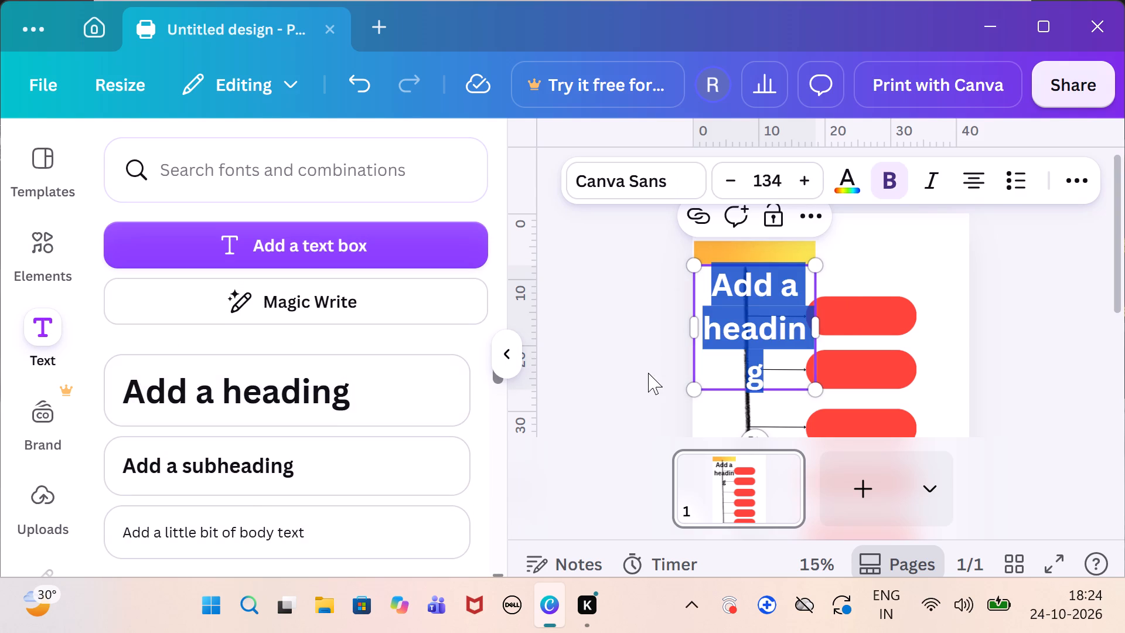
pyautogui.moveTo(815, 328); pyautogui.dragTo(846, 328)
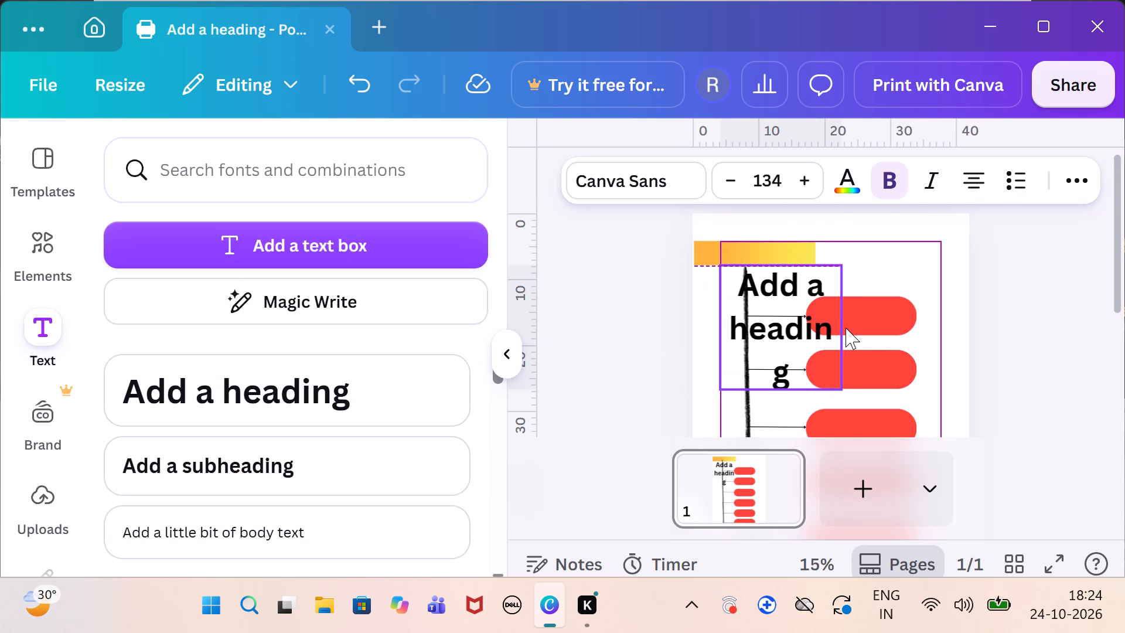
pyautogui.moveTo(846, 328); pyautogui.dragTo(849, 328)
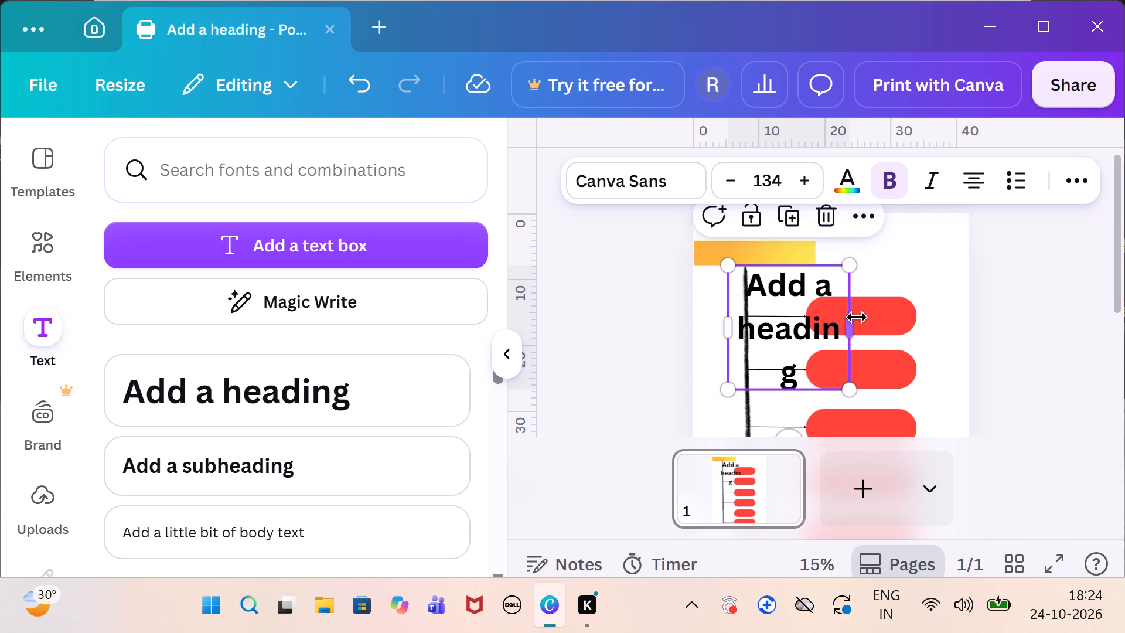
pyautogui.moveTo(857, 319); pyautogui.dragTo(969, 314)
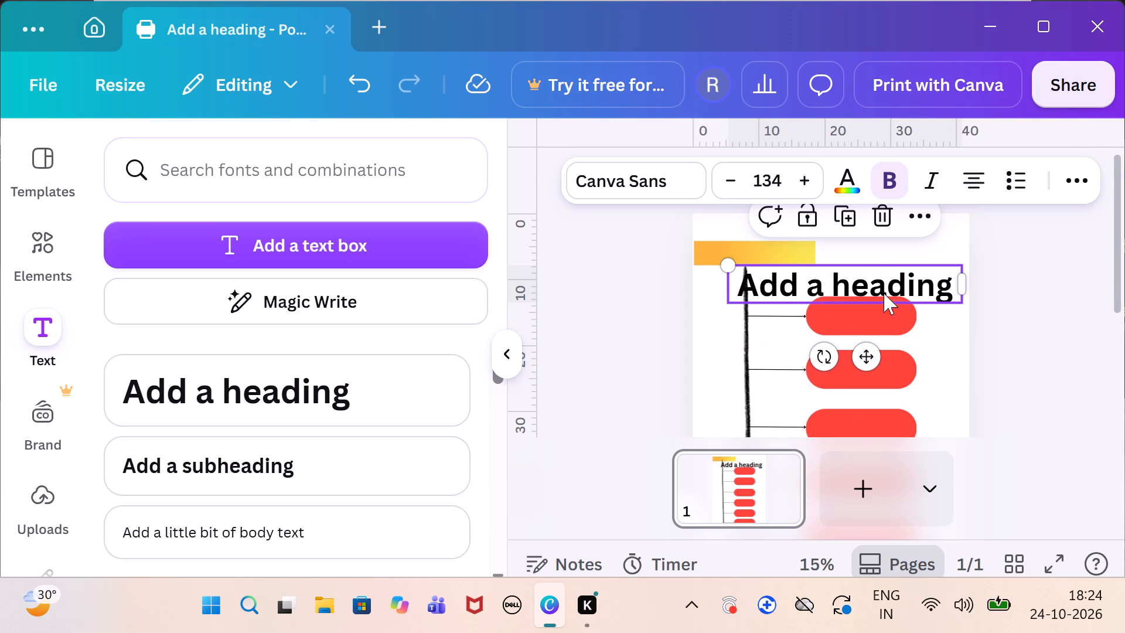
pyautogui.moveTo(727, 267); pyautogui.dragTo(800, 276)
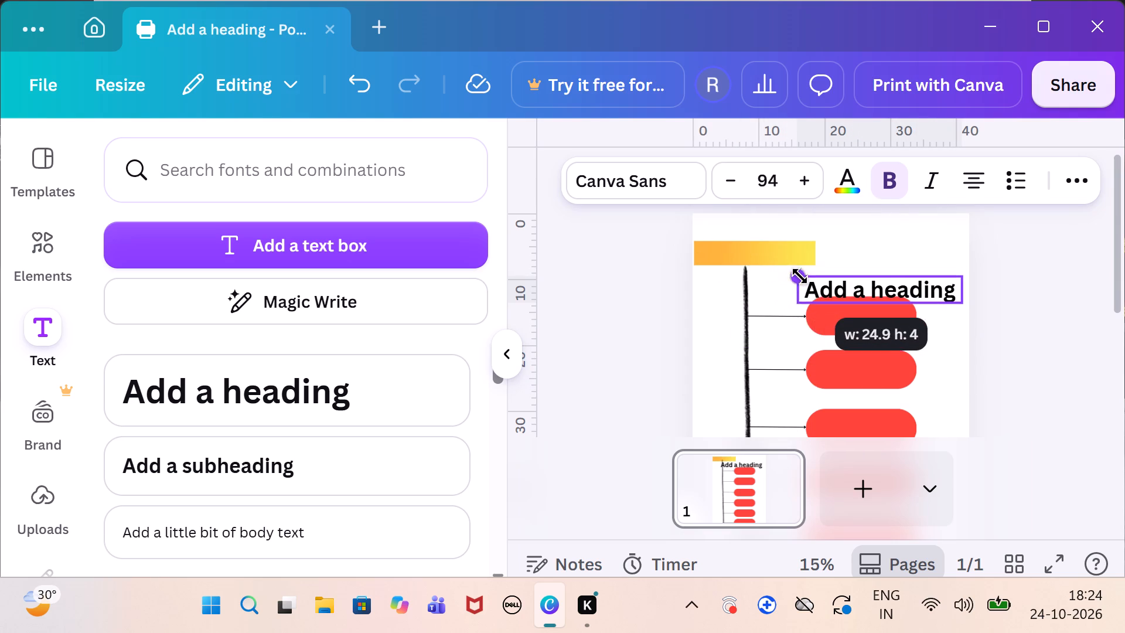
pyautogui.moveTo(800, 276); pyautogui.dragTo(800, 277)
# Replace the heading's text with "Good Communication Needed" and widen its text box to fit on a single line.
pyautogui.tripleClick(903, 279)
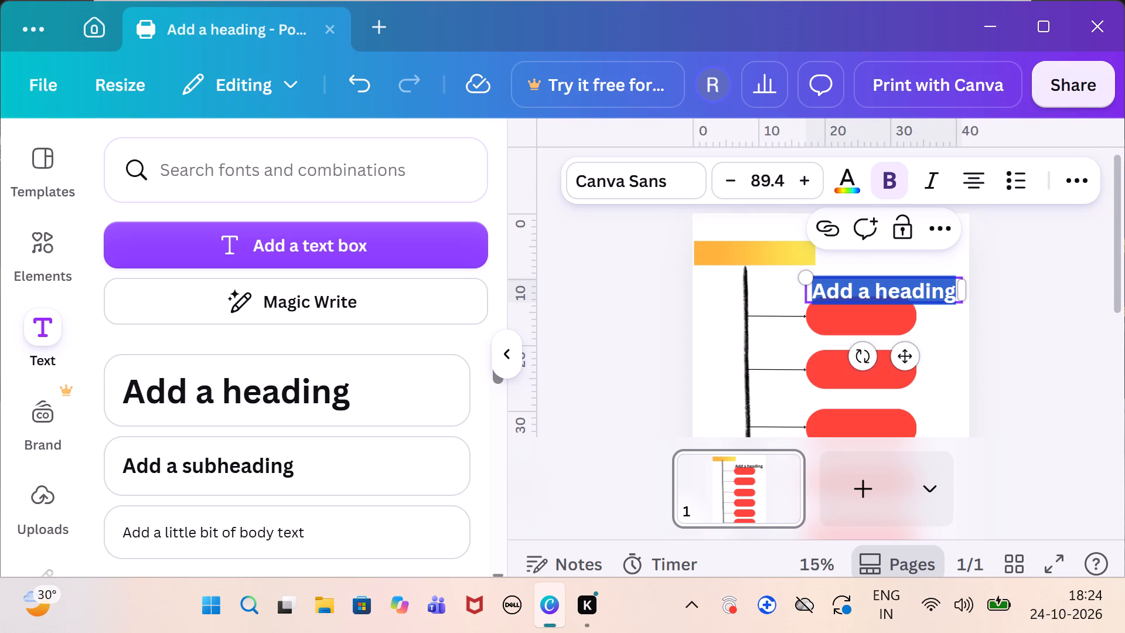
pyautogui.press('BackSpace')
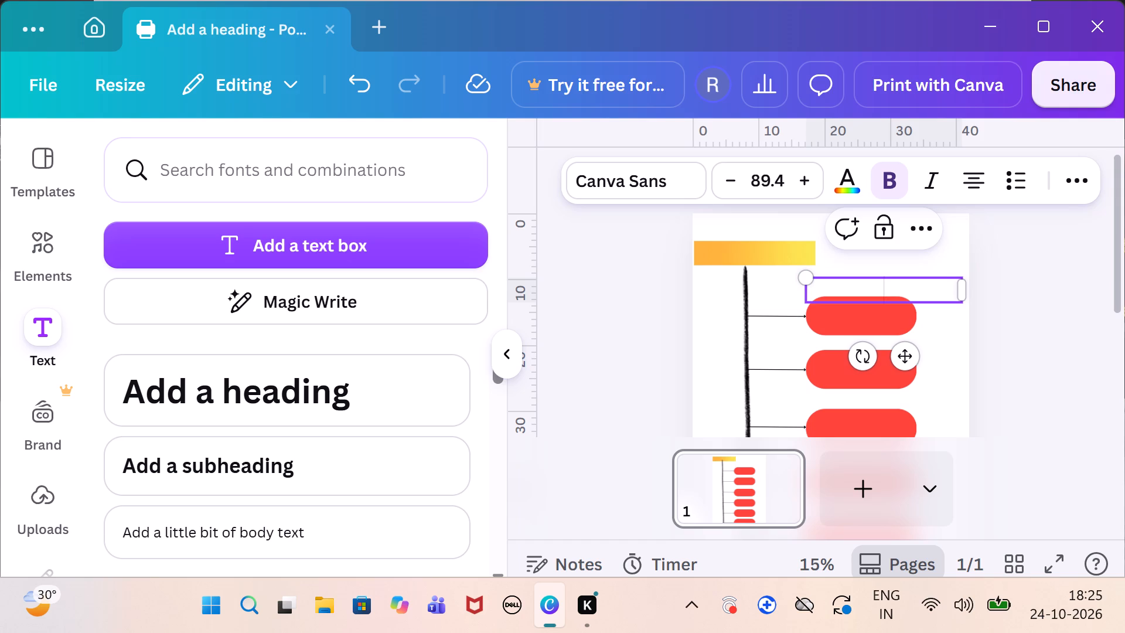
pyautogui.write('Good Communication')
pyautogui.press('space')
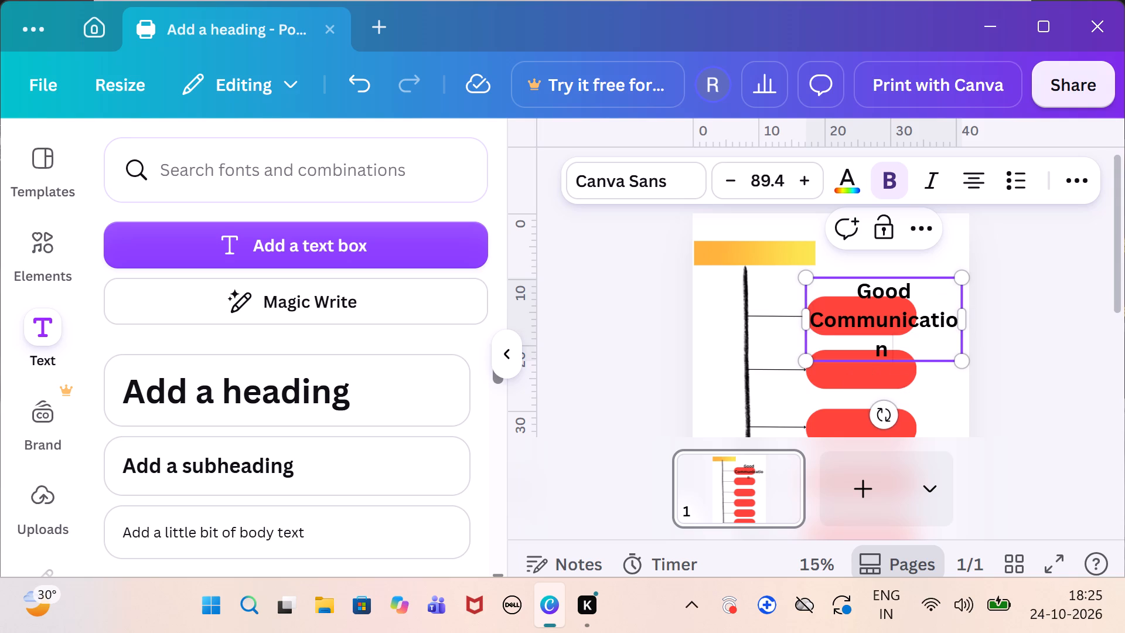
pyautogui.write('Nee')
pyautogui.write('ded')
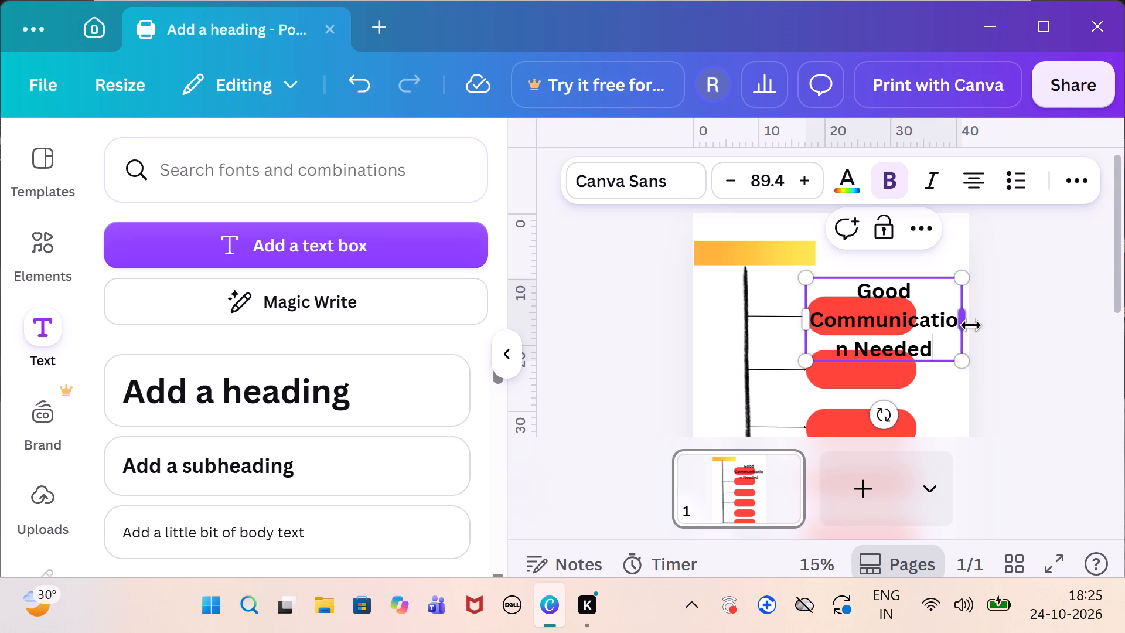
pyautogui.moveTo(964, 319); pyautogui.dragTo(1124, 290)
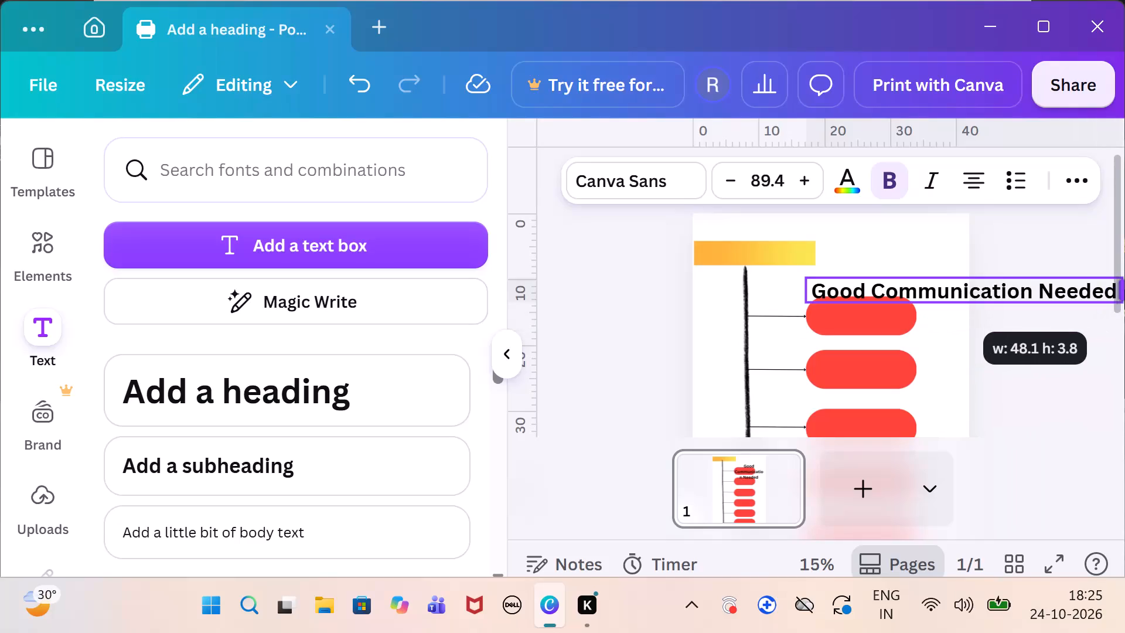
pyautogui.moveTo(1124, 290); pyautogui.dragTo(1124, 292)
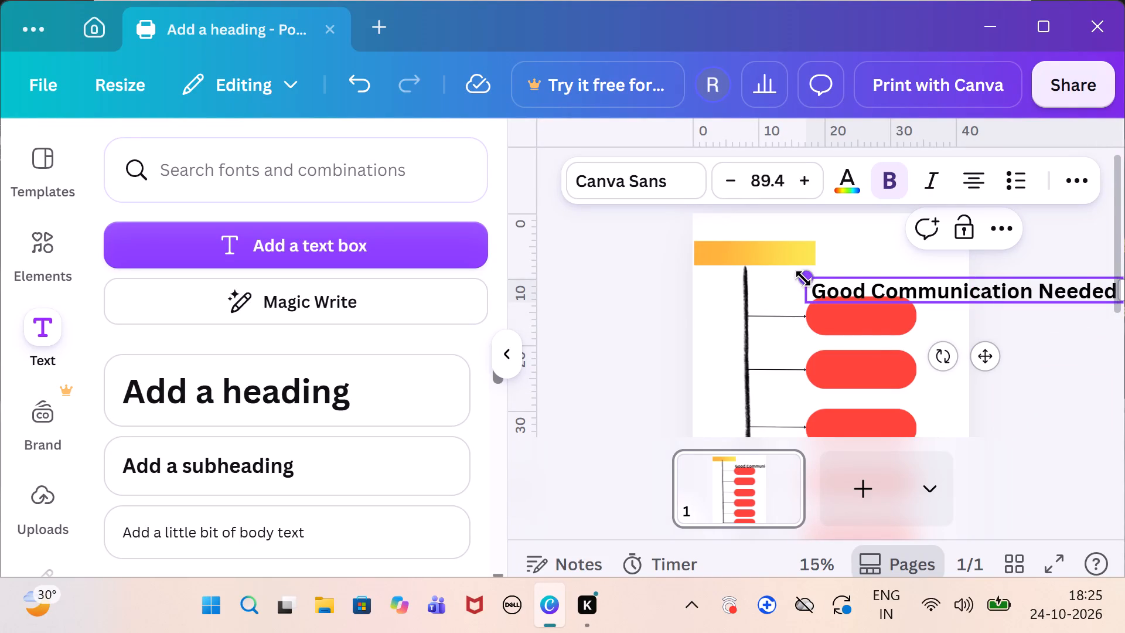
# Scale the title down to font size 46.8 and move it onto the yellow gradient bar at the page's left edge.
pyautogui.moveTo(803, 278); pyautogui.dragTo(954, 298)
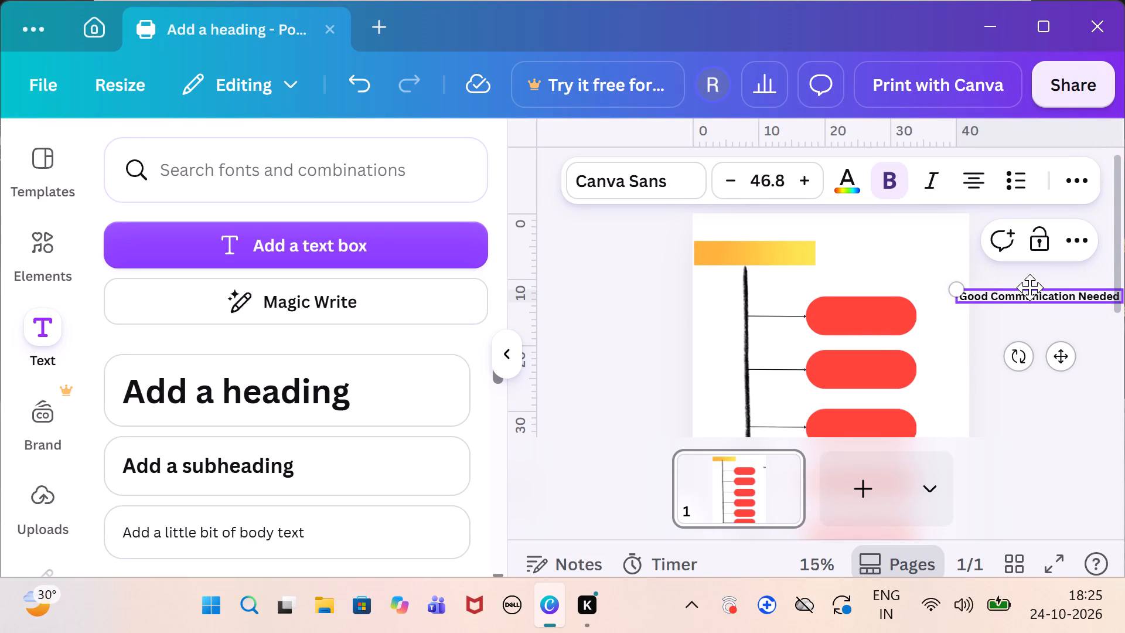
pyautogui.moveTo(1029, 287); pyautogui.dragTo(768, 246)
pyautogui.click(941, 249)
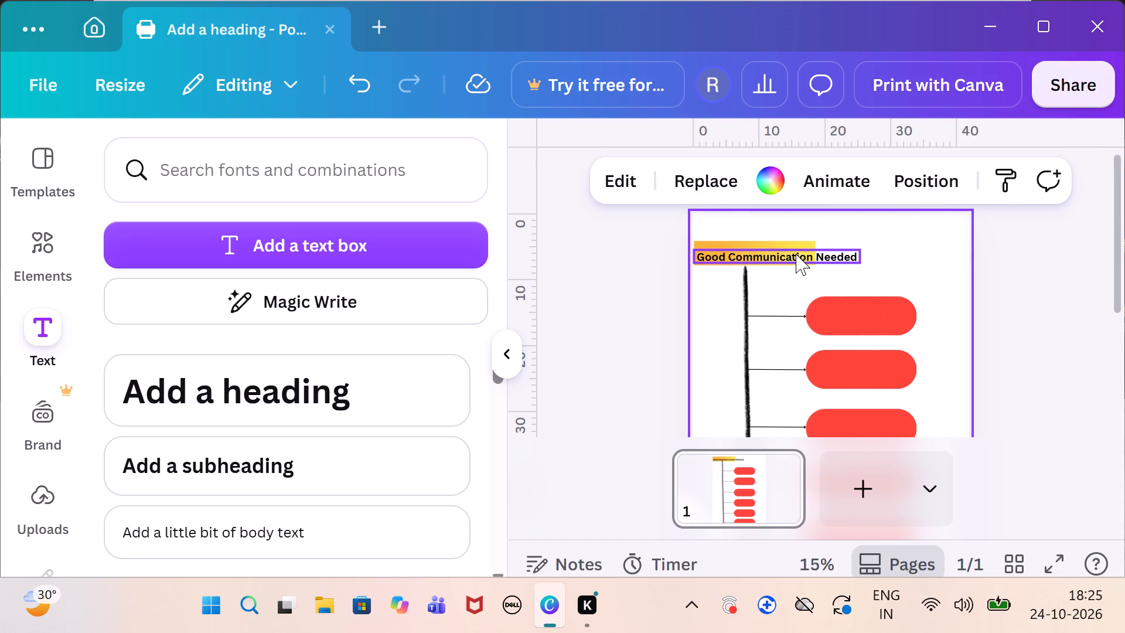
# Enlarge the yellow gradient bar to the title's full width and move the title up to the bar's vertical middle.
pyautogui.click(791, 243)
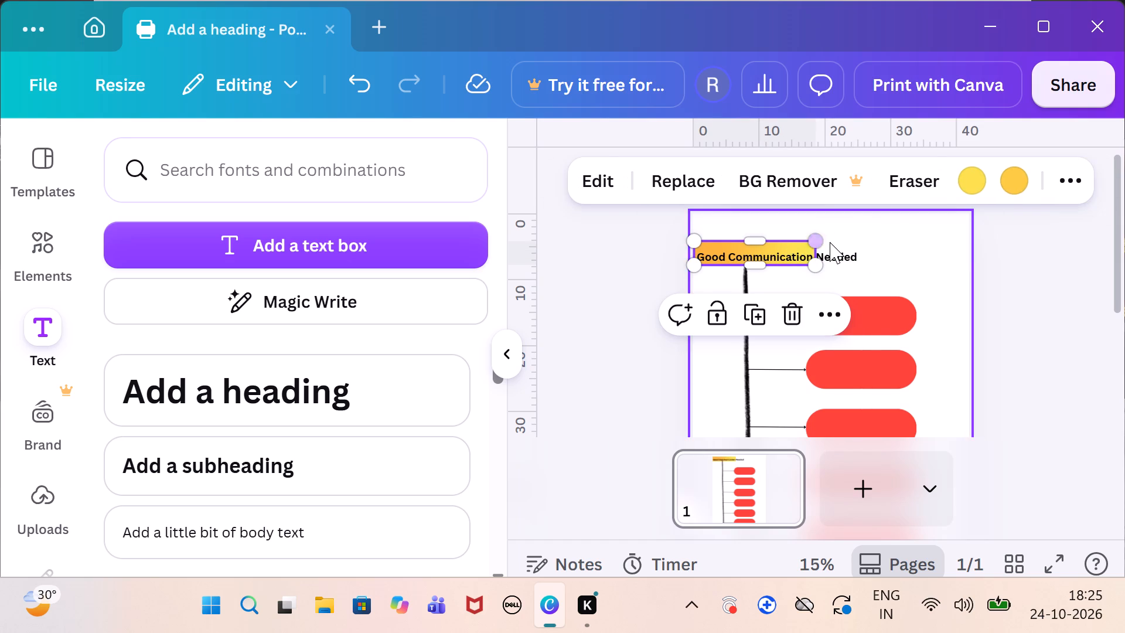
pyautogui.moveTo(817, 239); pyautogui.dragTo(868, 239)
pyautogui.click(926, 244)
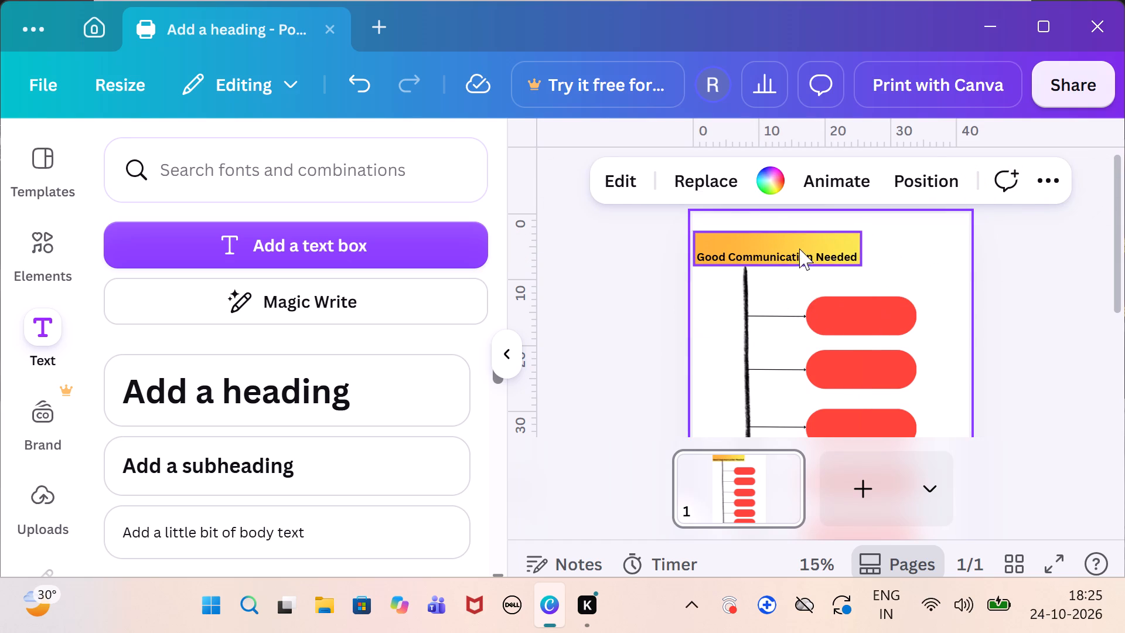
pyautogui.moveTo(787, 256); pyautogui.dragTo(786, 249)
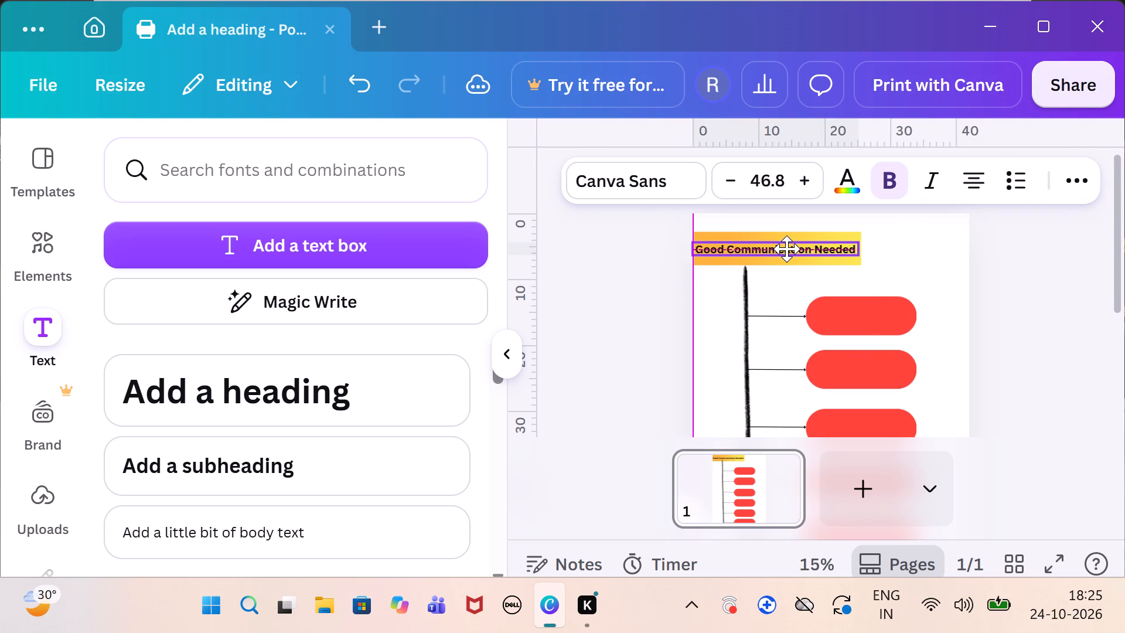
pyautogui.moveTo(786, 249); pyautogui.dragTo(787, 249)
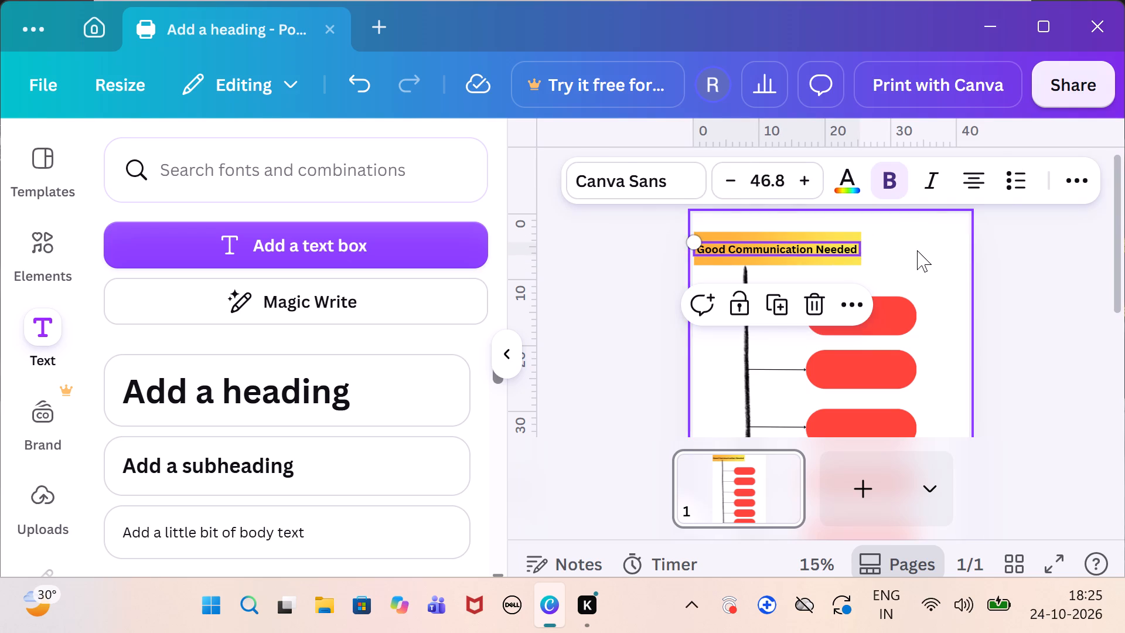
pyautogui.click(917, 250)
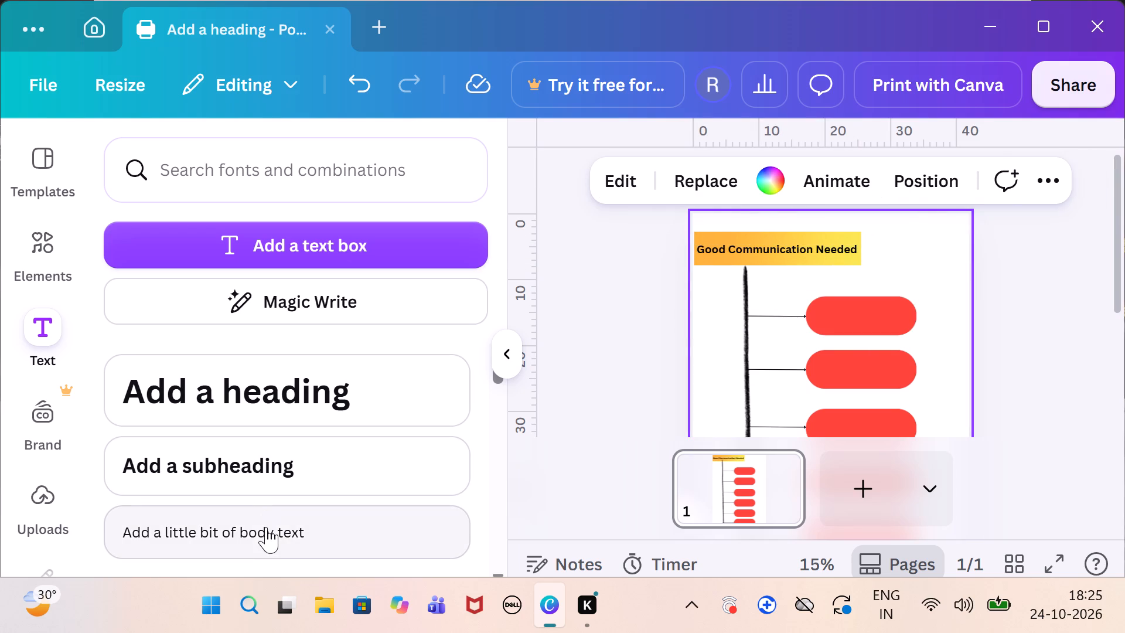
# Add a subheading reading "Confidence" and centre it in the first red rounded rectangle.
pyautogui.click(284, 473)
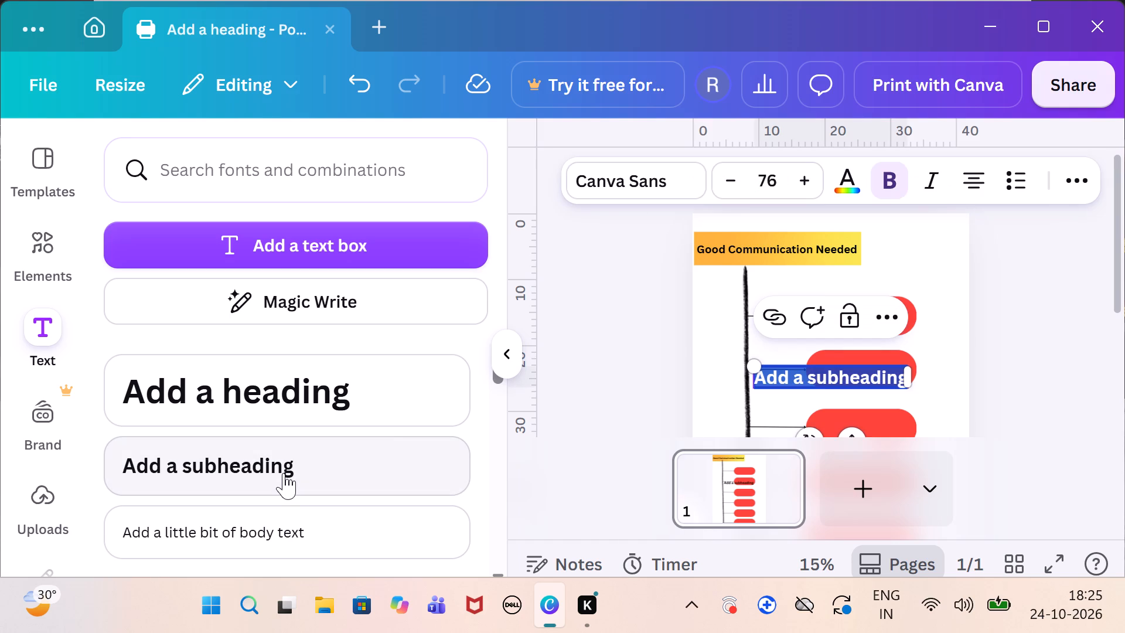
pyautogui.press('BackSpace')
pyautogui.write('Confi')
pyautogui.write('dence')
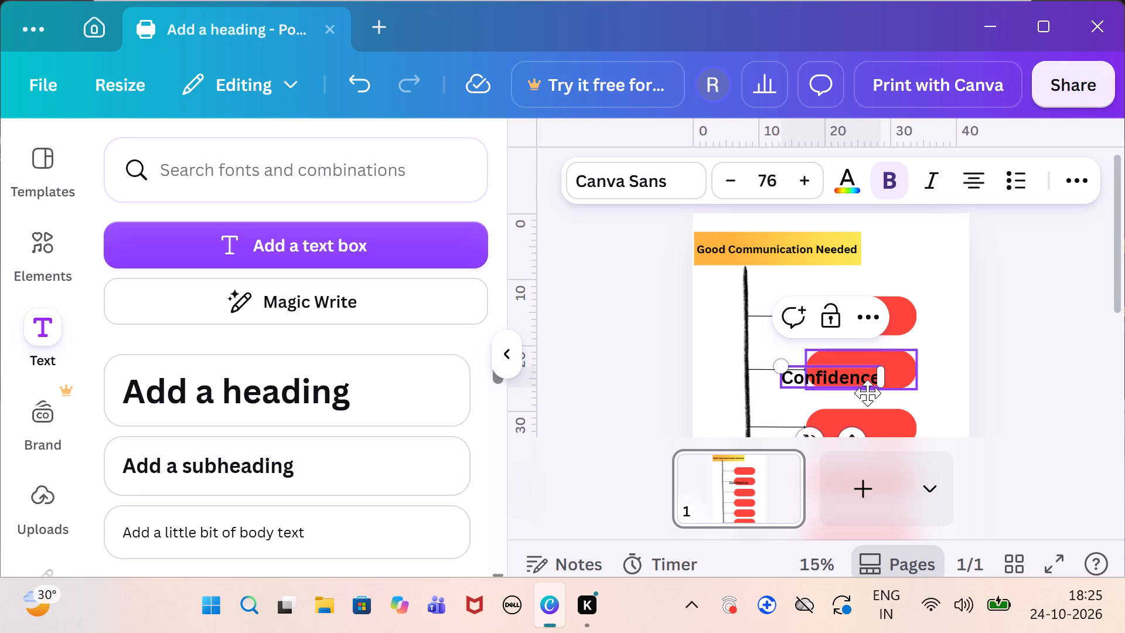
pyautogui.click(1124, 393)
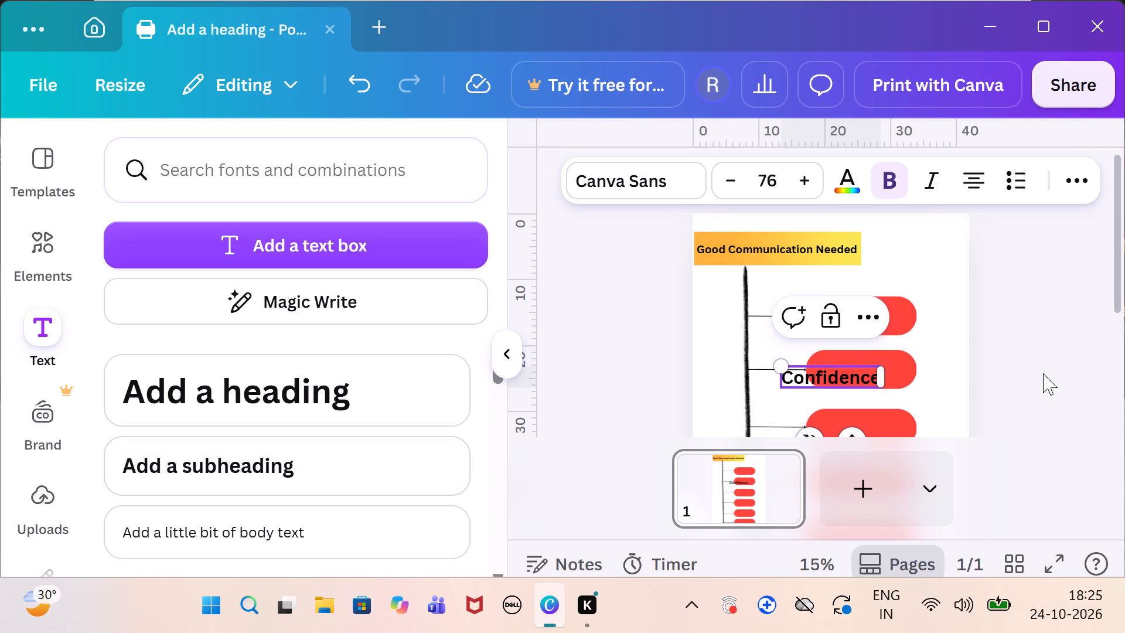
pyautogui.click(1043, 373)
pyautogui.moveTo(827, 376); pyautogui.dragTo(860, 353)
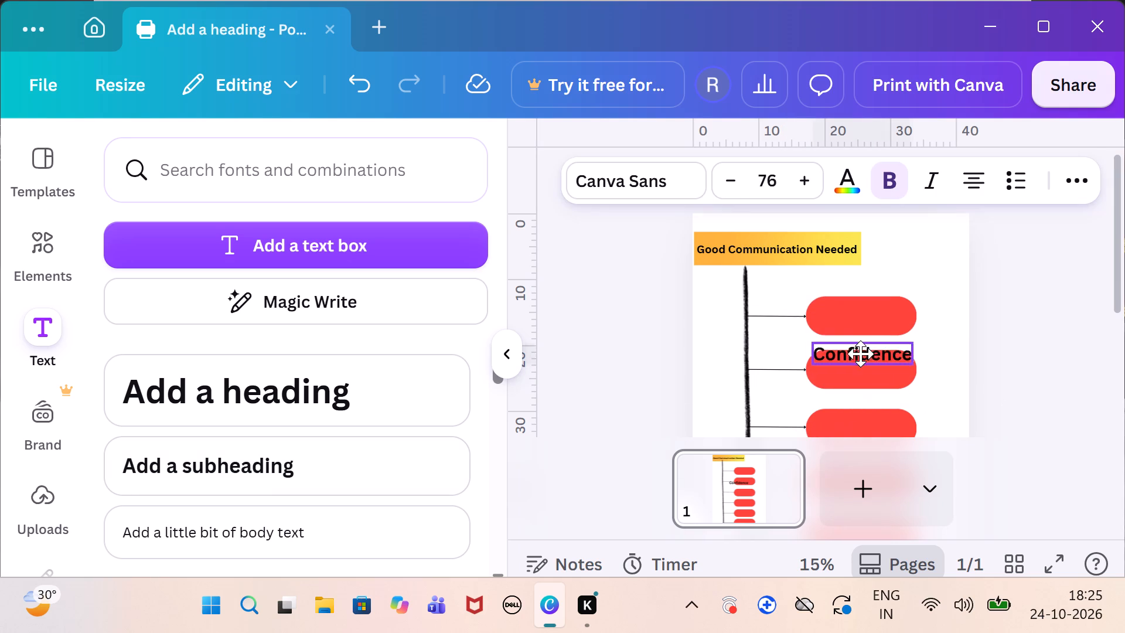
pyautogui.moveTo(860, 353); pyautogui.dragTo(857, 320)
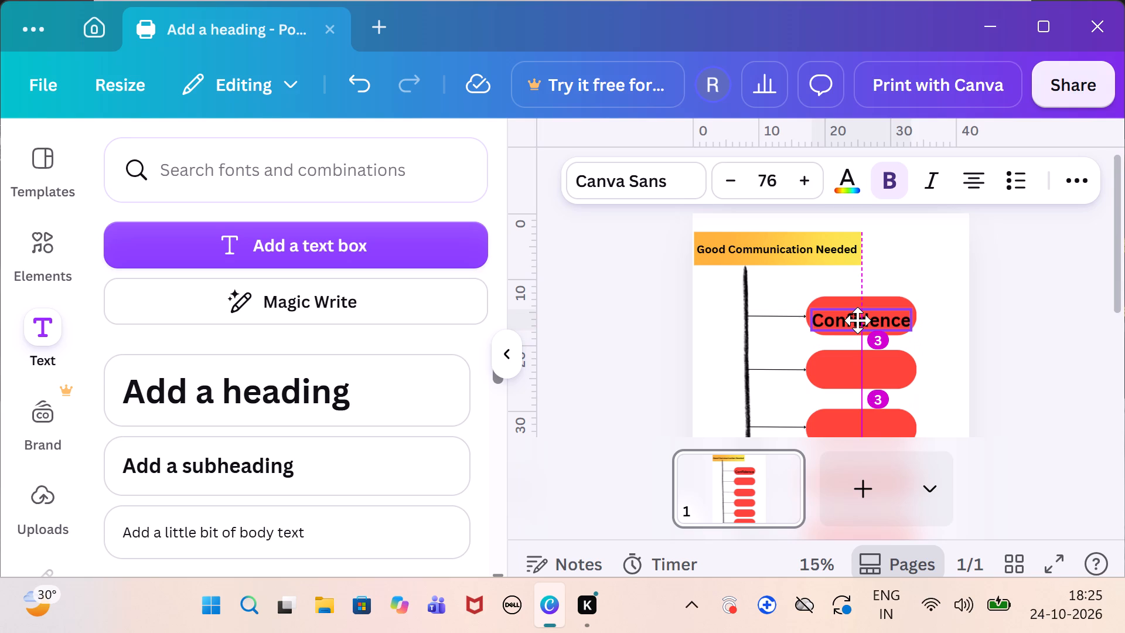
pyautogui.moveTo(857, 320); pyautogui.dragTo(858, 313)
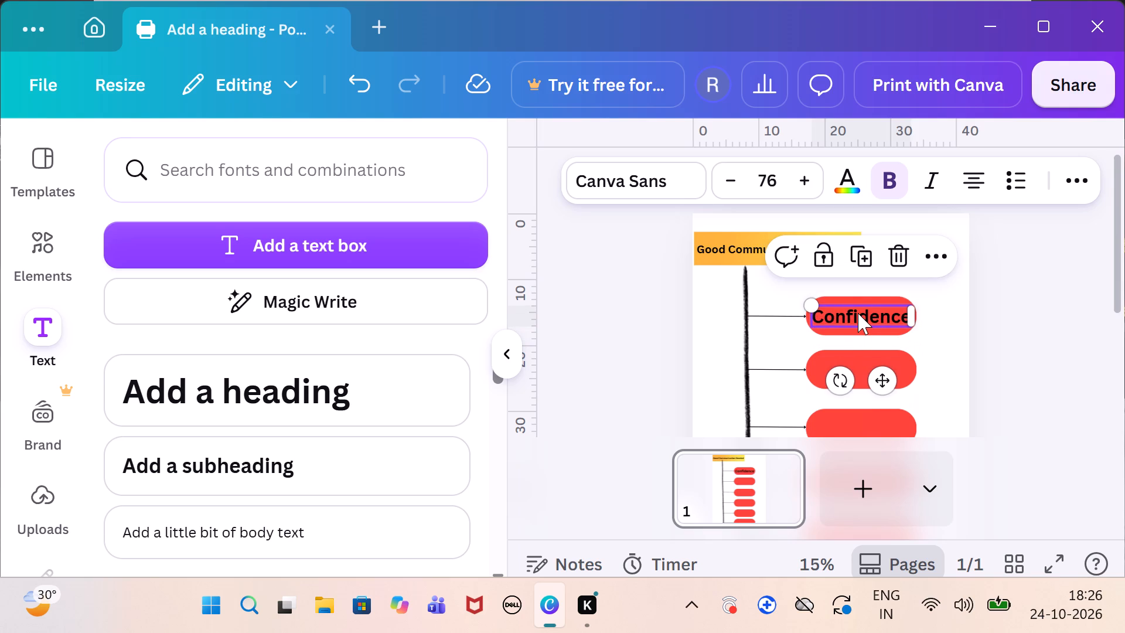
# Copy the "Confidence" label and paste one duplicate of it, deleting the extra first paste.
pyautogui.press('ctrl+Insert')
pyautogui.click(817, 359)
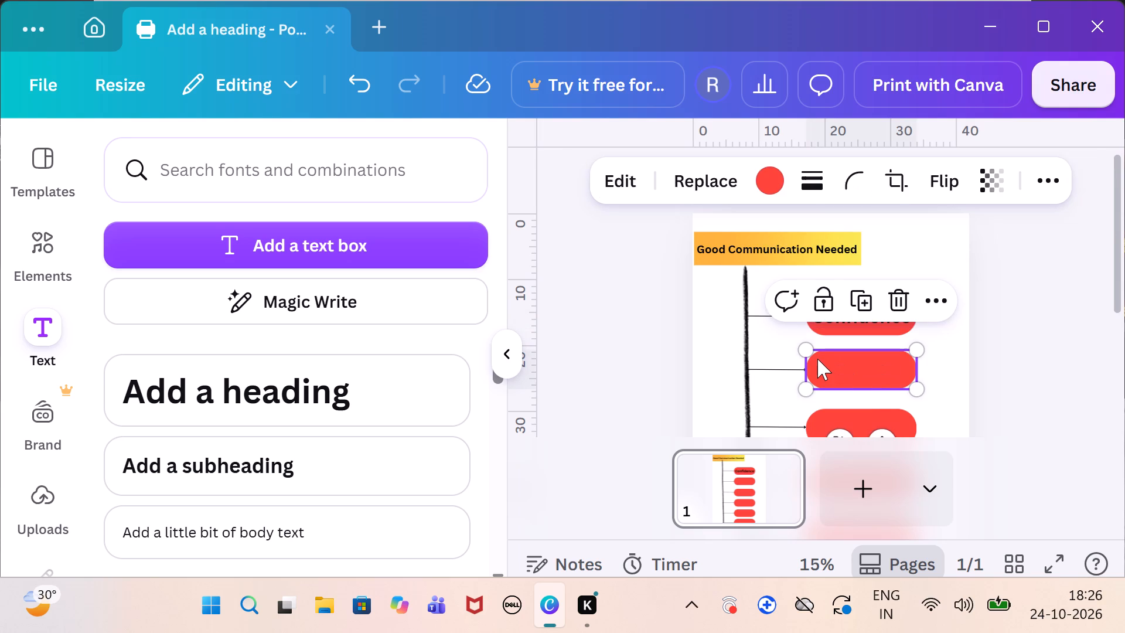
pyautogui.press('shift+Insert')
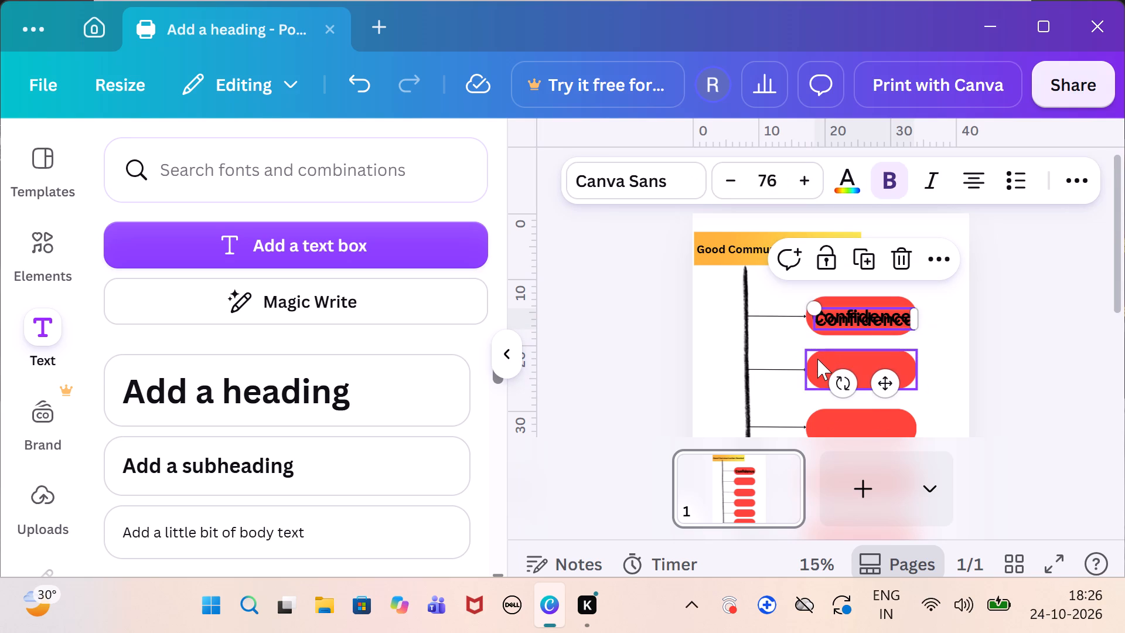
pyautogui.press('BackSpace')
pyautogui.hotkey('shift', 'c')
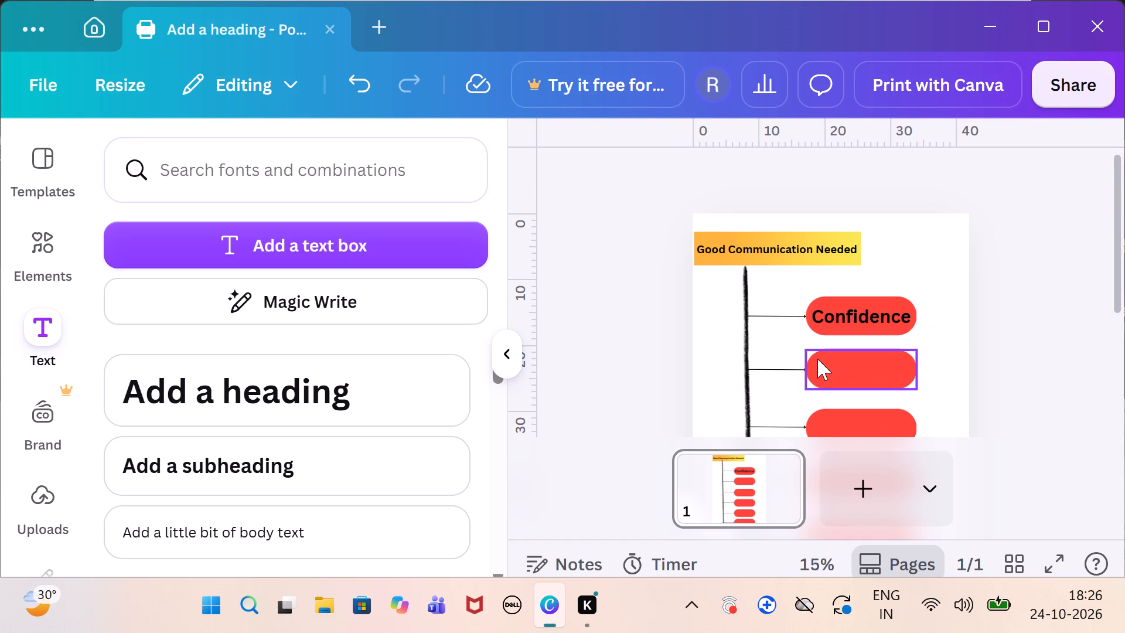
pyautogui.press('shift+Insert')
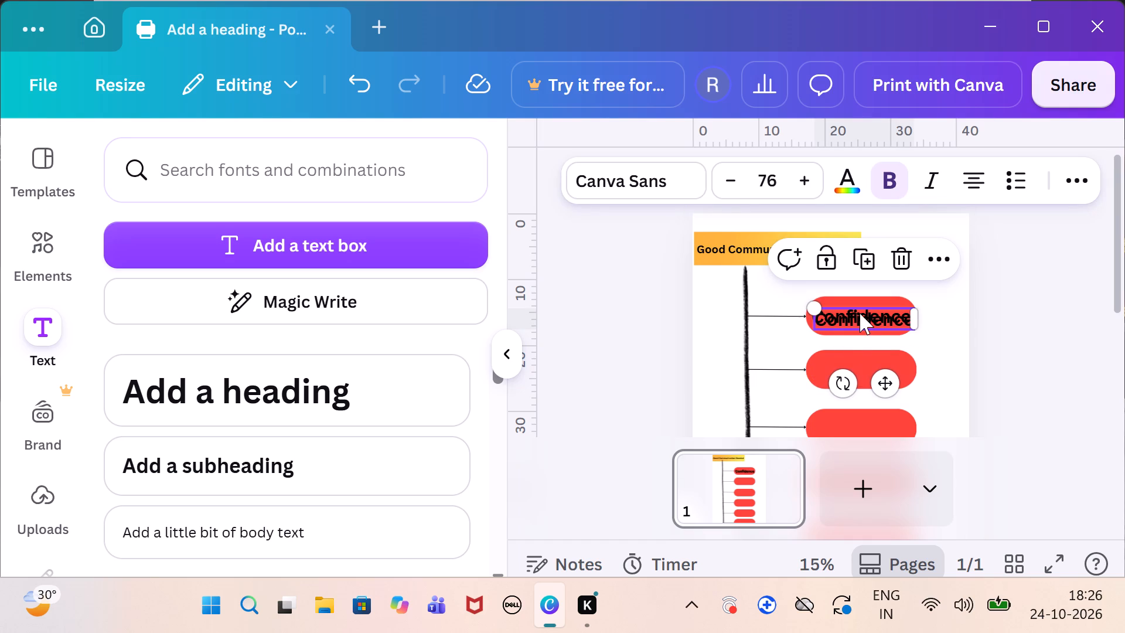
# Replace the duplicate label's text with "Coomunication skilll".
pyautogui.doubleClick(860, 312)
pyautogui.press('BackSpace')
pyautogui.write('Coomunication')
pyautogui.press('space')
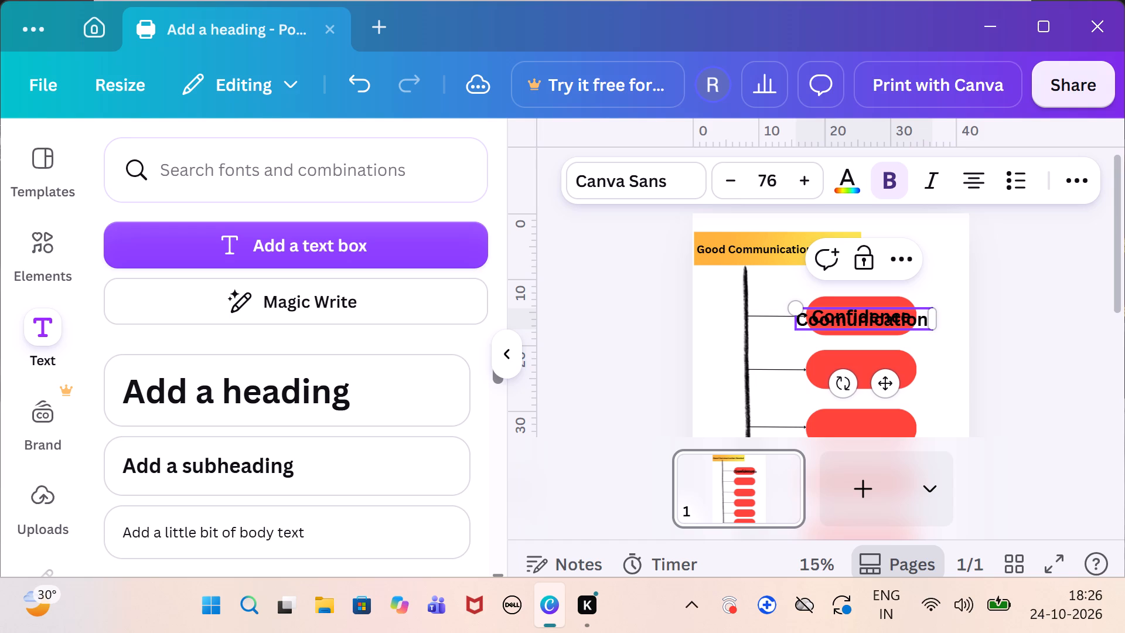
pyautogui.write('sj')
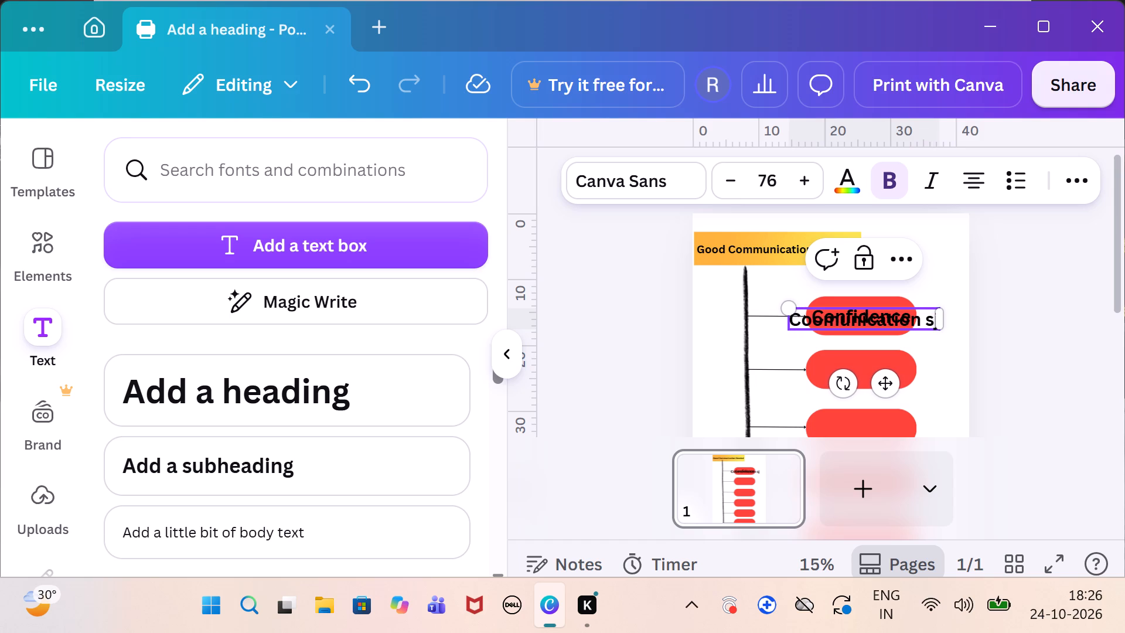
pyautogui.write('kill')
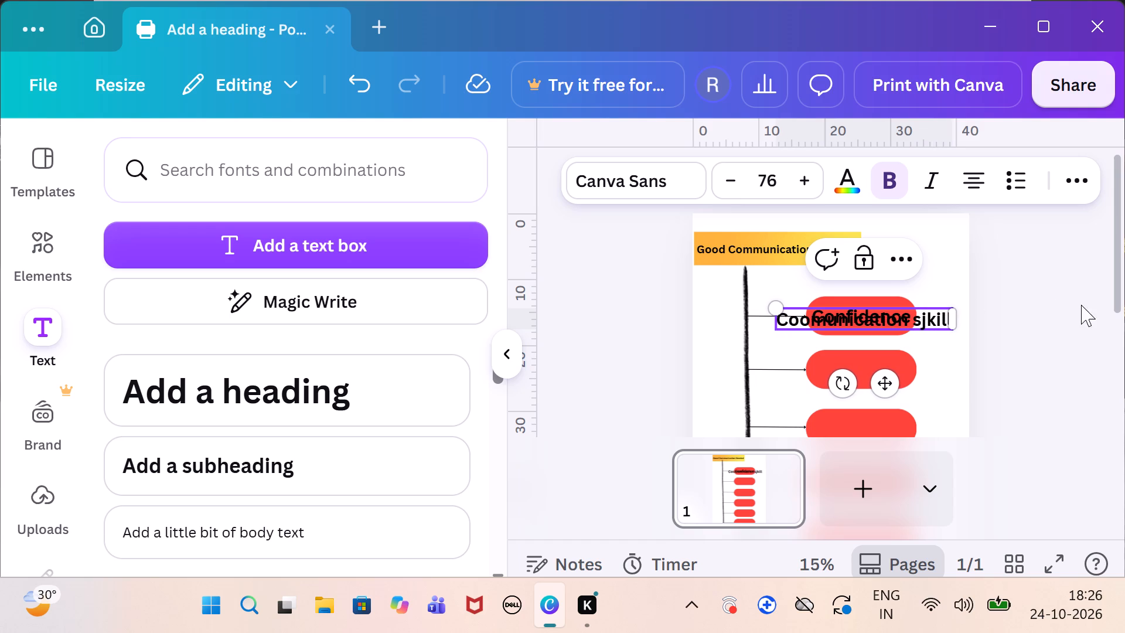
pyautogui.click(940, 324)
pyautogui.press('BackSpace')
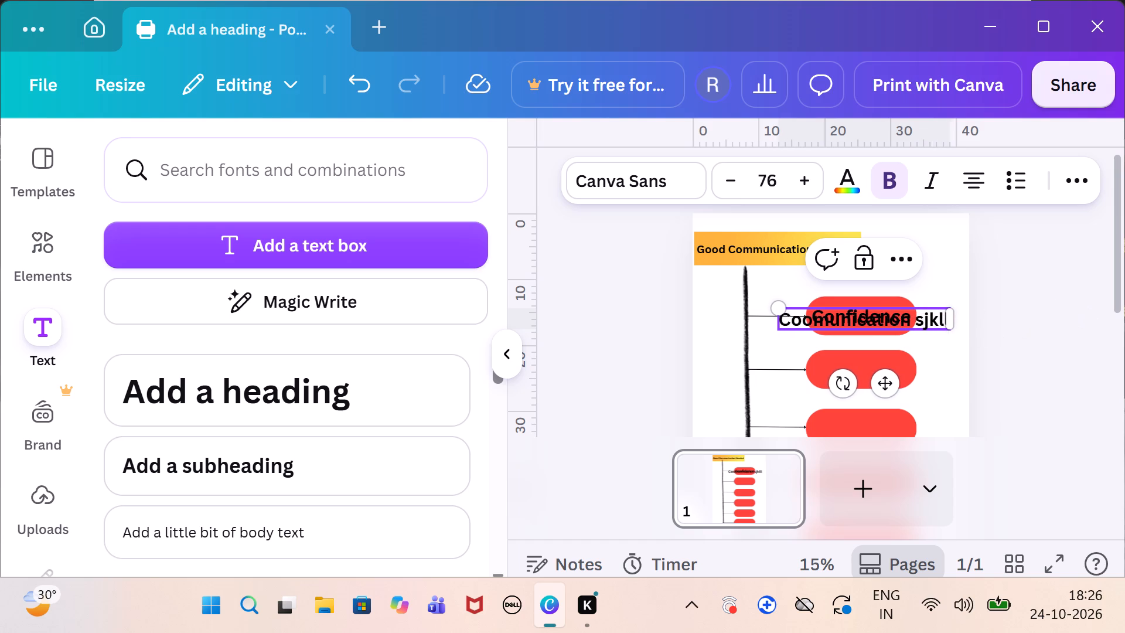
pyautogui.press('BackSpace')
pyautogui.press('BackSpace')
pyautogui.write('kil')
pyautogui.click(1027, 363)
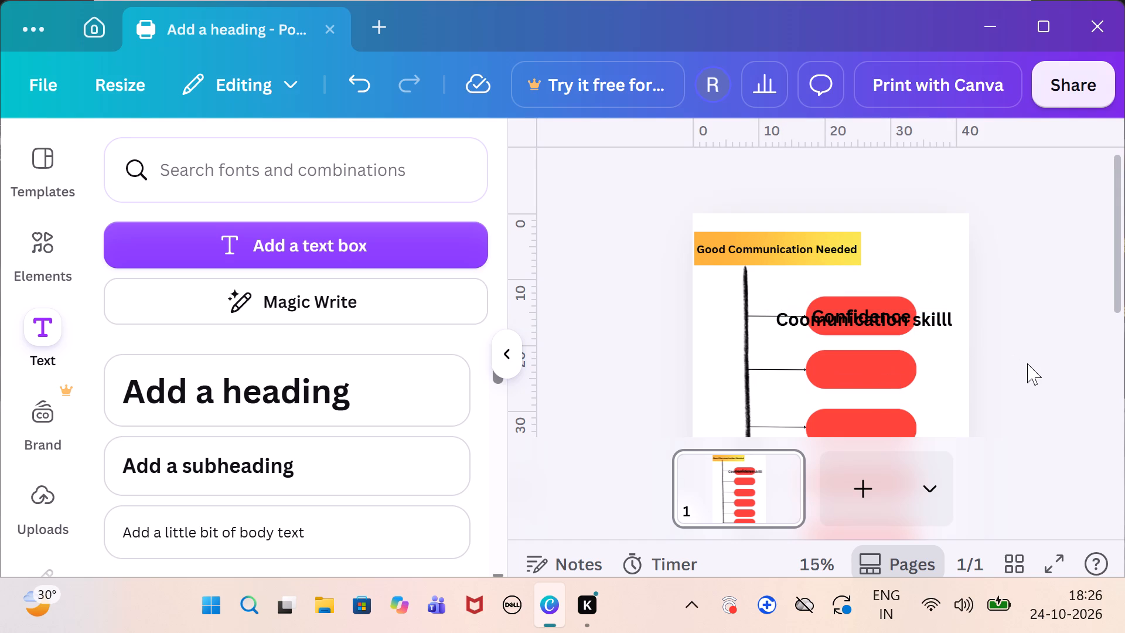
# Move the duplicate label onto the second red rounded rectangle and correct its first word to "Communication".
pyautogui.moveTo(924, 319); pyautogui.dragTo(923, 355)
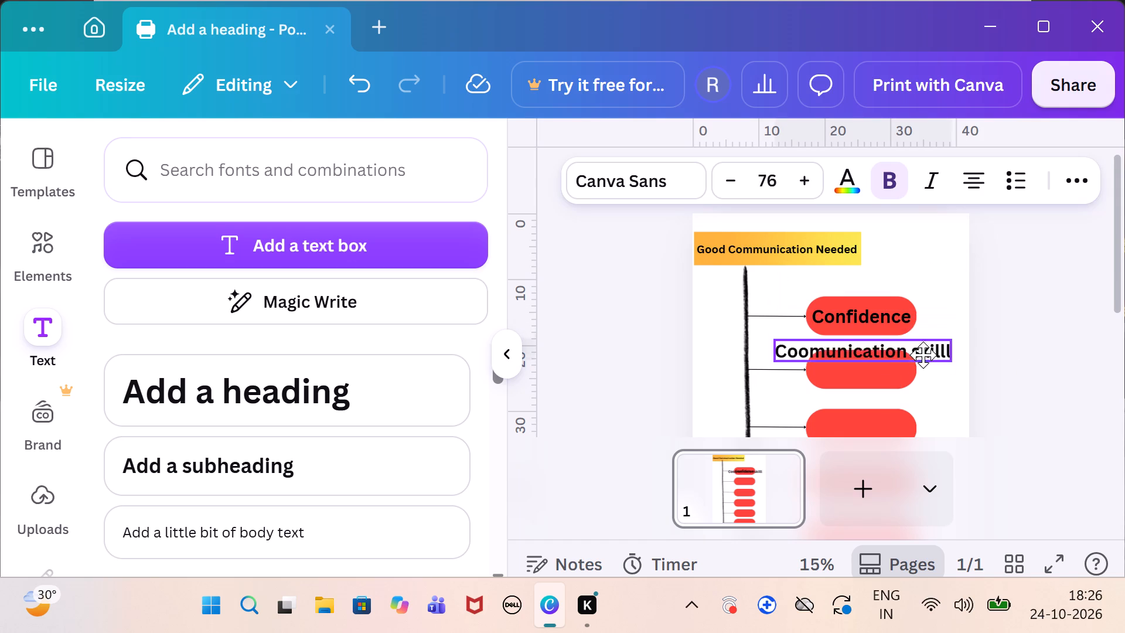
pyautogui.moveTo(923, 355); pyautogui.dragTo(956, 366)
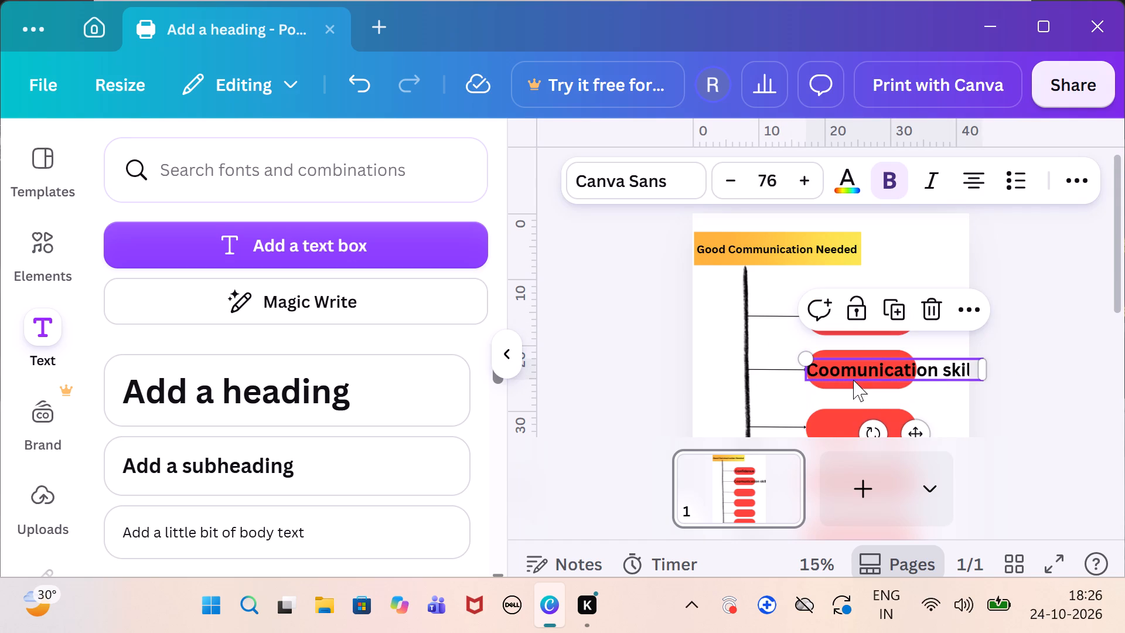
pyautogui.click(835, 370)
pyautogui.click(835, 370)
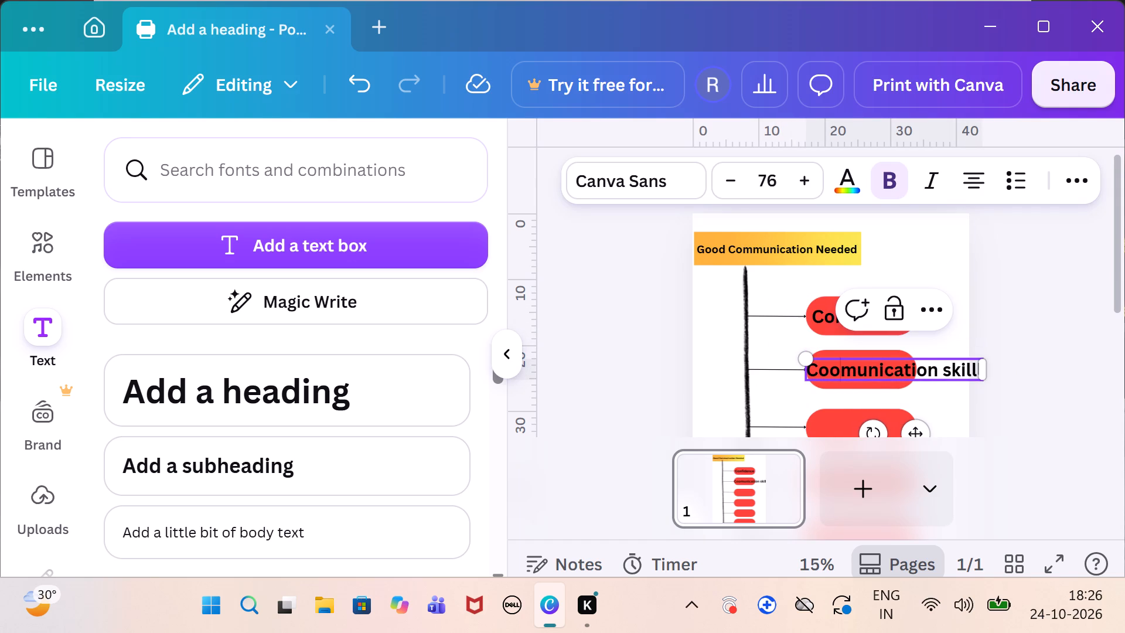
pyautogui.press('BackSpace')
pyautogui.press('m')
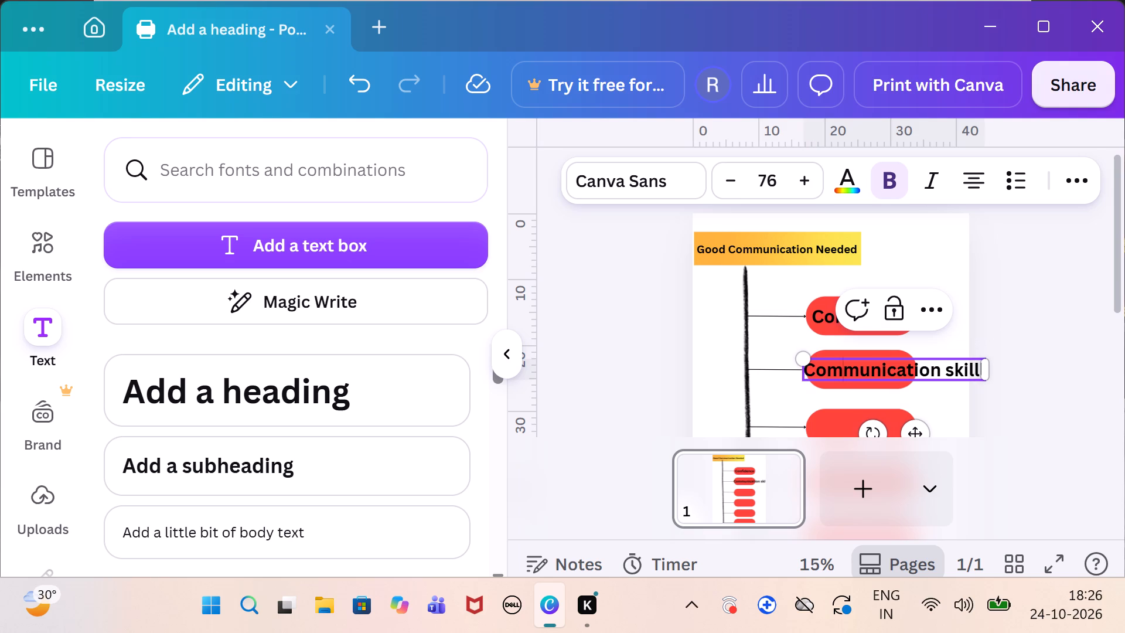
# Break the "Communication skilll" label into two lines before its second word and scale the text box down.
pyautogui.click(947, 365)
pyautogui.press('Return')
pyautogui.moveTo(823, 356); pyautogui.dragTo(860, 380)
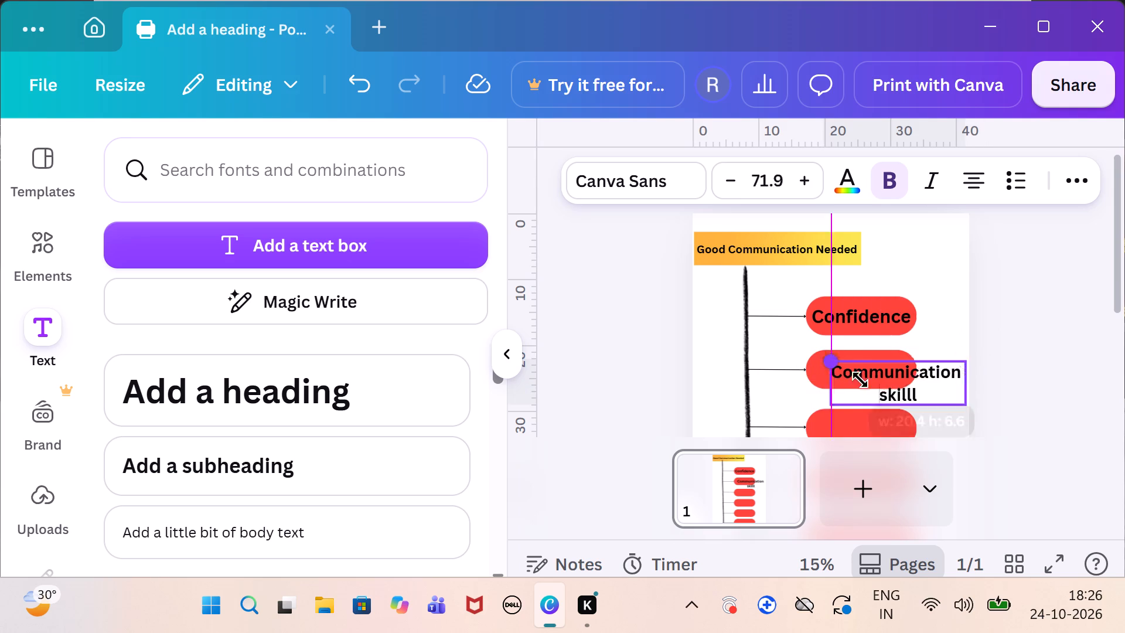
pyautogui.moveTo(860, 380); pyautogui.dragTo(887, 389)
pyautogui.click(1075, 376)
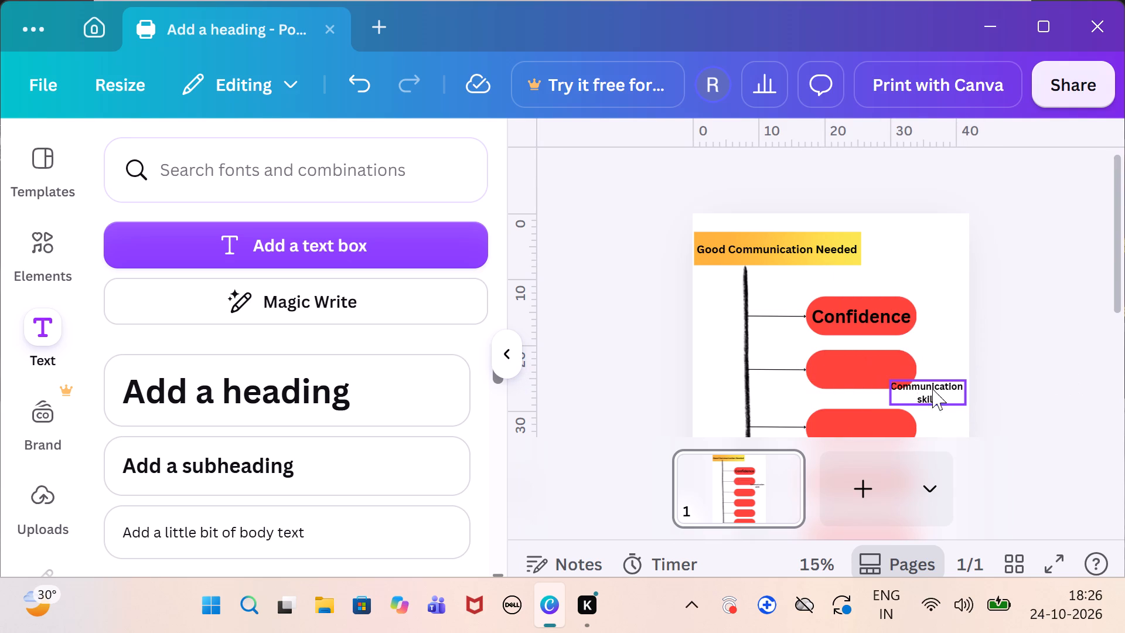
# Move the two-line "Communication skilll" label onto the second red rounded rectangle and centre it there.
pyautogui.click(920, 389)
pyautogui.moveTo(920, 389); pyautogui.dragTo(848, 364)
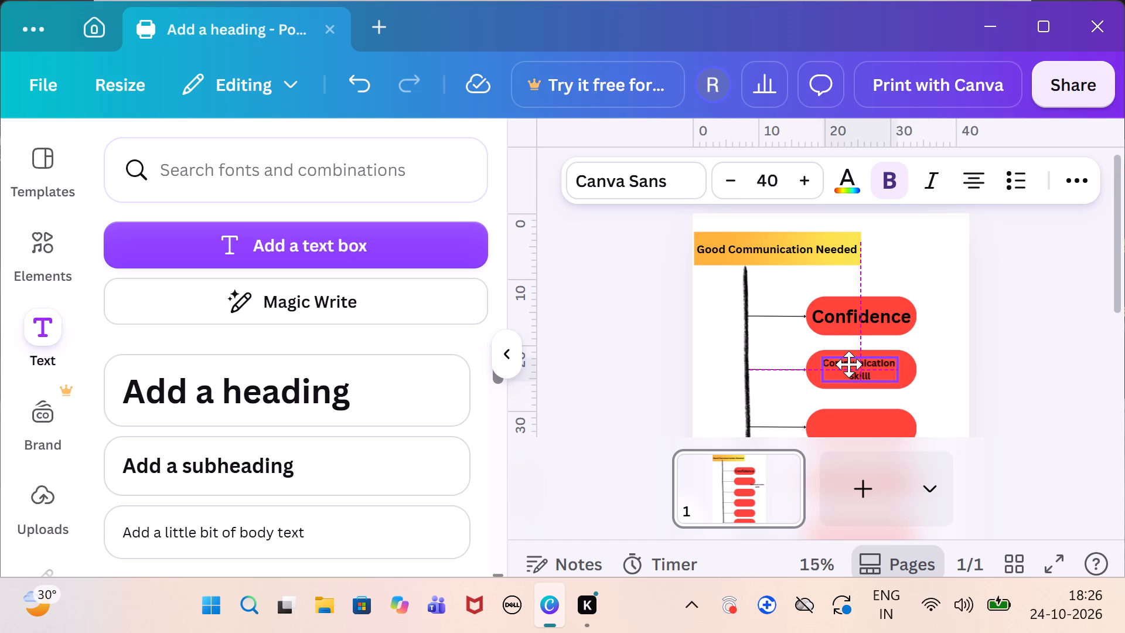
pyautogui.moveTo(848, 364); pyautogui.dragTo(851, 367)
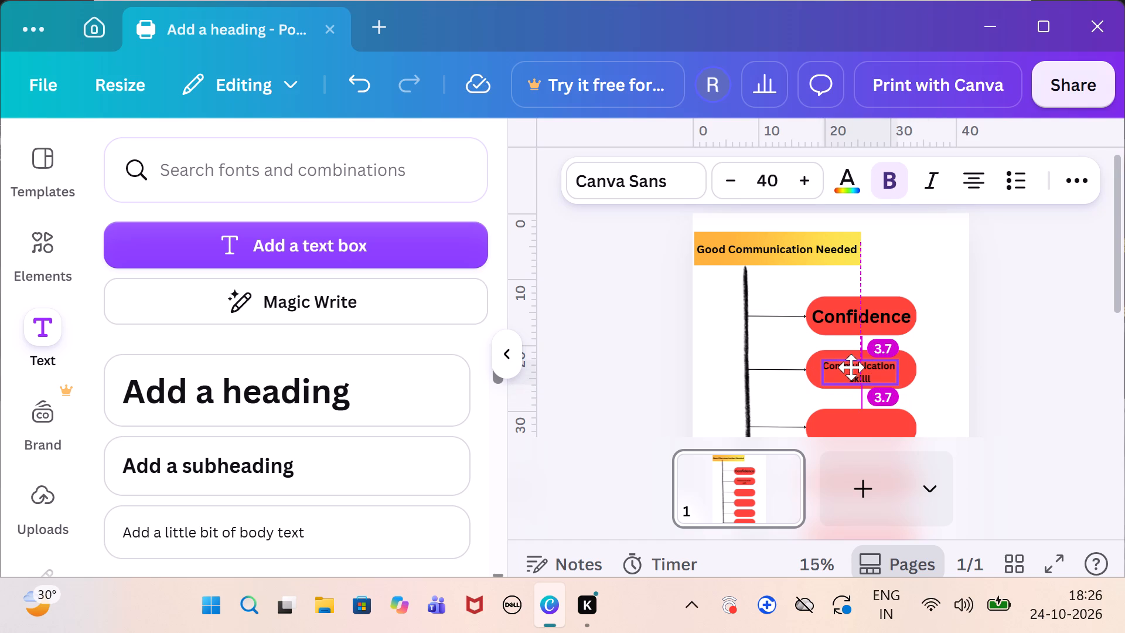
pyautogui.moveTo(851, 367); pyautogui.dragTo(851, 365)
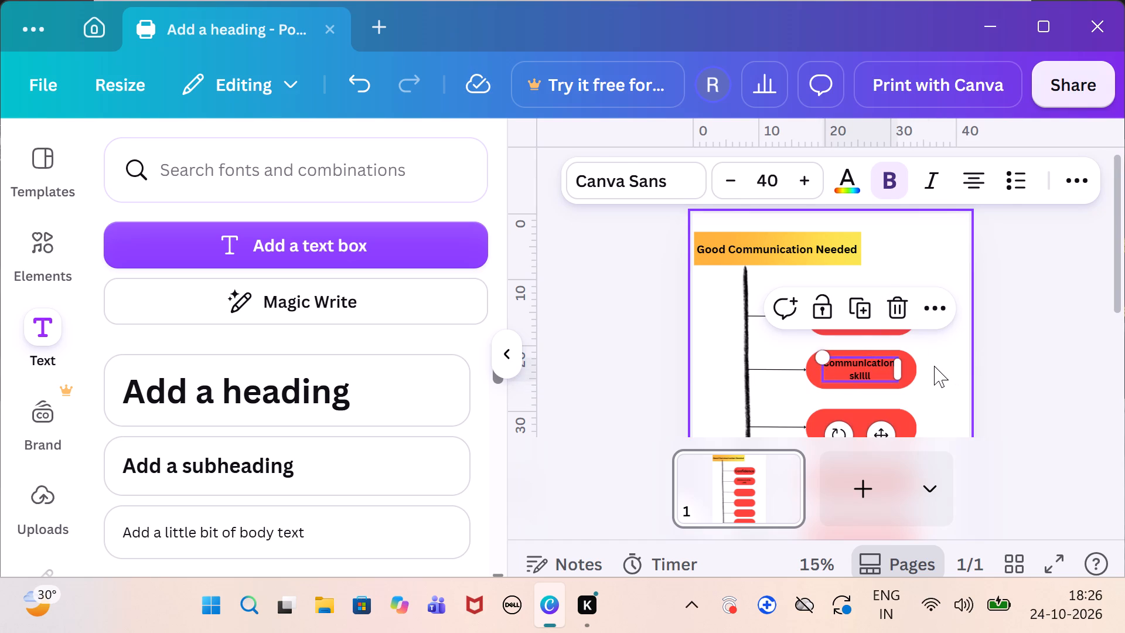
pyautogui.click(934, 366)
# Correct the second word of the label on the second red rounded rectangle to "skill".
pyautogui.click(861, 371)
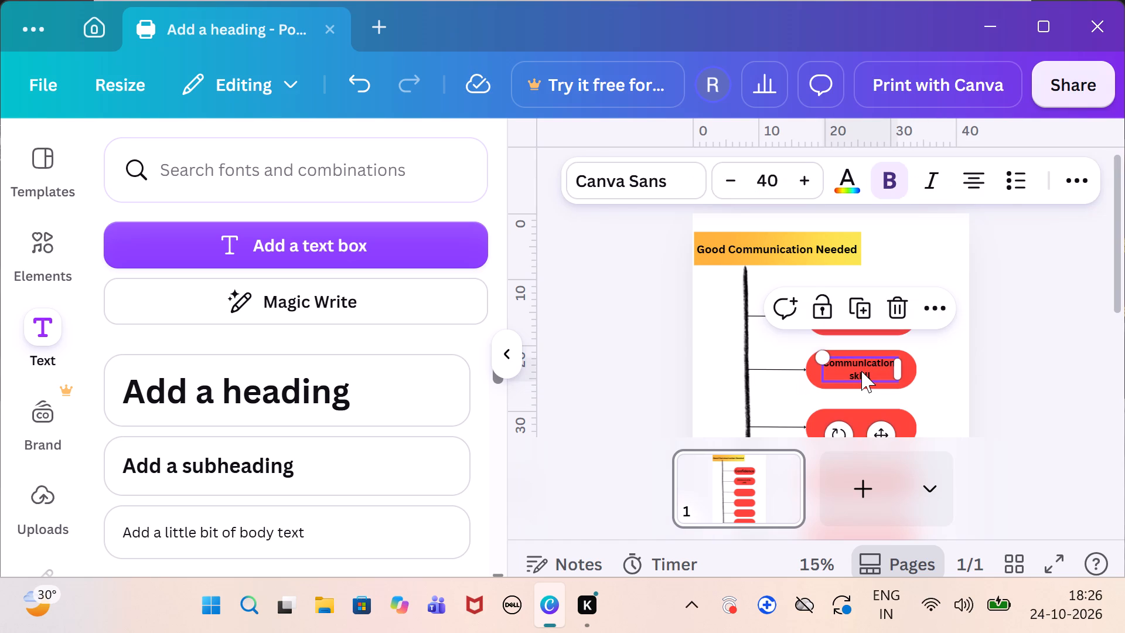
pyautogui.tripleClick(861, 371)
pyautogui.click(861, 371)
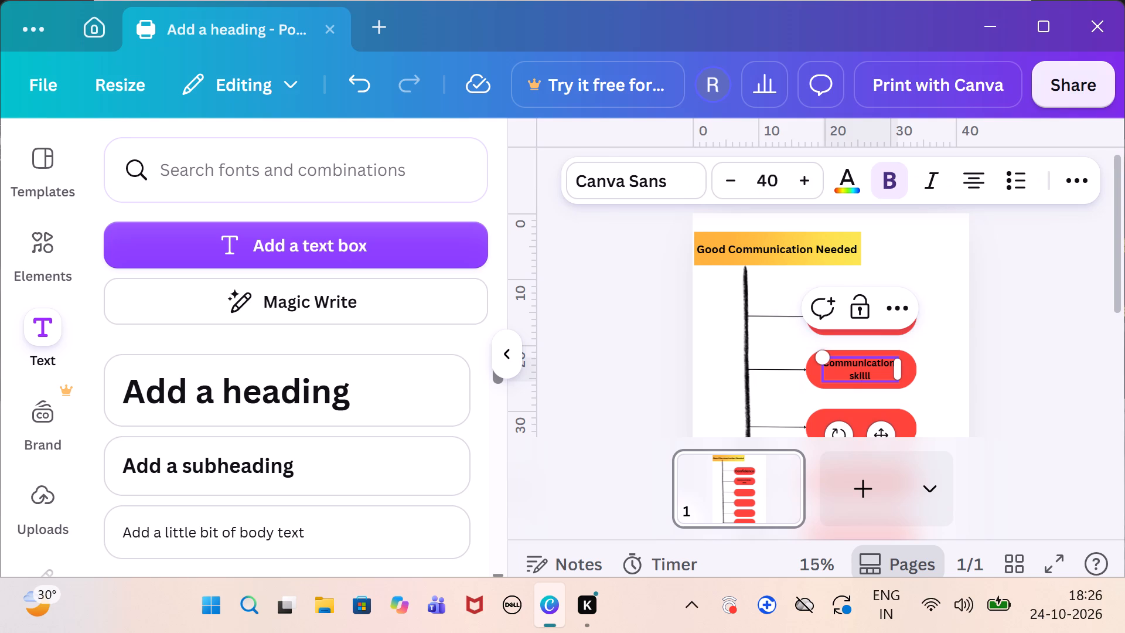
pyautogui.click(873, 373)
pyautogui.press('BackSpace')
pyautogui.press('BackSpace')
pyautogui.press('BackSpace')
pyautogui.press('BackSpace')
pyautogui.write('ill')
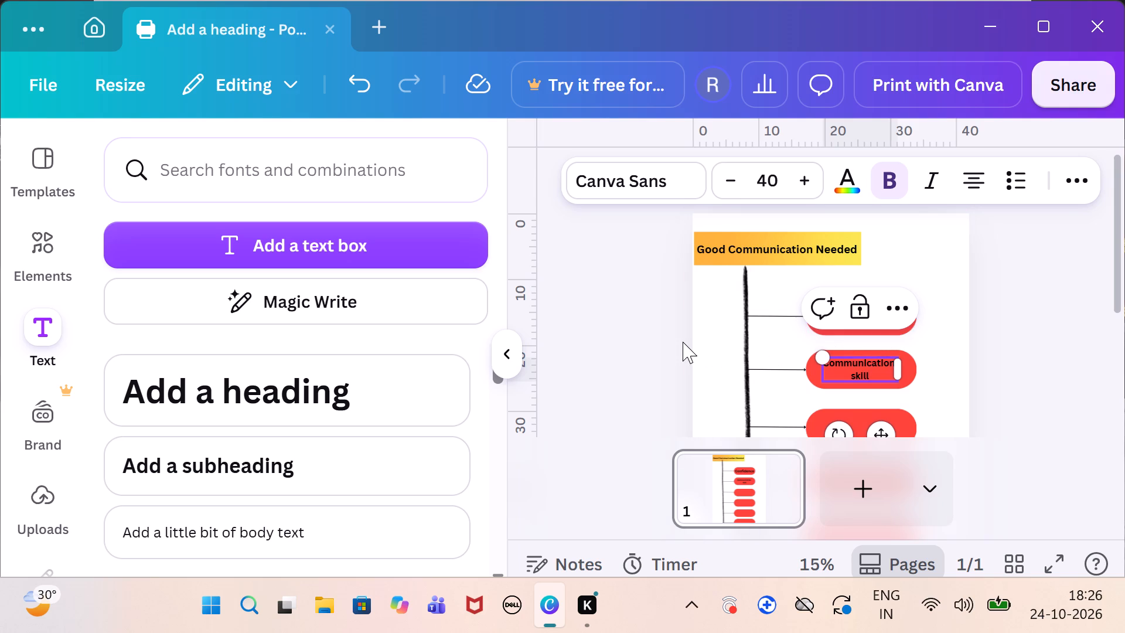
pyautogui.click(721, 348)
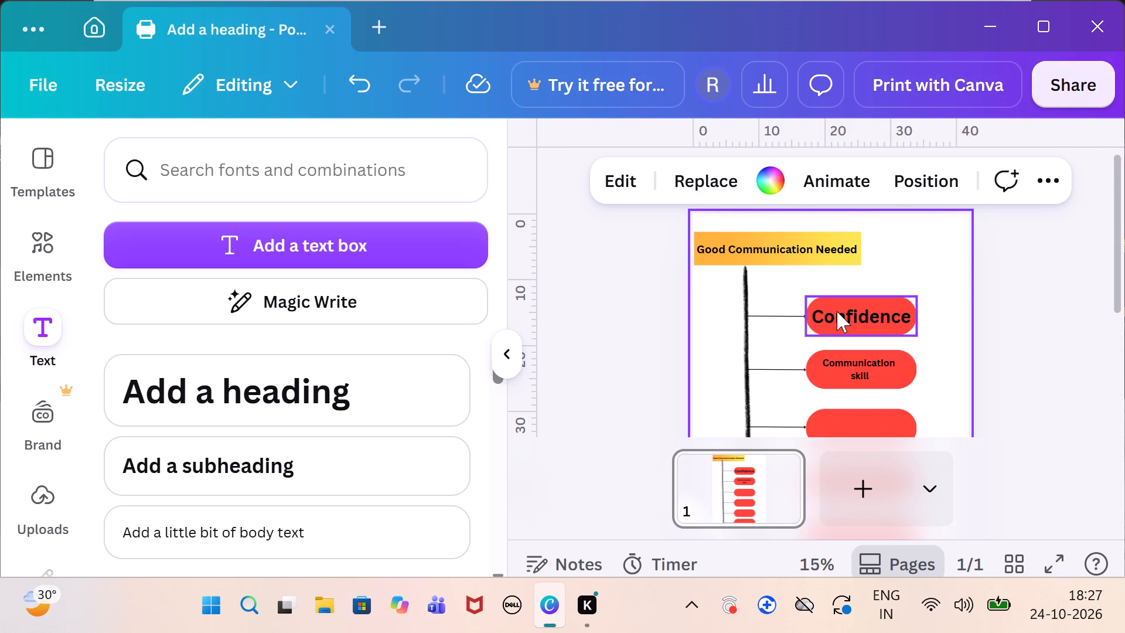
# Reduce the font size of the "Confidence" label to 40.
pyautogui.tripleClick(837, 311)
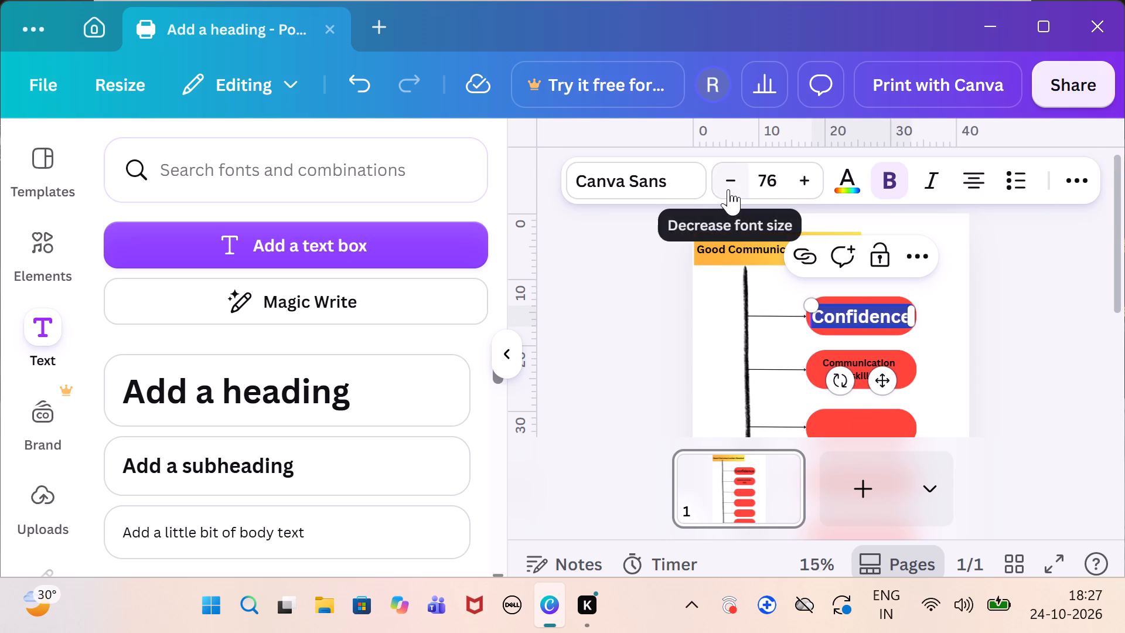
pyautogui.doubleClick(728, 189)
pyautogui.tripleClick(728, 189)
pyautogui.tripleClick(728, 189)
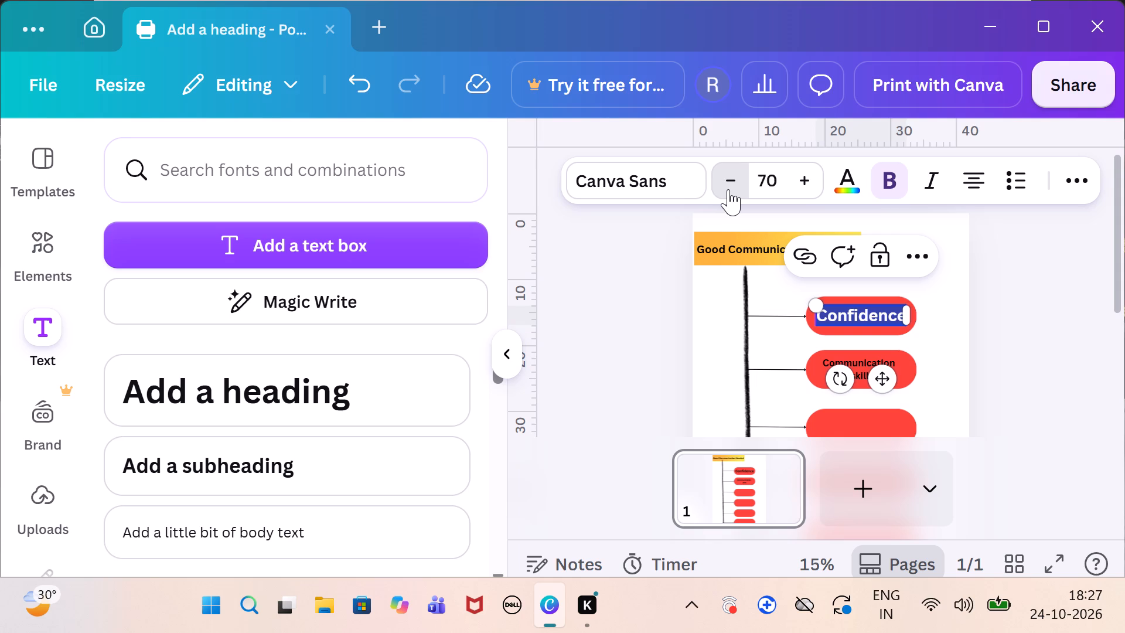
pyautogui.tripleClick(728, 189)
pyautogui.tripleClick(728, 189)
pyautogui.tripleClick(728, 189)
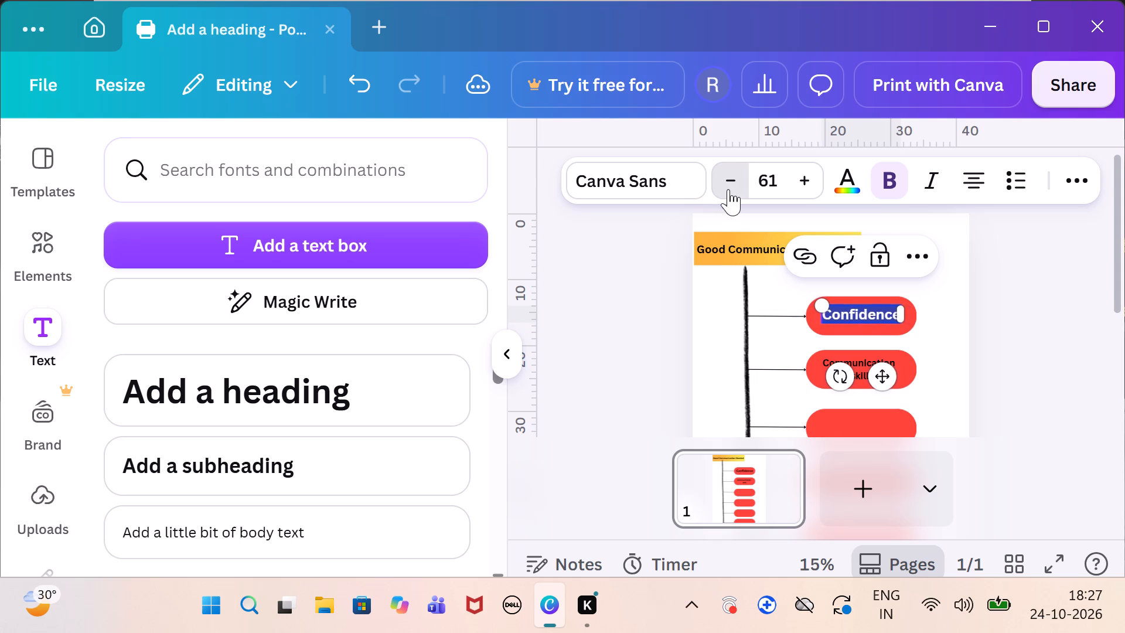
pyautogui.tripleClick(728, 189)
pyautogui.tripleClick(728, 189)
pyautogui.tripleClick(728, 189)
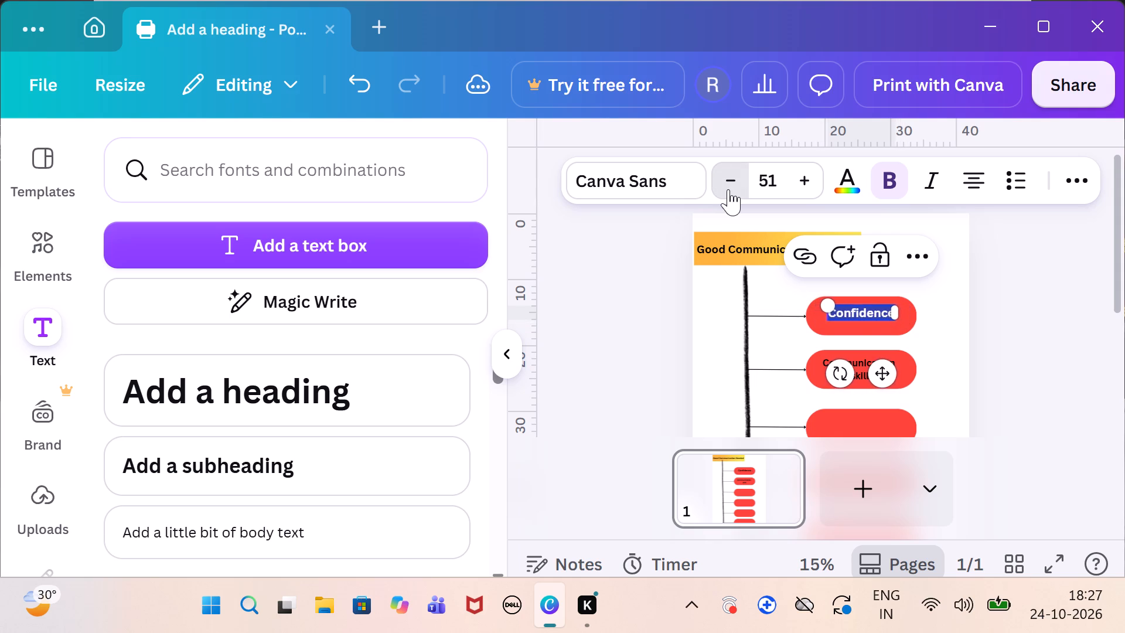
pyautogui.tripleClick(728, 189)
pyautogui.tripleClick(728, 189)
pyautogui.tripleClick(728, 189)
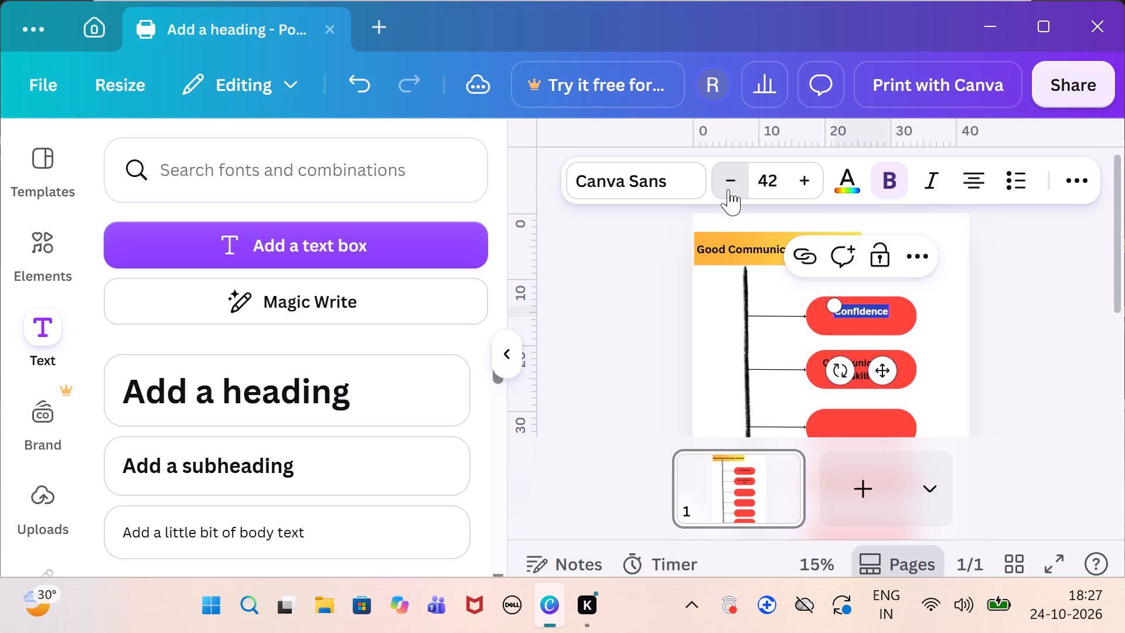
pyautogui.click(728, 189)
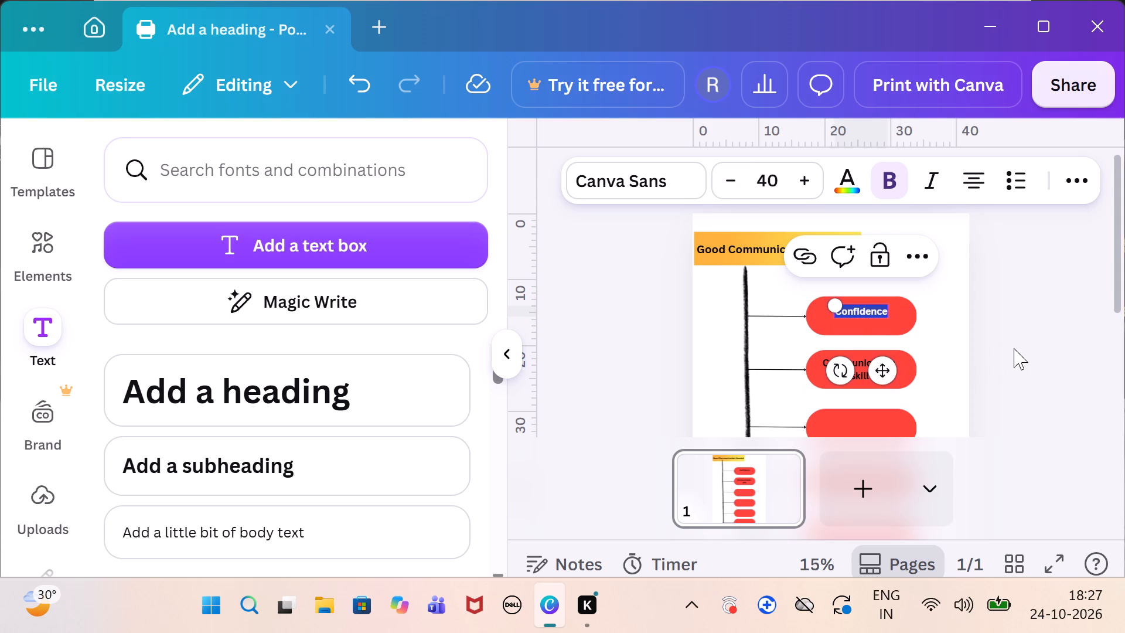
pyautogui.click(1014, 348)
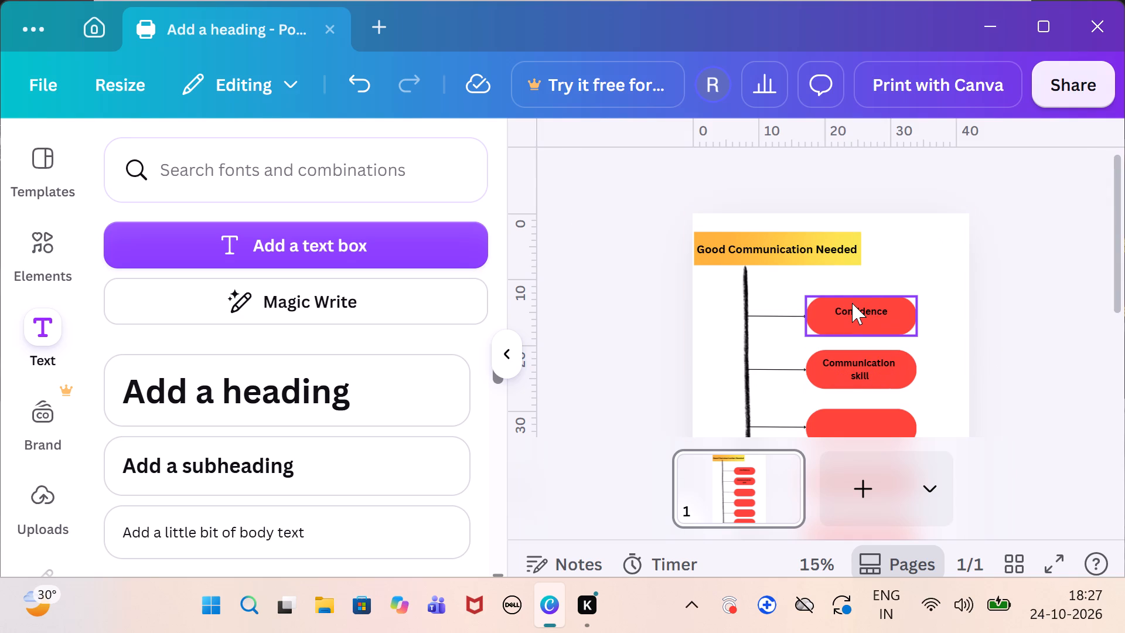
# Move the "Confidence" label slightly down to centre it inside the first red rounded rectangle.
pyautogui.moveTo(850, 311); pyautogui.dragTo(851, 319)
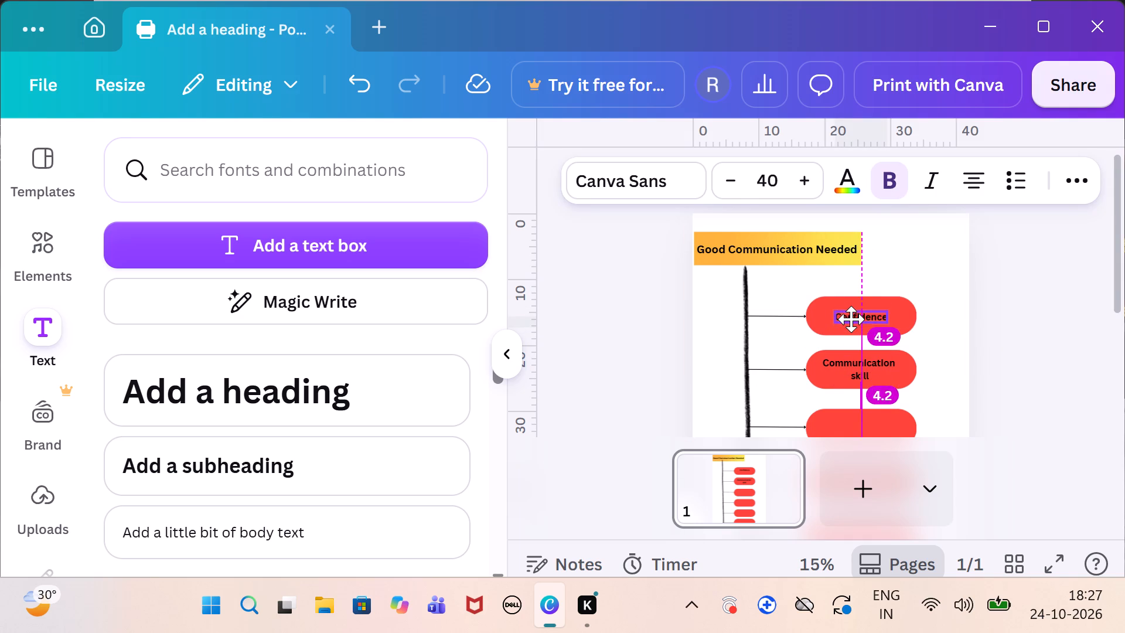
pyautogui.moveTo(851, 319); pyautogui.dragTo(851, 316)
# Copy the "Confidence" label from the first red rounded rectangle.
pyautogui.click(851, 316)
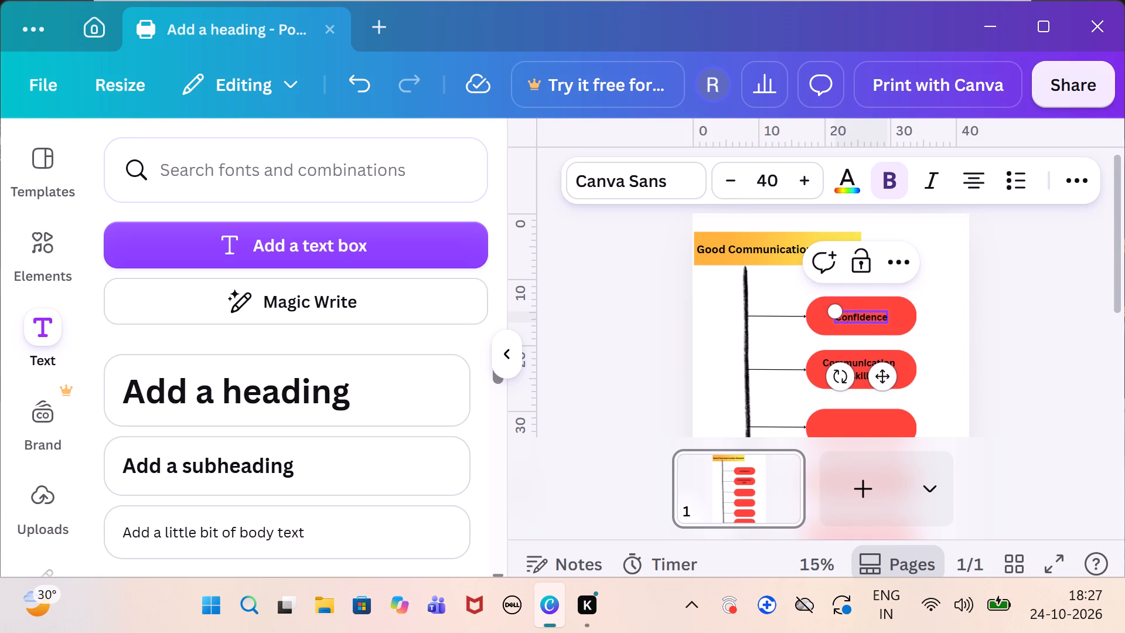
pyautogui.press('ctrl+Insert')
pyautogui.scroll(-2, 851, 316)
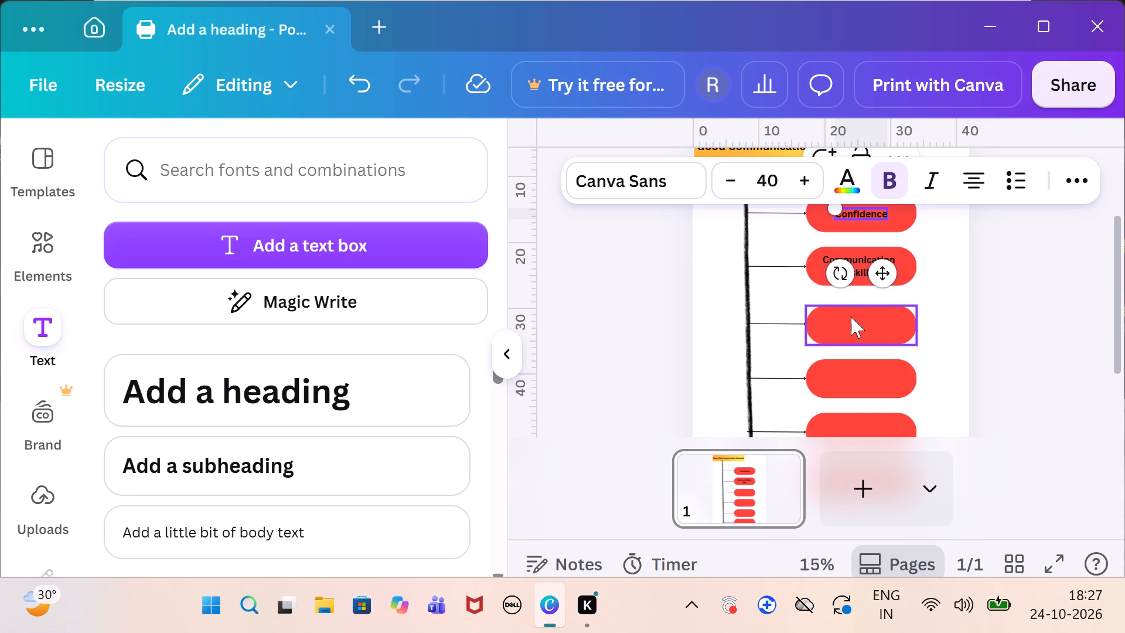
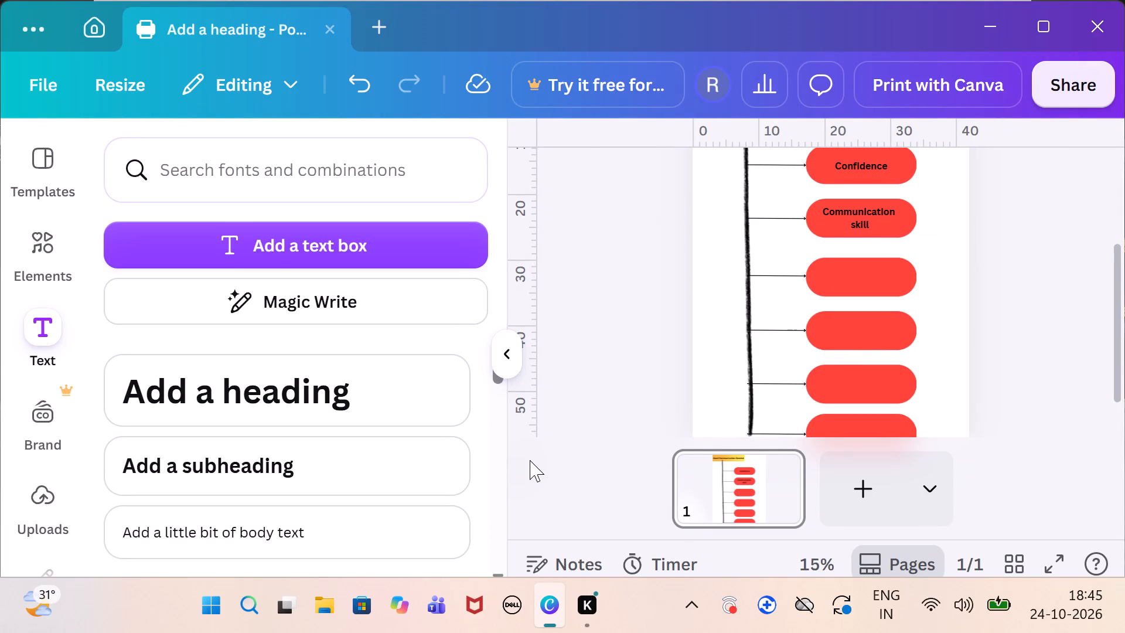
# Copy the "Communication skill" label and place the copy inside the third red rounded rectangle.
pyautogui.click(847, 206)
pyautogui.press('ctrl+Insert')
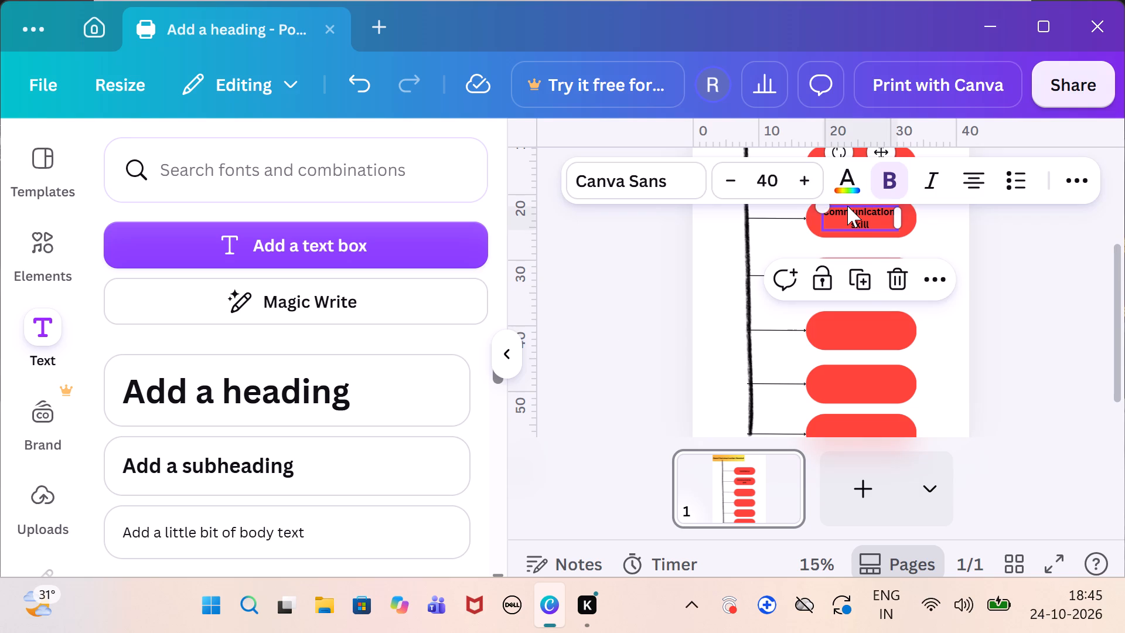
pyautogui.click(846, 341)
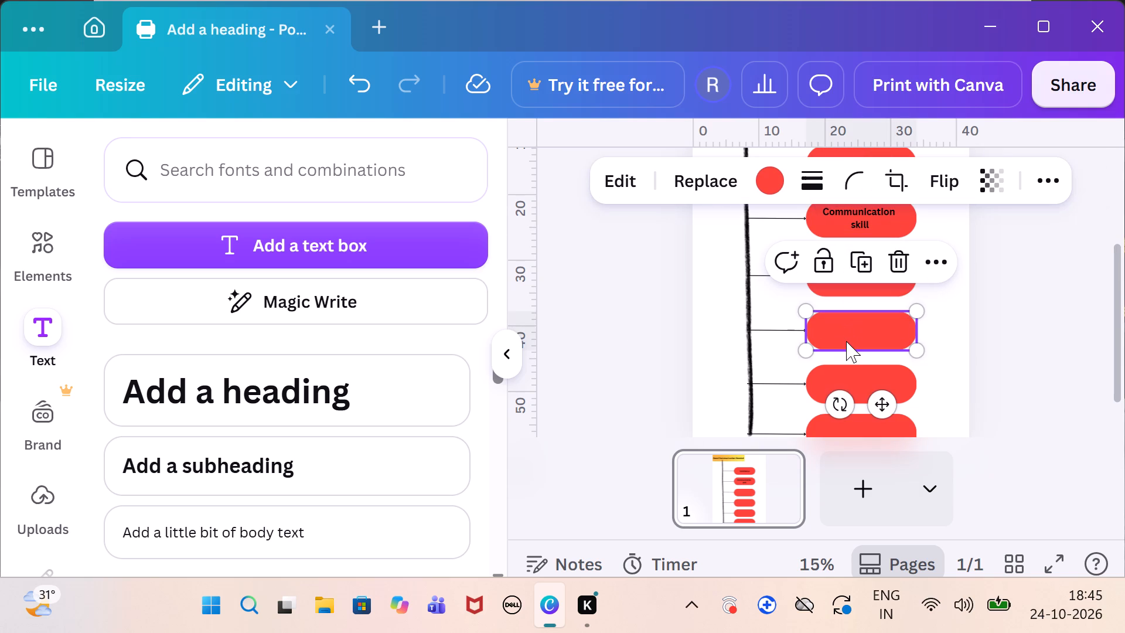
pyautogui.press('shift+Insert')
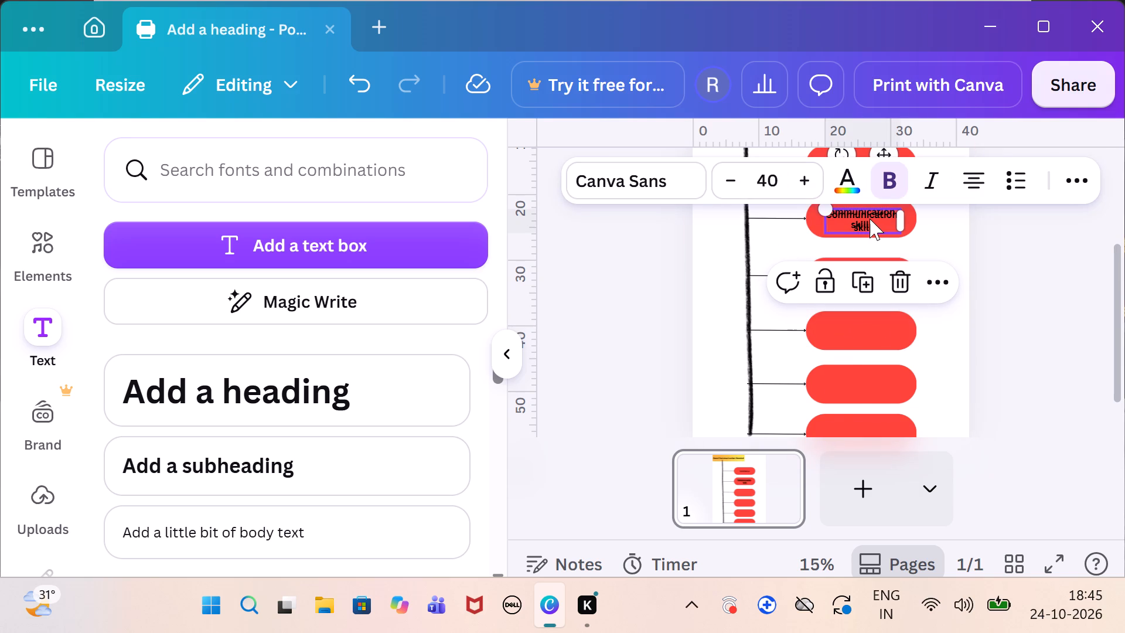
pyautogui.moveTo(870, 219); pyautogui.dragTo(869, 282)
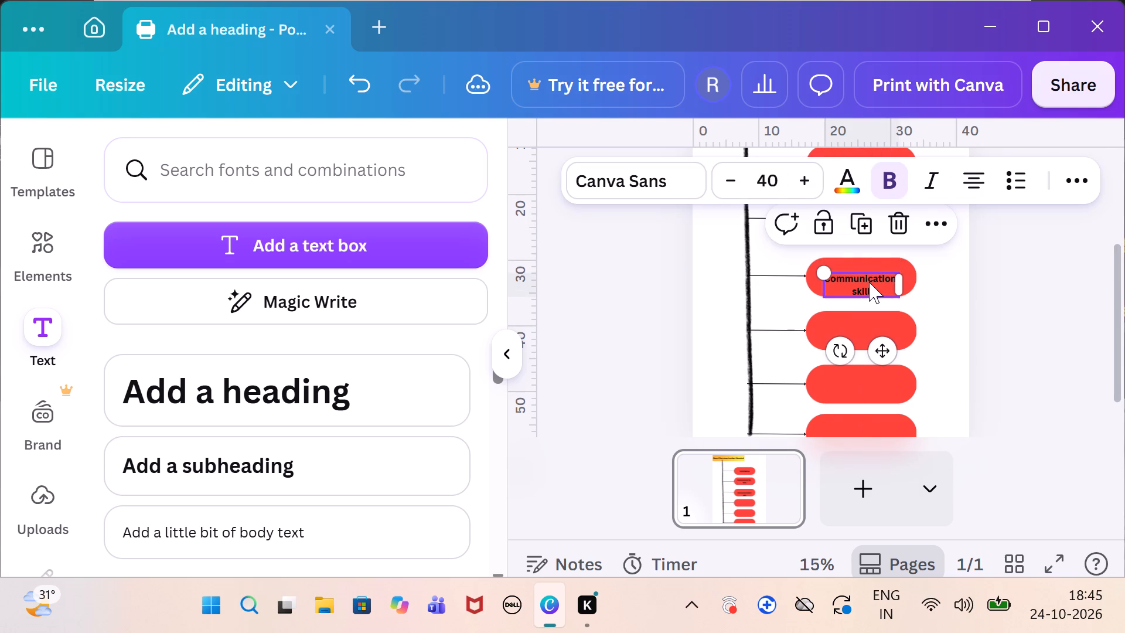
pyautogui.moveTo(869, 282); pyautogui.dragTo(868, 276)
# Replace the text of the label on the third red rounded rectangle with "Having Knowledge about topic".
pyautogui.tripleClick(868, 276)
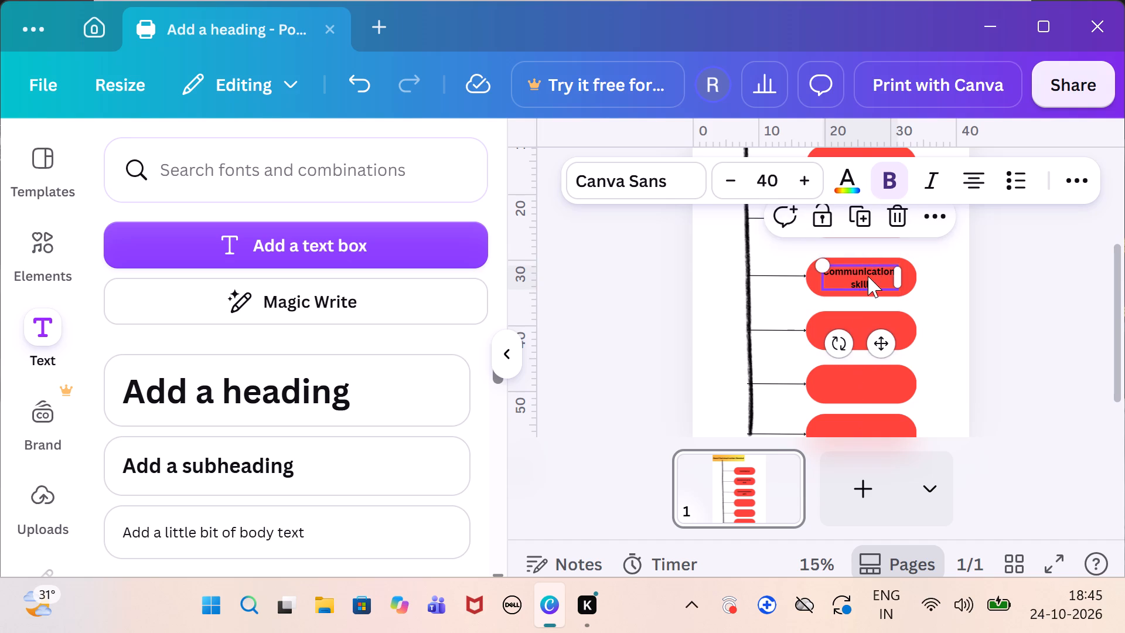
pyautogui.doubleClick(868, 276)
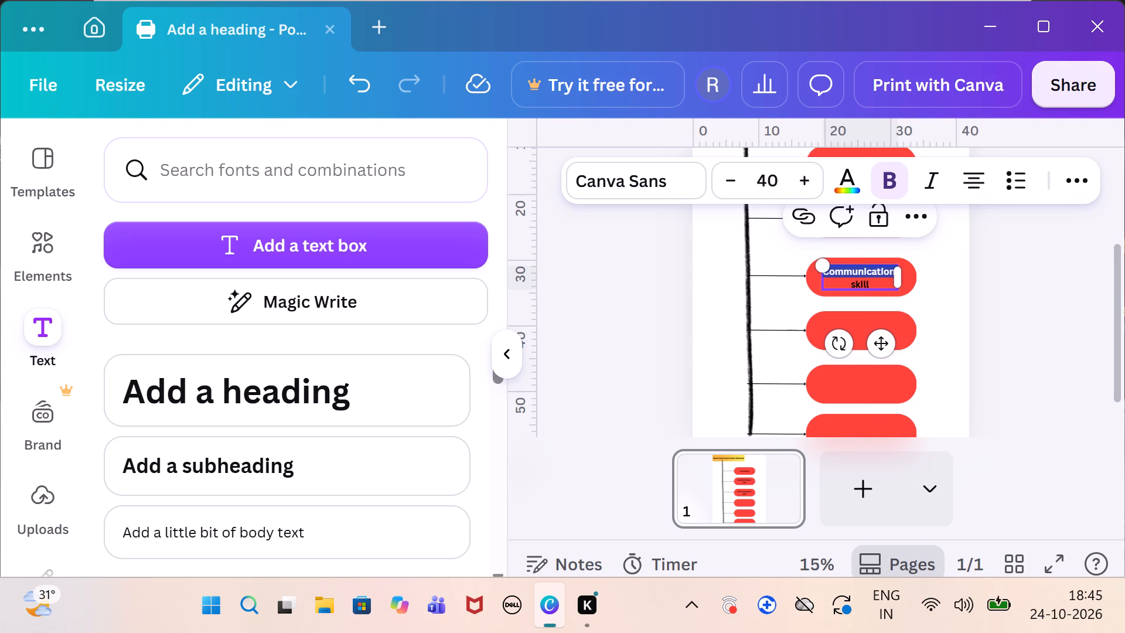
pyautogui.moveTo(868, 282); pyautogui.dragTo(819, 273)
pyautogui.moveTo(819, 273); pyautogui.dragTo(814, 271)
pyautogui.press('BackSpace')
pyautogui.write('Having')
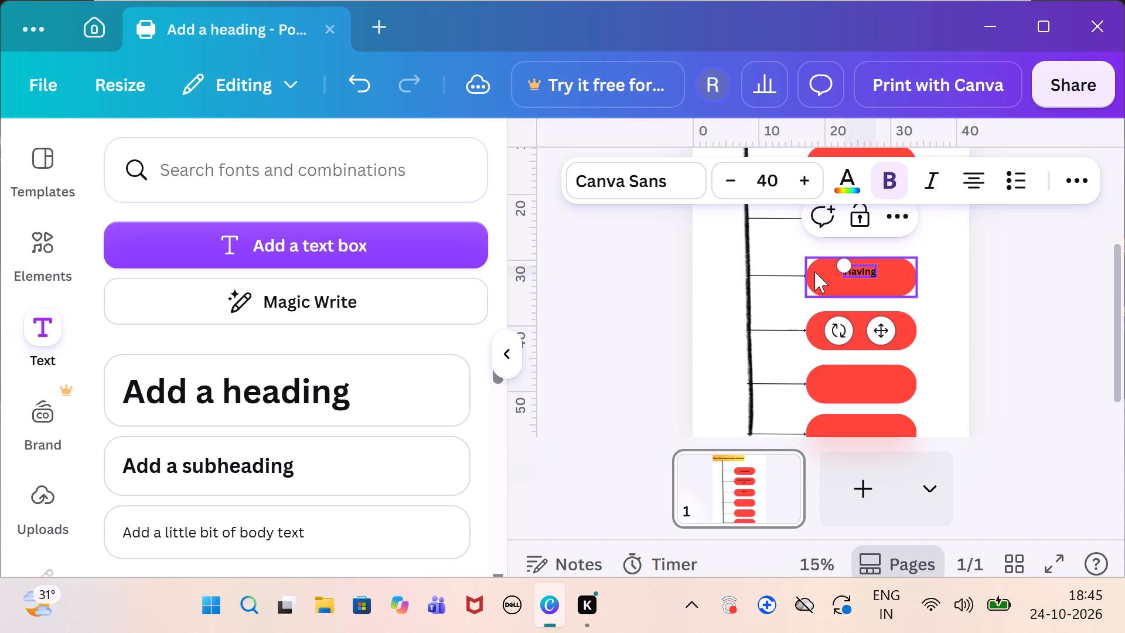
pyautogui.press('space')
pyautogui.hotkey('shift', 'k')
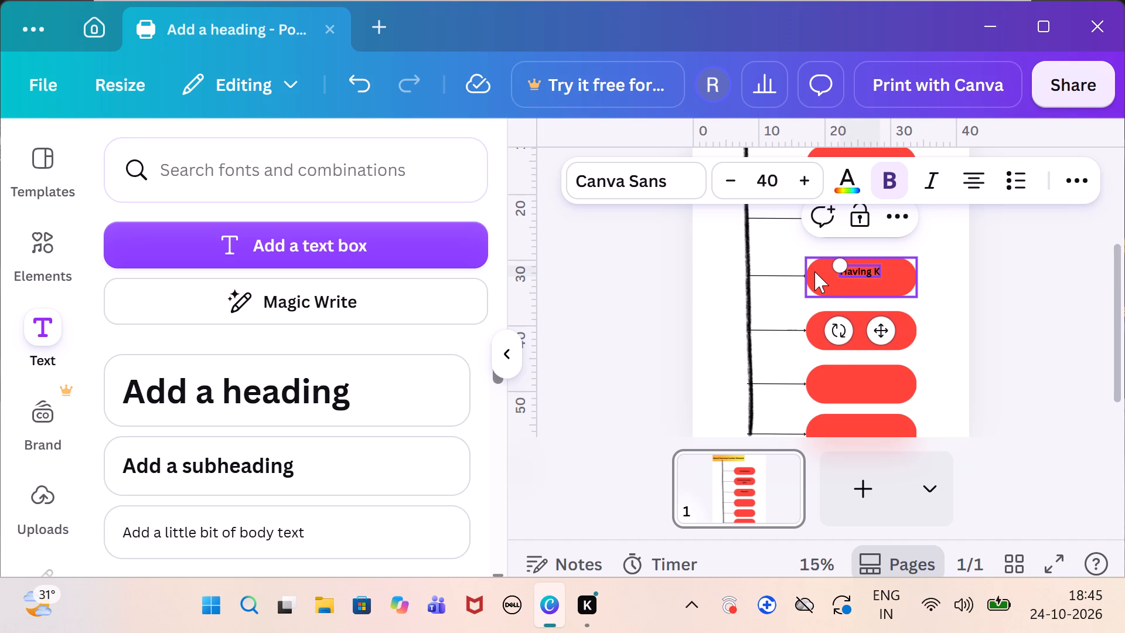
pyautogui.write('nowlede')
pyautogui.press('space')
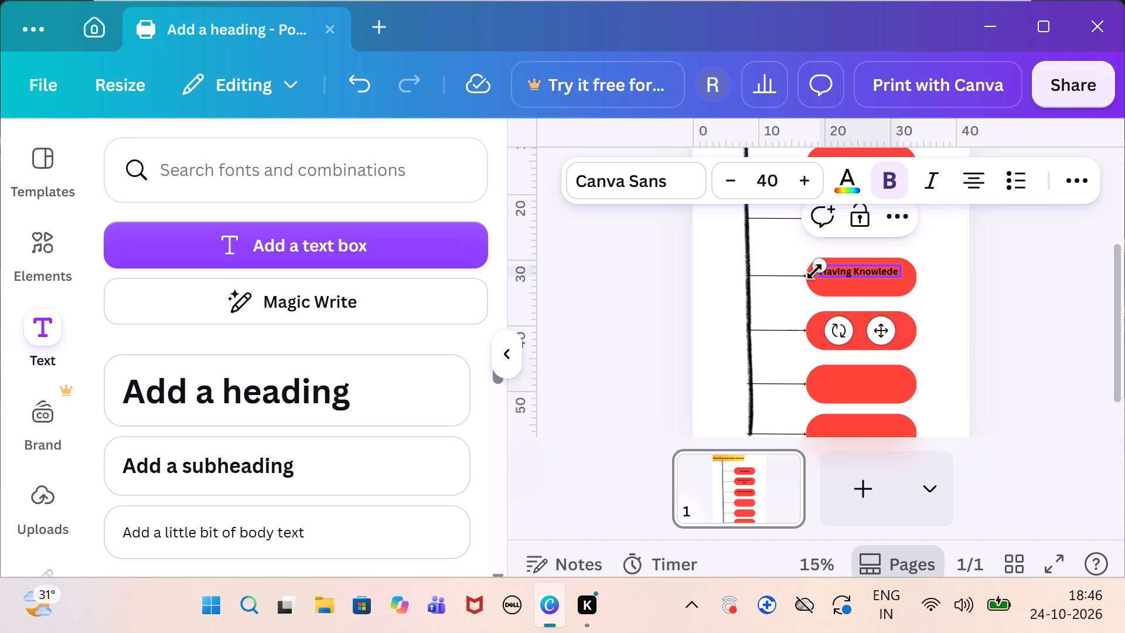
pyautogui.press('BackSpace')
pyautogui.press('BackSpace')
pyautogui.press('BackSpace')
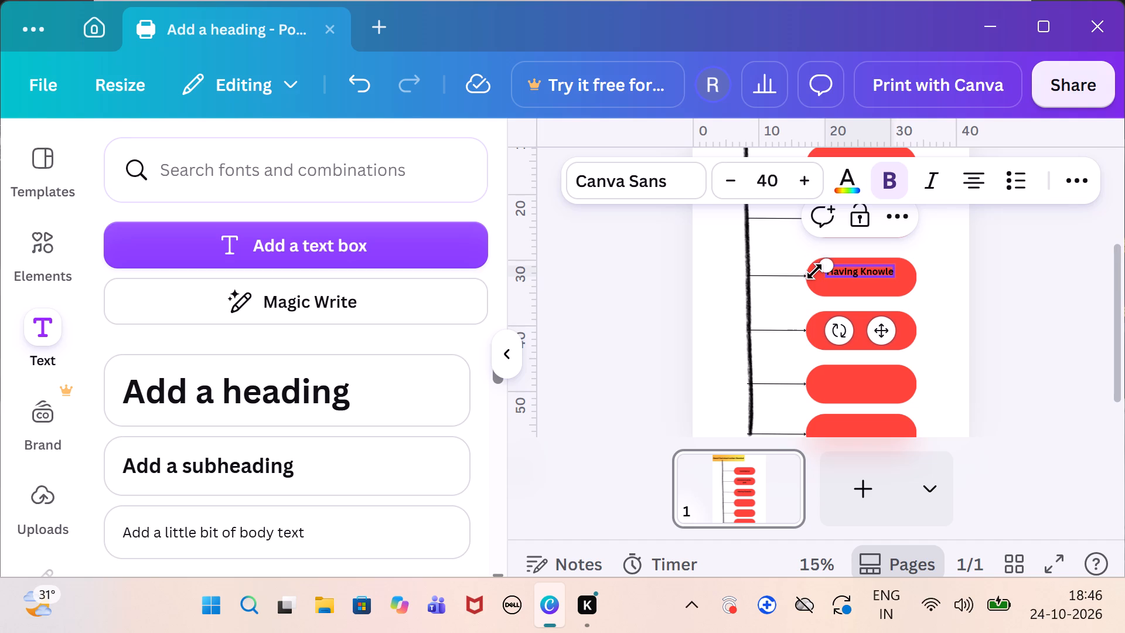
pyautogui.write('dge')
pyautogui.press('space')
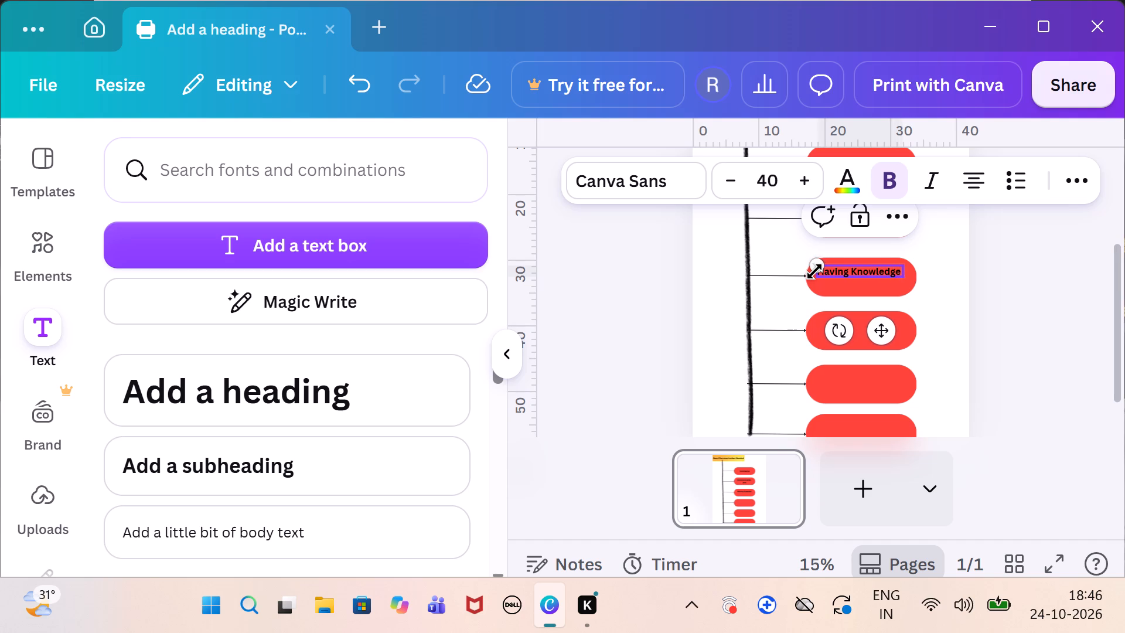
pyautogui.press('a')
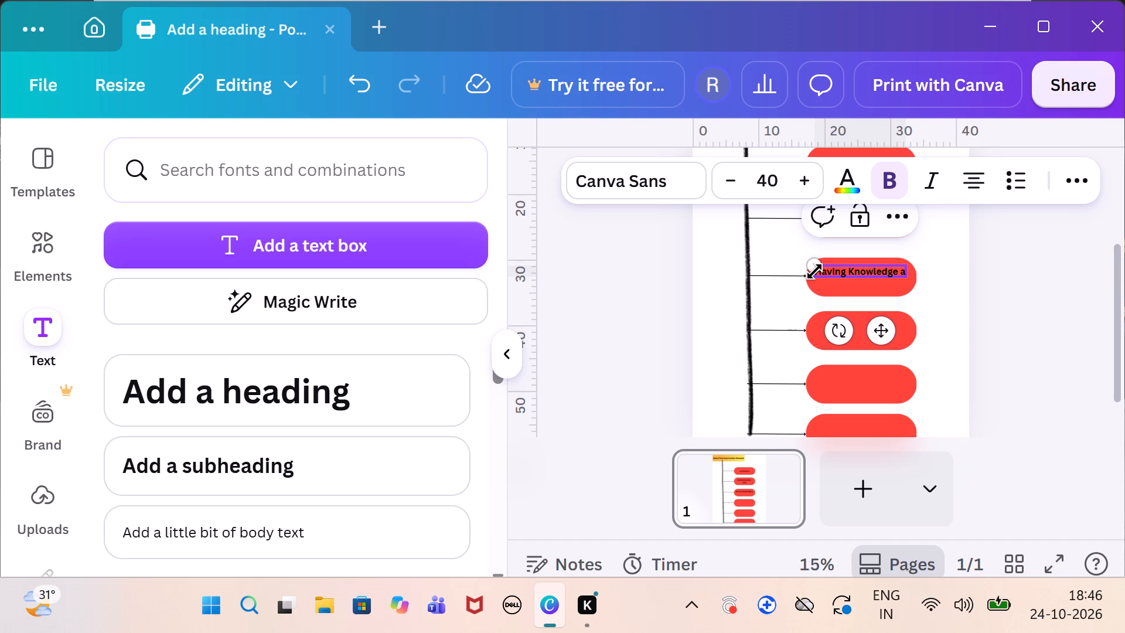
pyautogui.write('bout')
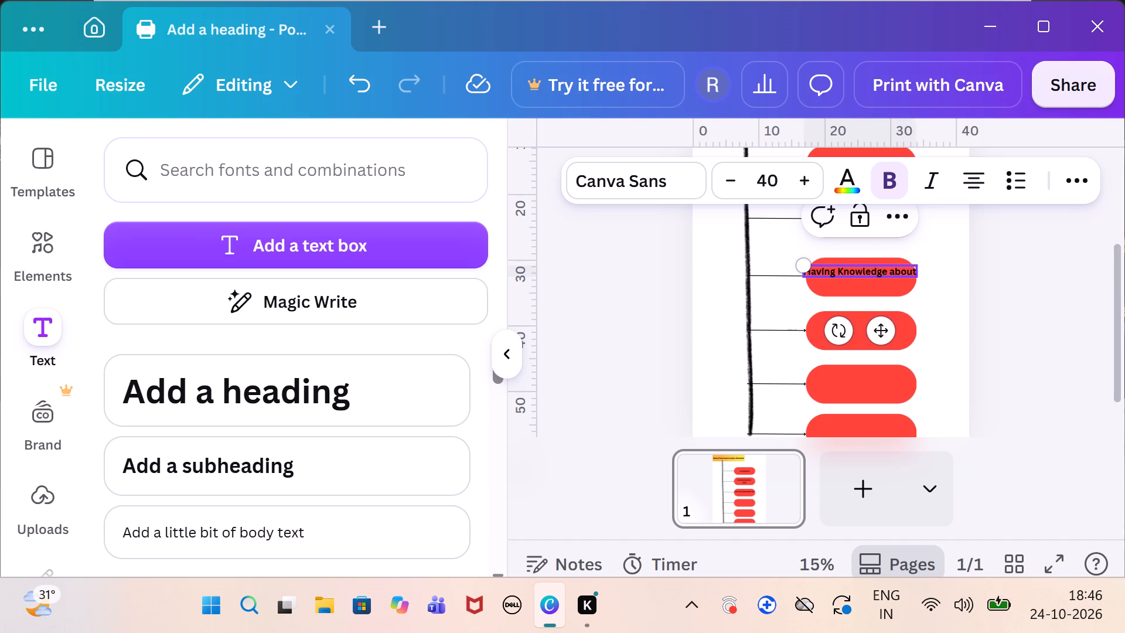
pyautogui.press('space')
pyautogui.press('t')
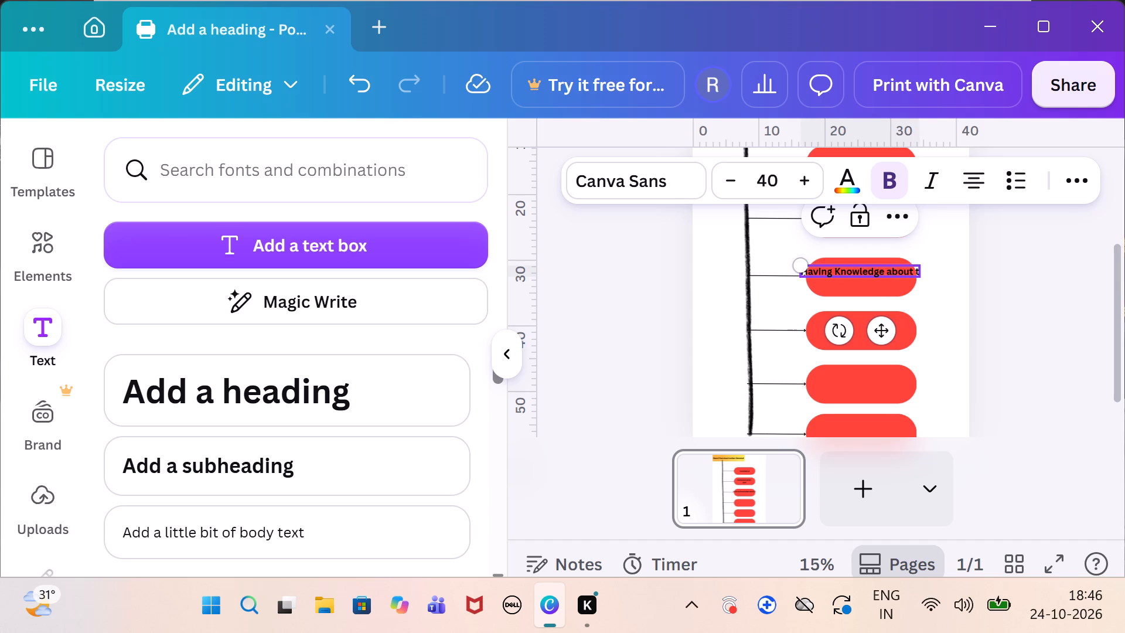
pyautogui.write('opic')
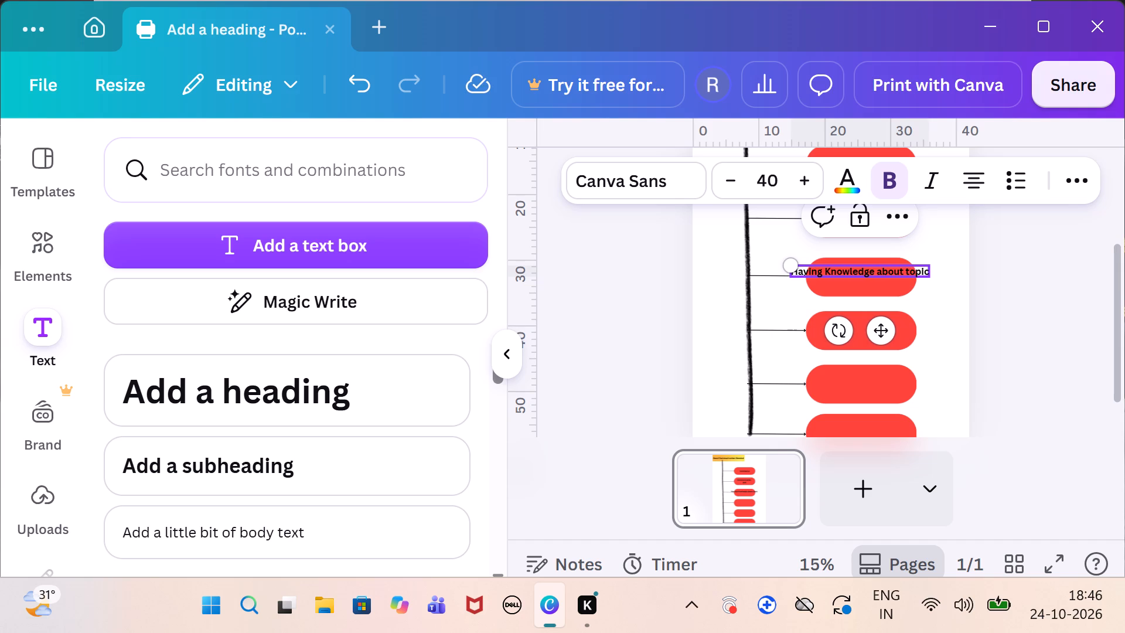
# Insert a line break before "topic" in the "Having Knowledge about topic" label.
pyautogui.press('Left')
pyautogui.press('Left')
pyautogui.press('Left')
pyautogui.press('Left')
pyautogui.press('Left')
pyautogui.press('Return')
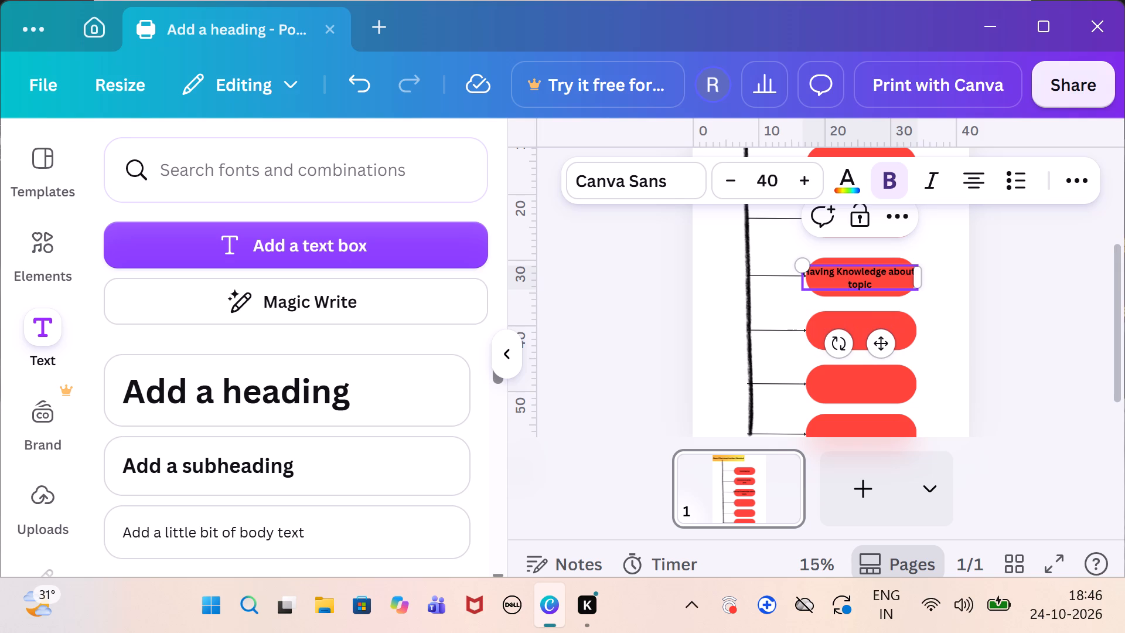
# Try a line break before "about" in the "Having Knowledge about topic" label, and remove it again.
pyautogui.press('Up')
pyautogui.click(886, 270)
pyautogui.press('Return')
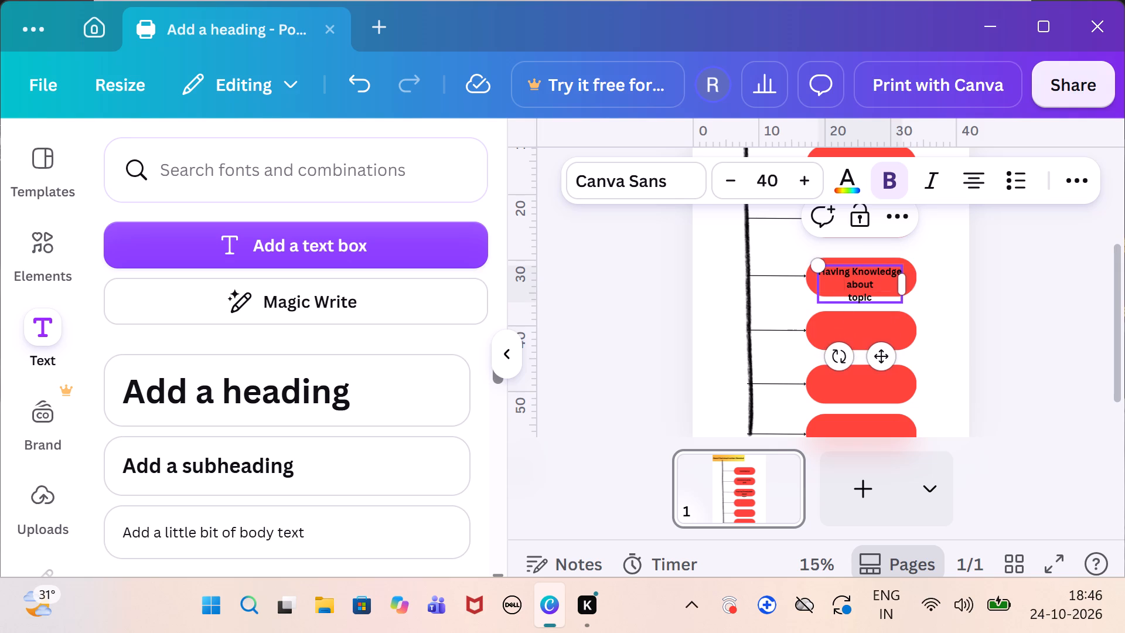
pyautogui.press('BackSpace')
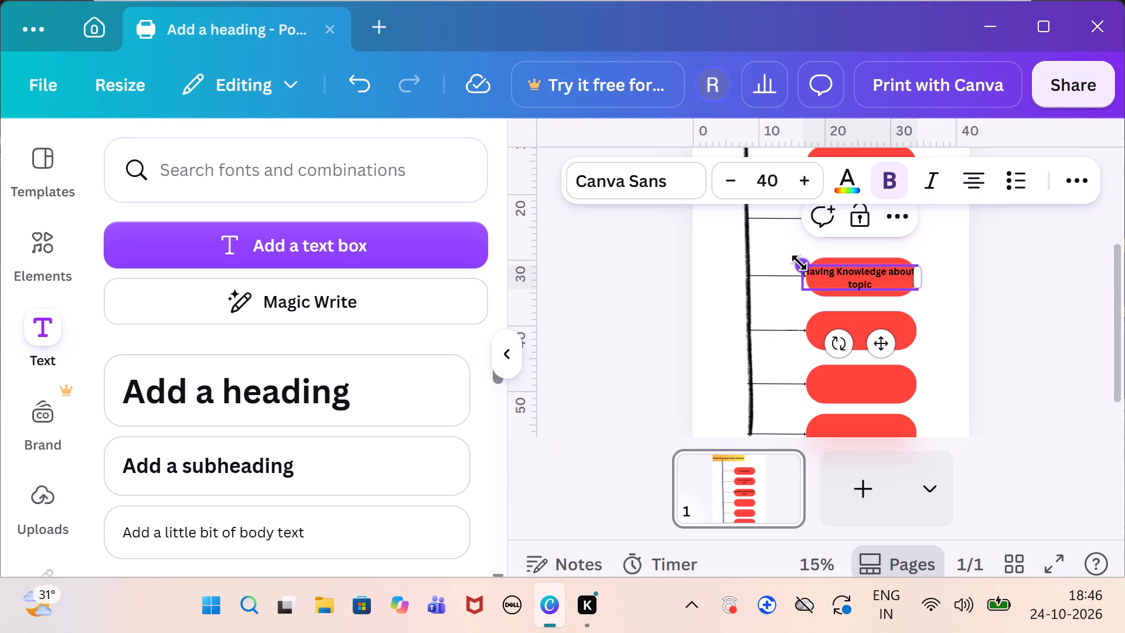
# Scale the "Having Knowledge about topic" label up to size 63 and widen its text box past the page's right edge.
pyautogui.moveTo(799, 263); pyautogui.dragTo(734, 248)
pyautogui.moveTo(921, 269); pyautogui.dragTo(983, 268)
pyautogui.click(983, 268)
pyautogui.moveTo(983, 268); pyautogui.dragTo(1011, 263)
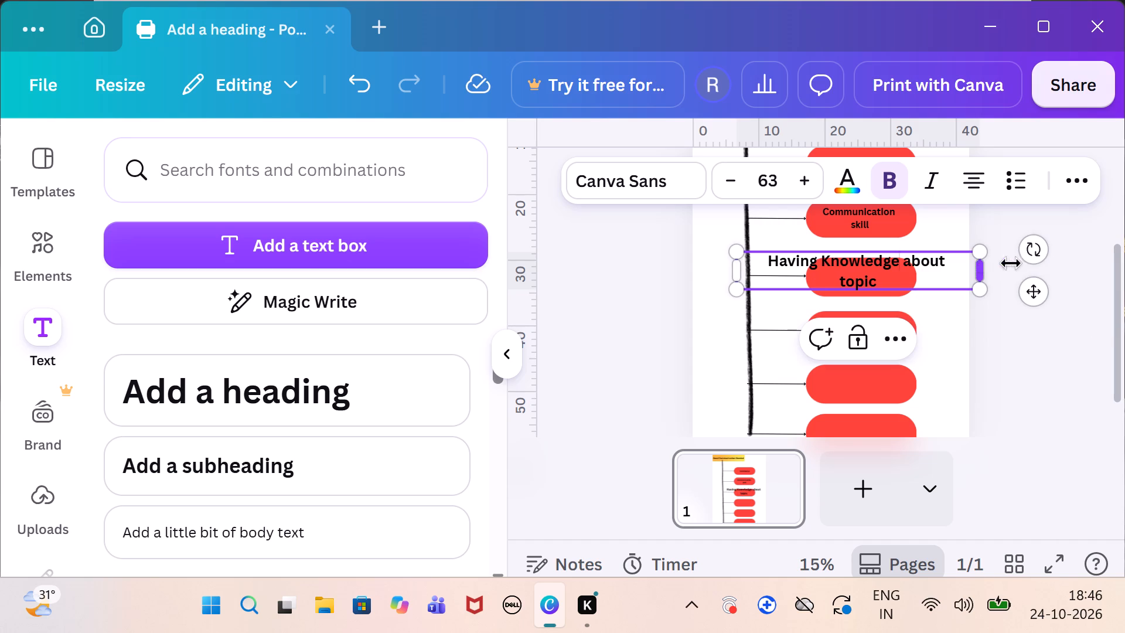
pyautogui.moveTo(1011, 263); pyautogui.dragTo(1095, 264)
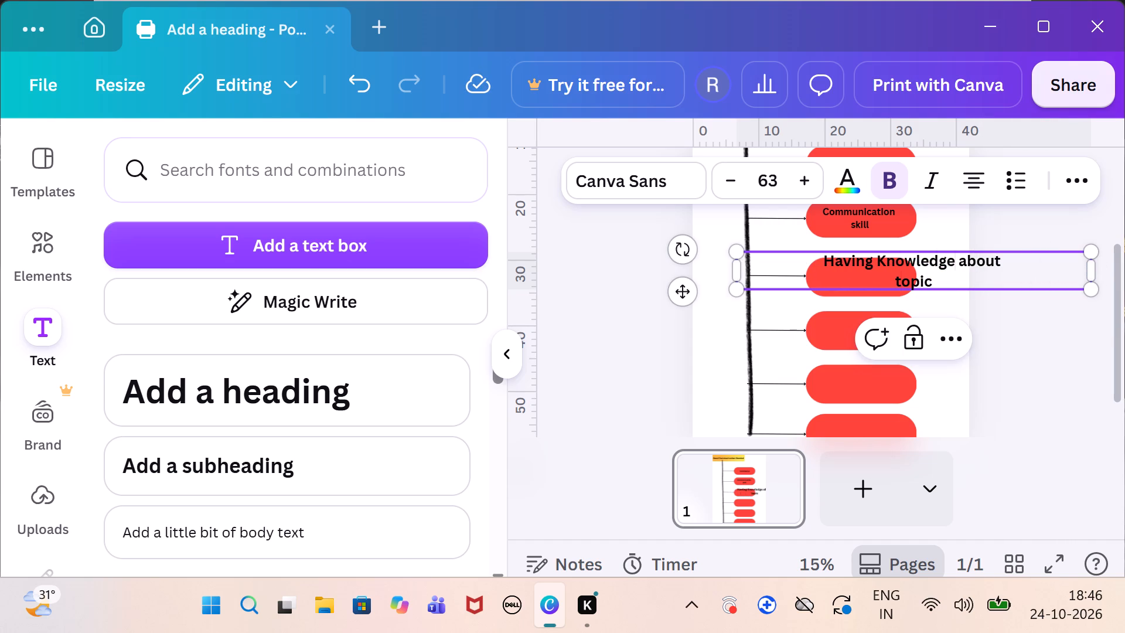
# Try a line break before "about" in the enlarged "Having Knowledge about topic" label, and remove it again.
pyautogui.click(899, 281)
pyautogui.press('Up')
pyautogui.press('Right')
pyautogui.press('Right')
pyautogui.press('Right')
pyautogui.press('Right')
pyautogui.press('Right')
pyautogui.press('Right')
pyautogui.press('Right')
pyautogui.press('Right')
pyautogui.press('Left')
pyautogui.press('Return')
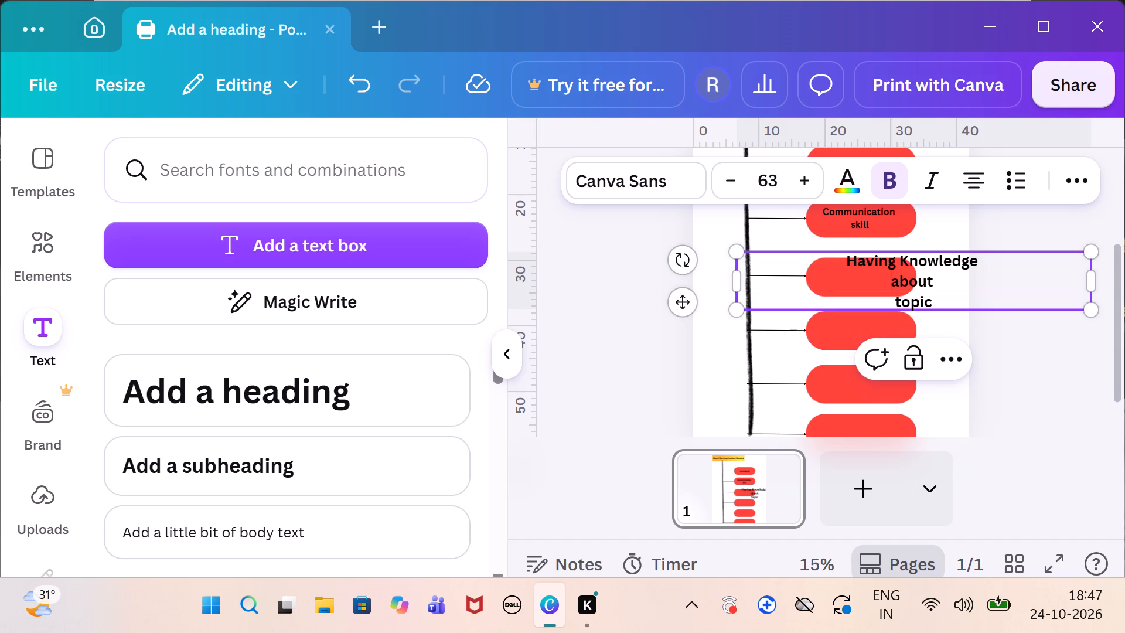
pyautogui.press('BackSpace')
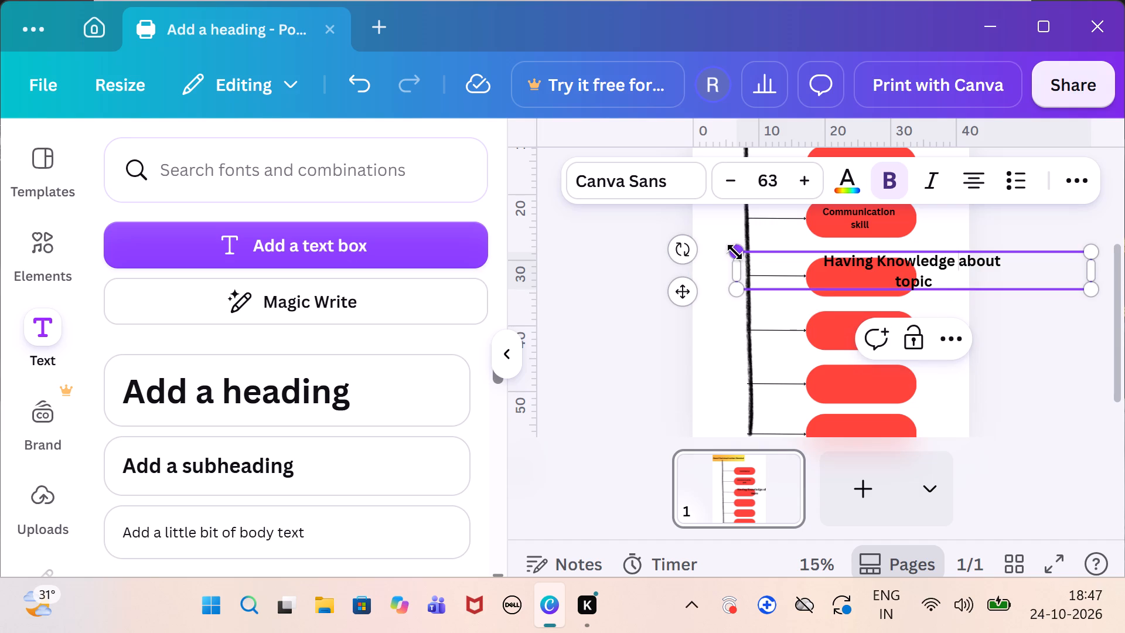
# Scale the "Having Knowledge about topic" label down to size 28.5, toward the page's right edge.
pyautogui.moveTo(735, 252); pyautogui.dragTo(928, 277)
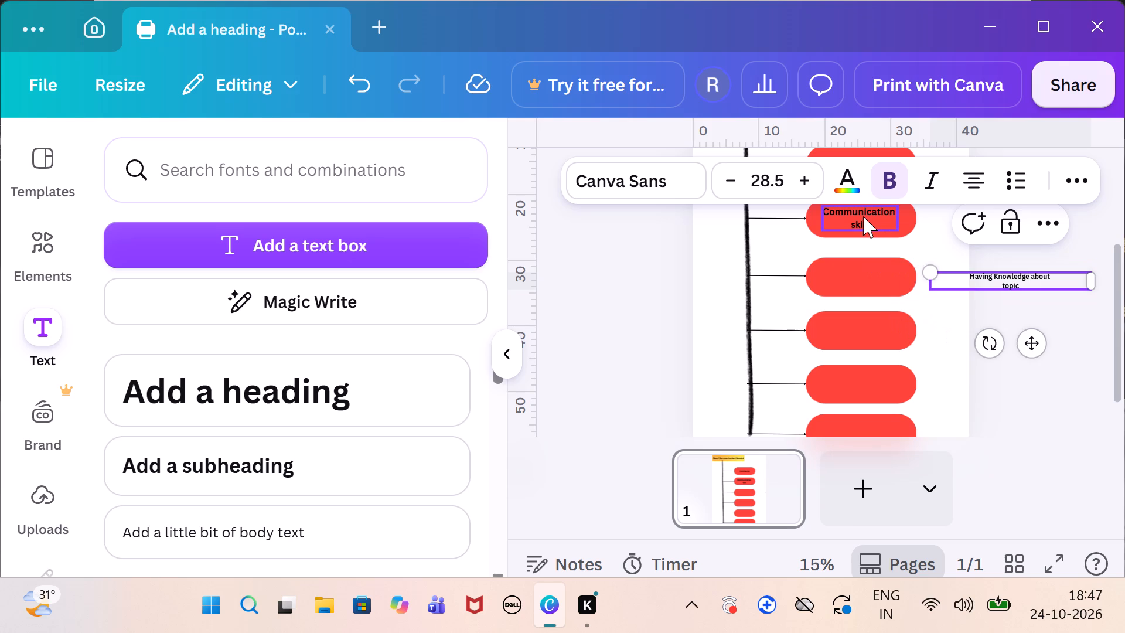
# Duplicate the "Communication skill" label on the second red rounded rectangle.
pyautogui.click(862, 216)
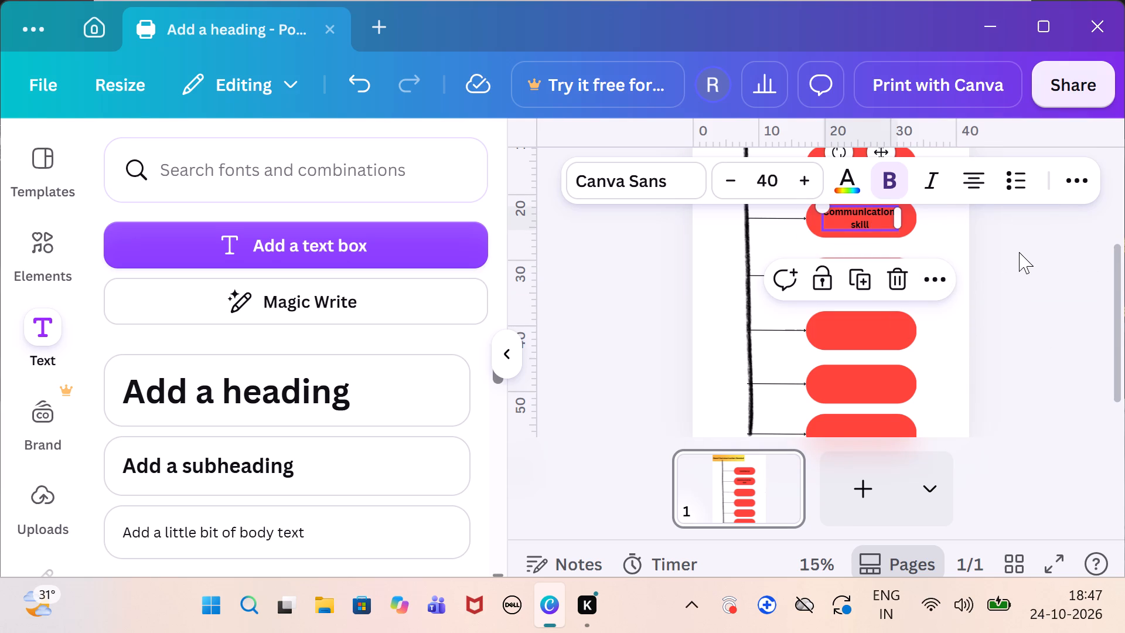
pyautogui.click(1019, 252)
pyautogui.click(849, 219)
pyautogui.press('ctrl+Insert')
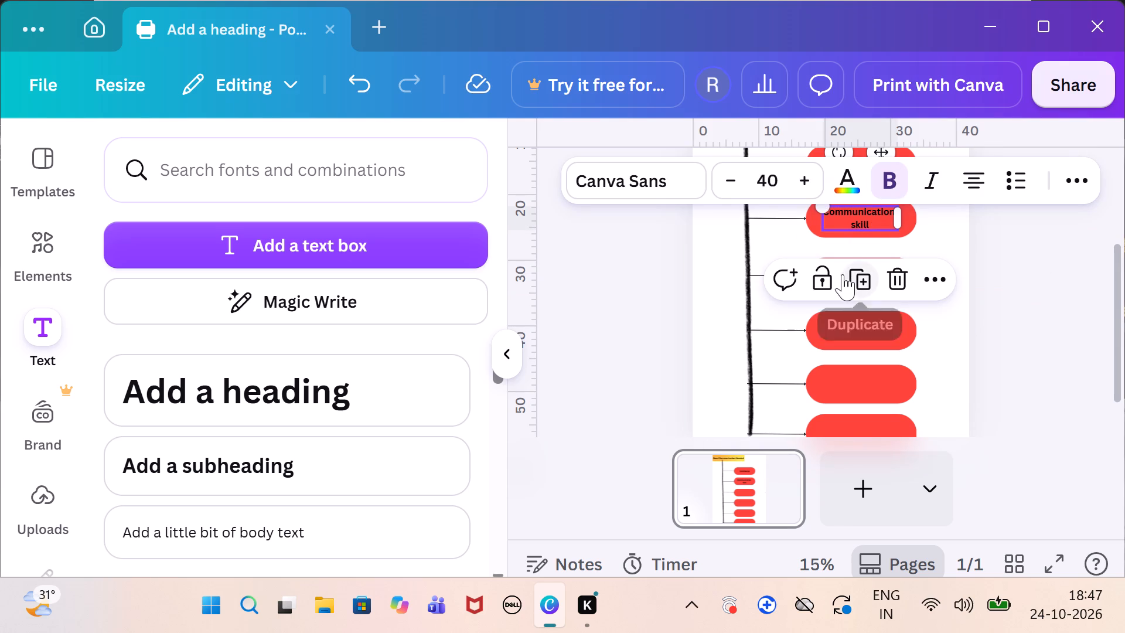
pyautogui.click(961, 358)
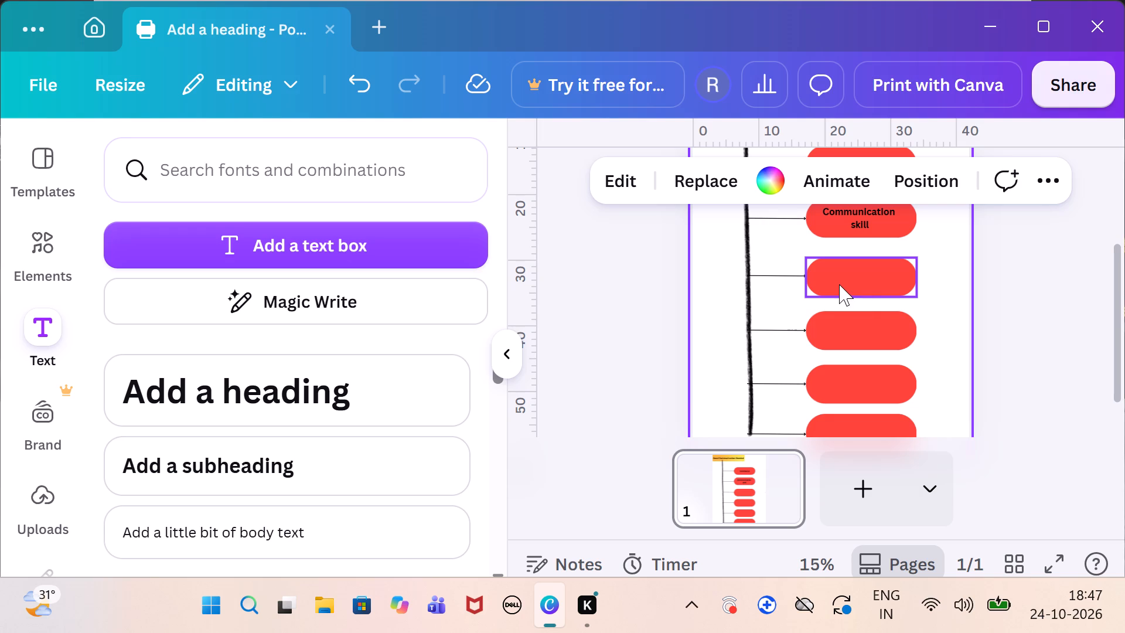
pyautogui.click(854, 219)
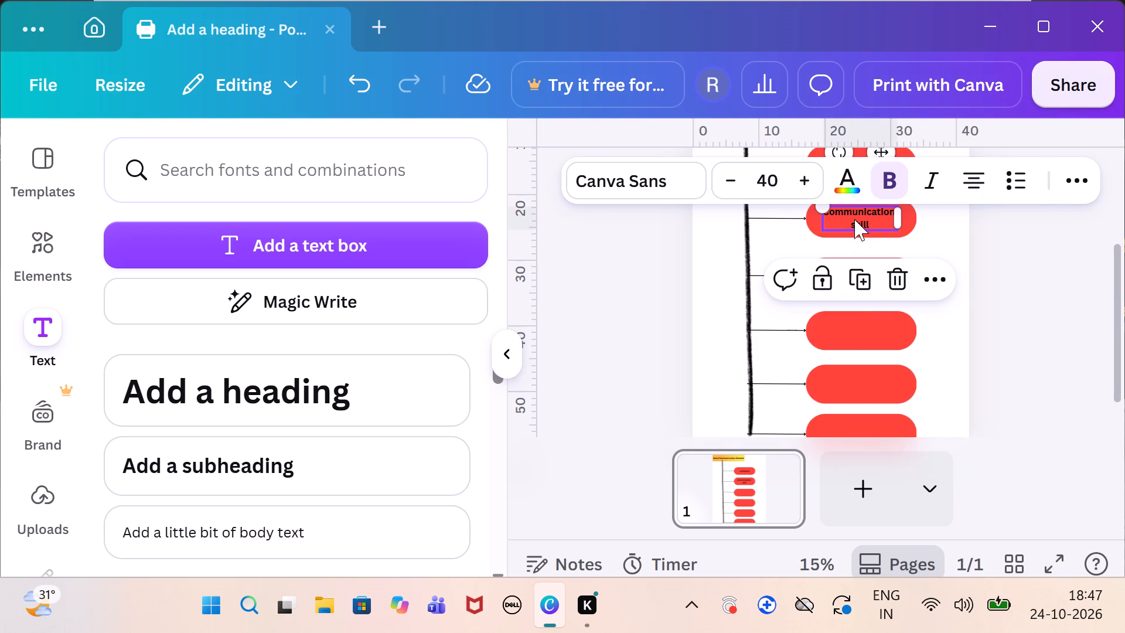
pyautogui.click(861, 278)
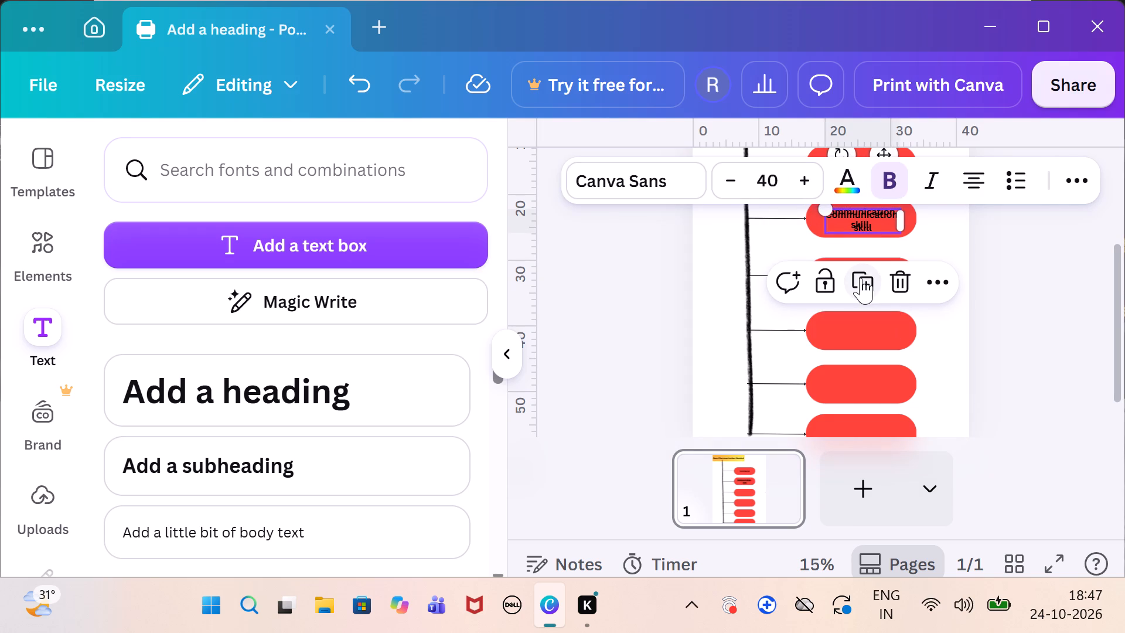
# Replace the duplicated "Communication skill" label's text with "Knowledege about that topic".
pyautogui.doubleClick(866, 224)
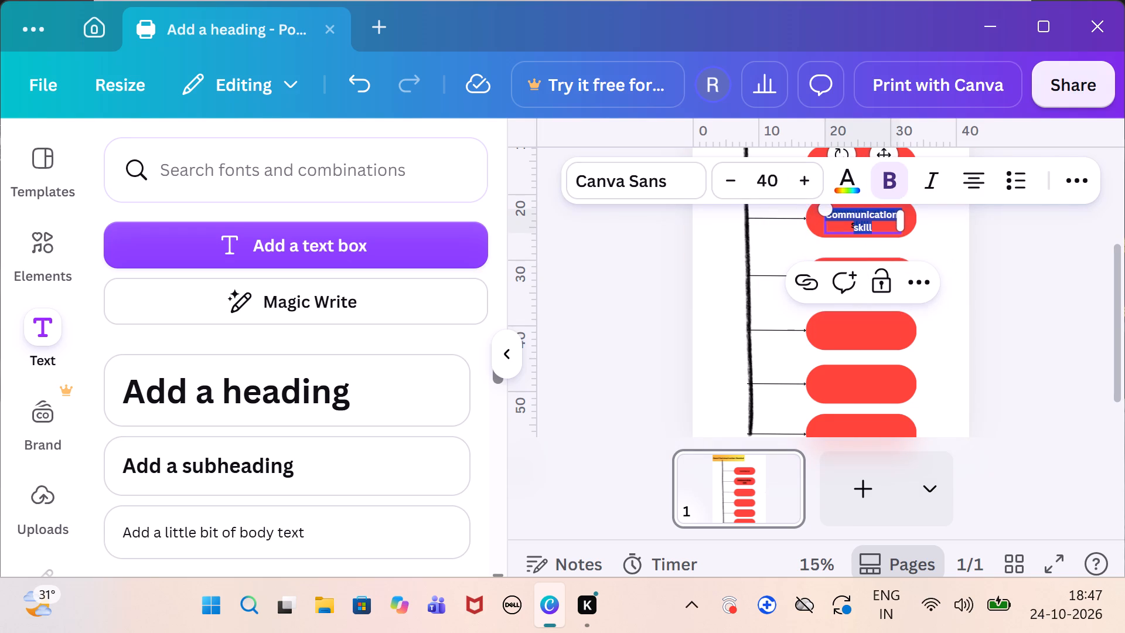
pyautogui.press('BackSpace')
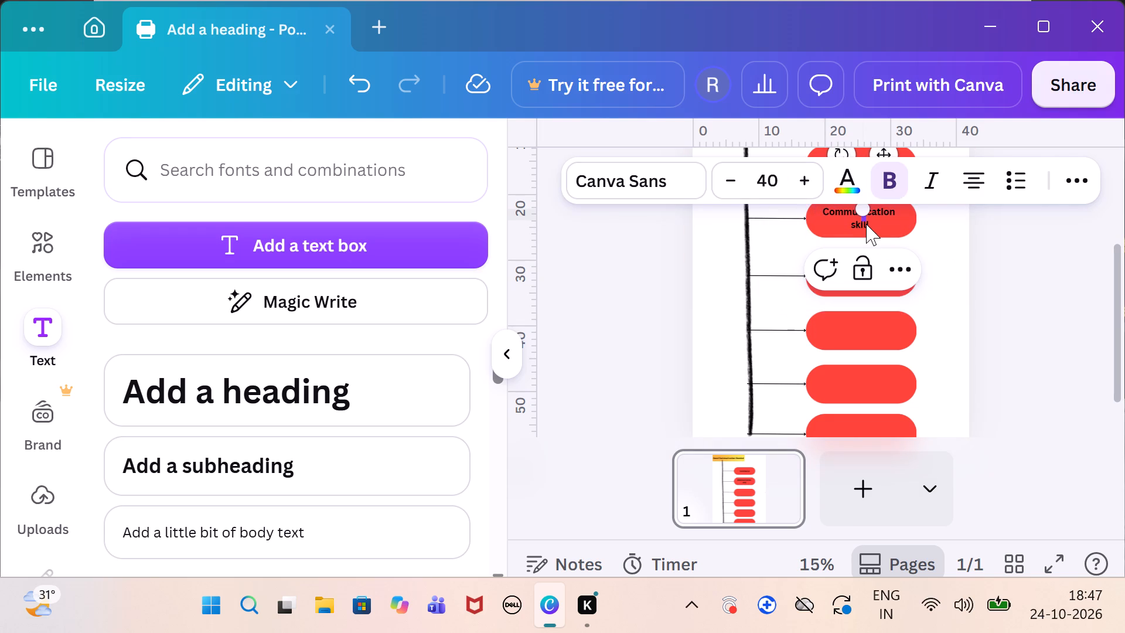
pyautogui.hotkey('shift', 'k')
pyautogui.write('no')
pyautogui.write('wlede')
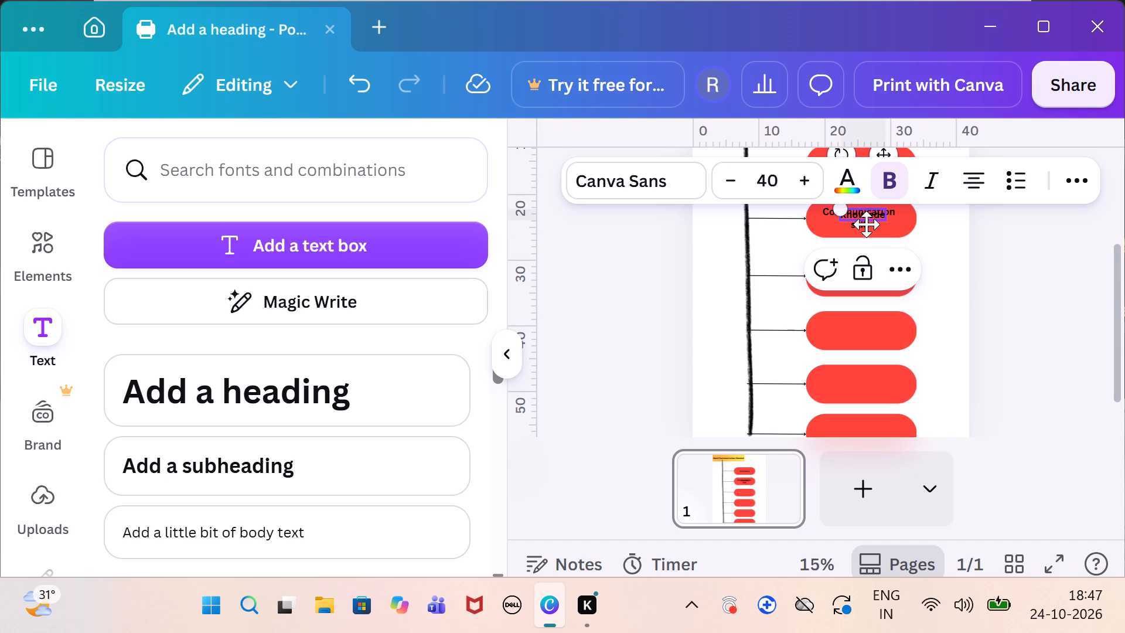
pyautogui.write('ge')
pyautogui.press('space')
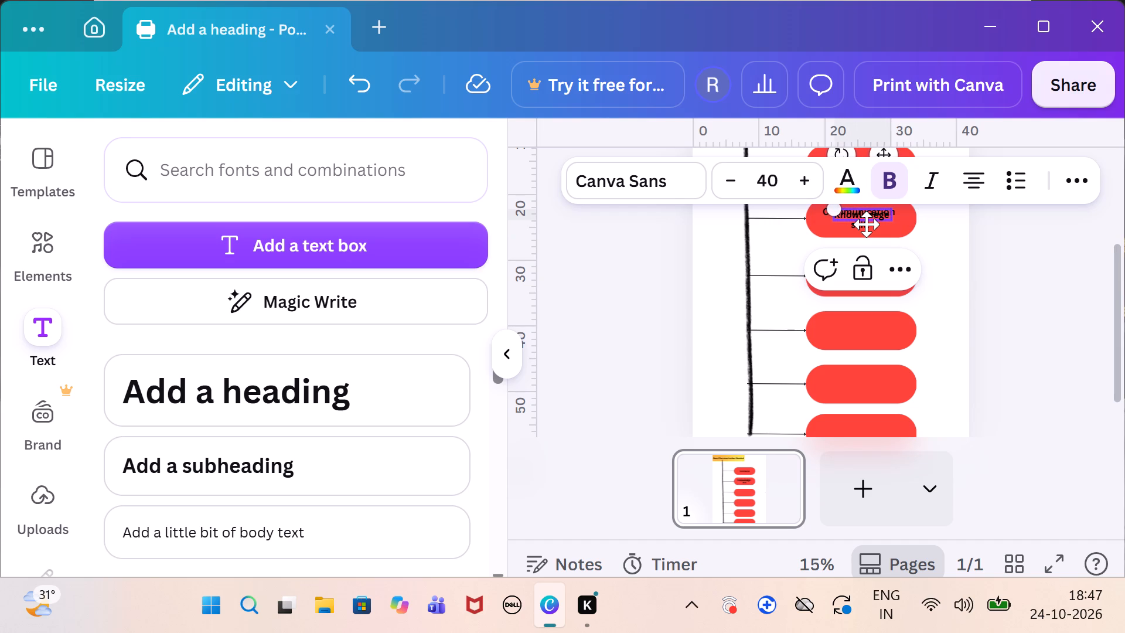
pyautogui.write('aboi')
pyautogui.press('BackSpace')
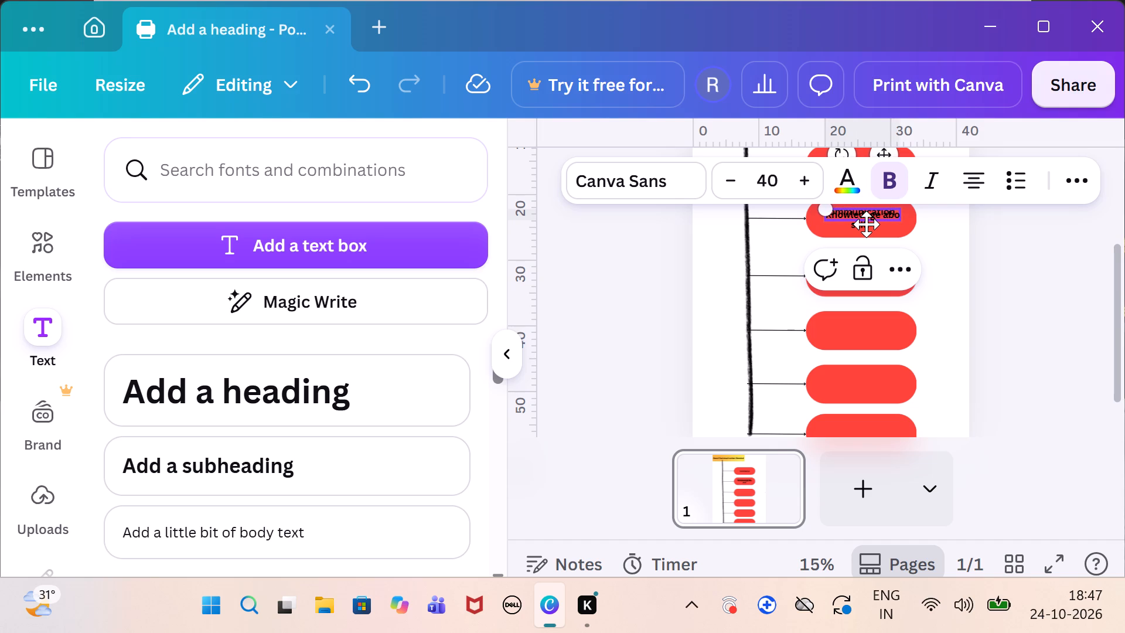
pyautogui.write('ut that topic')
pyautogui.press('Return')
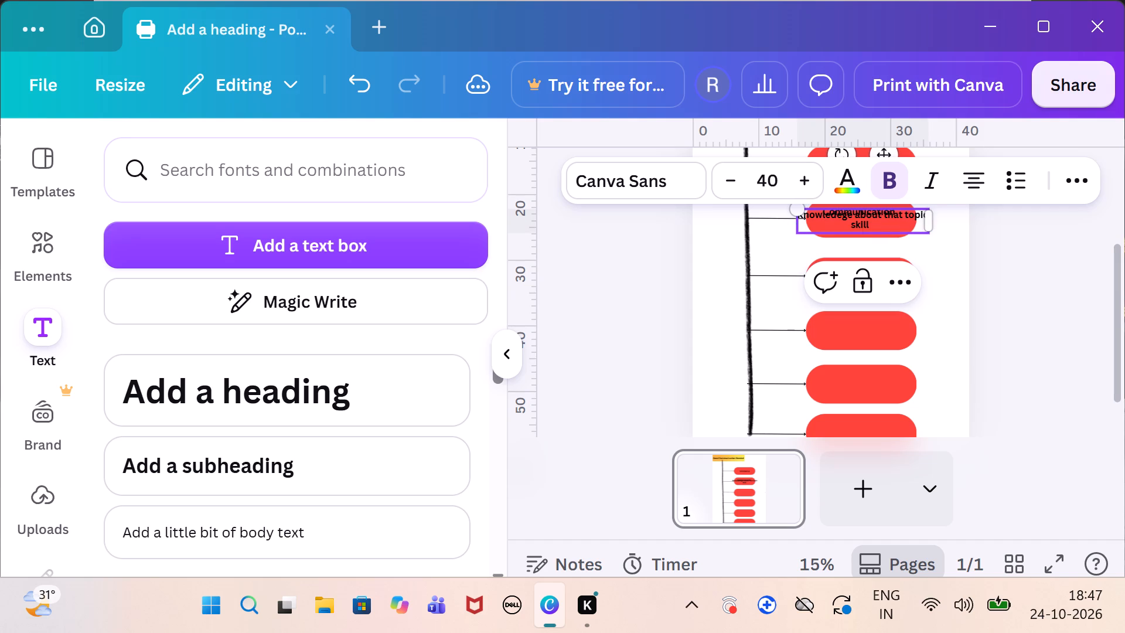
pyautogui.press('BackSpace')
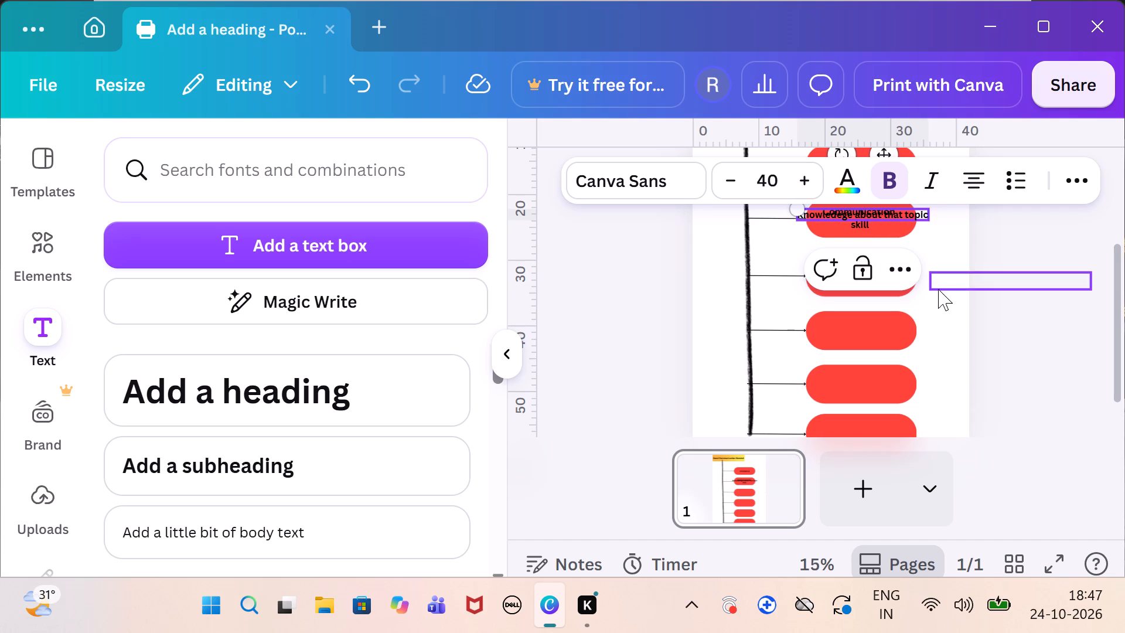
pyautogui.click(944, 312)
# Centre the "Knowledege about that topic" label on the third red rounded rectangle, with a line break before "that topic".
pyautogui.moveTo(860, 221); pyautogui.dragTo(867, 280)
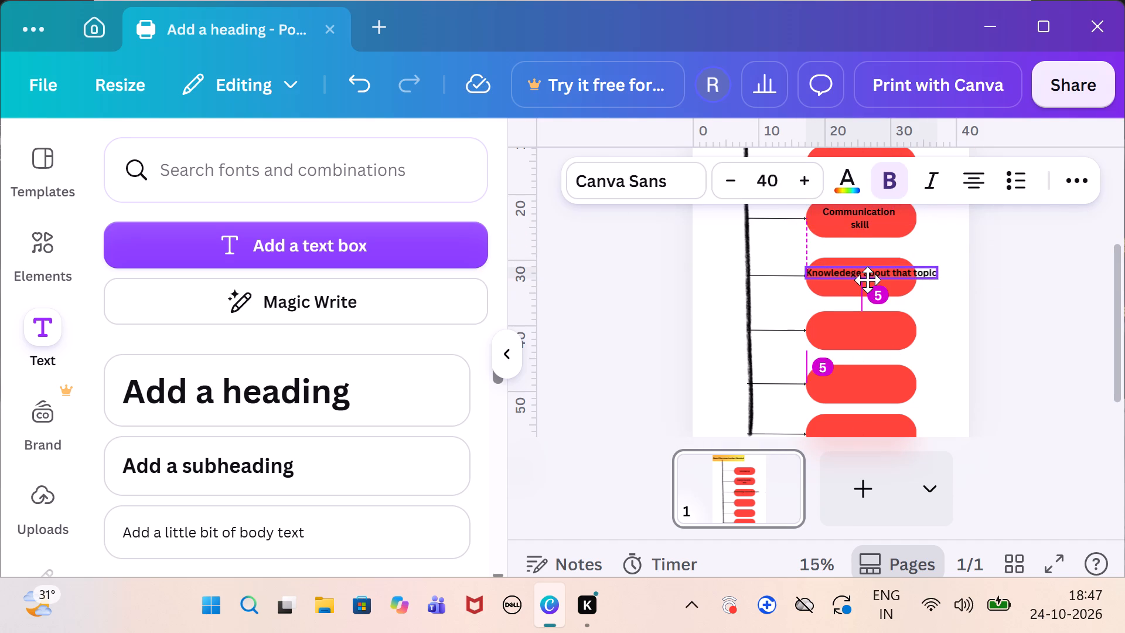
pyautogui.moveTo(867, 280); pyautogui.dragTo(872, 283)
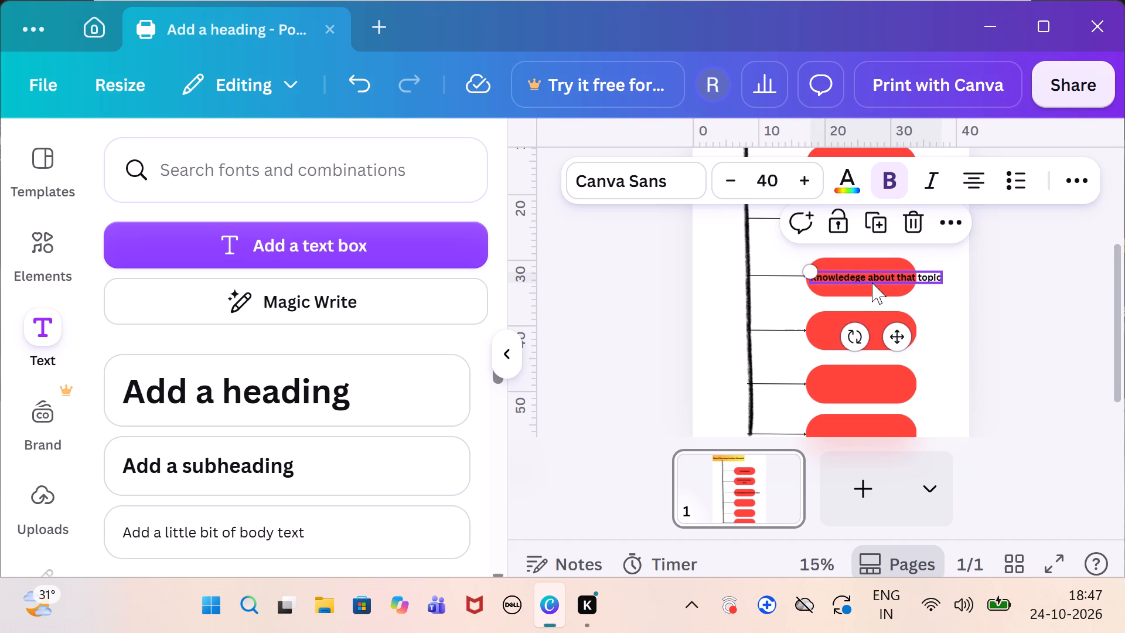
pyautogui.click(894, 277)
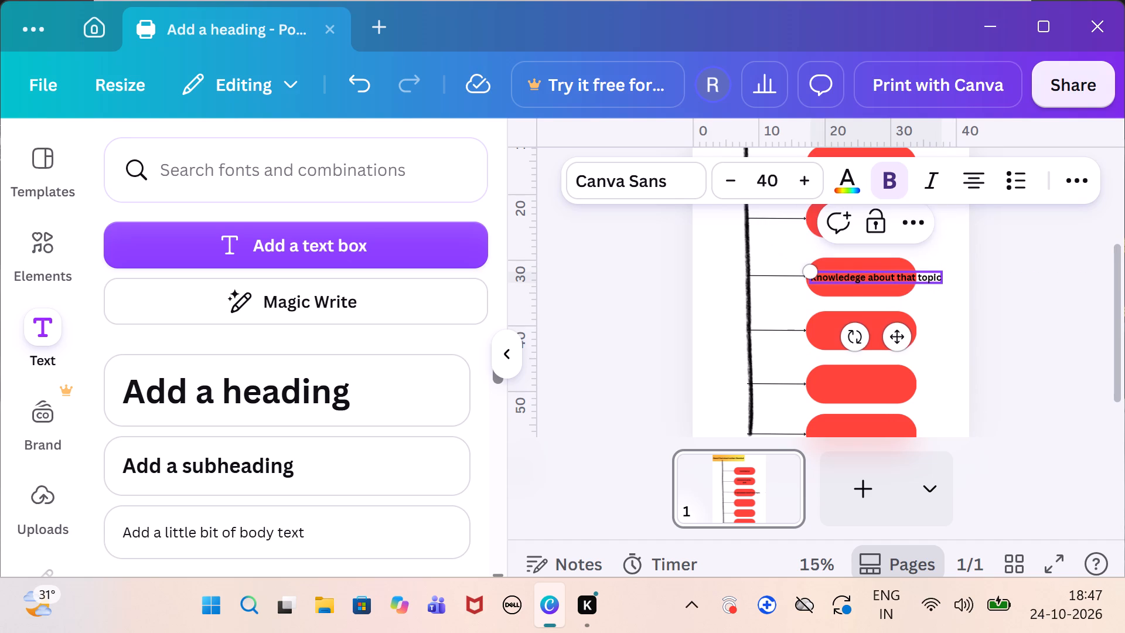
pyautogui.click(894, 277)
pyautogui.press('Return')
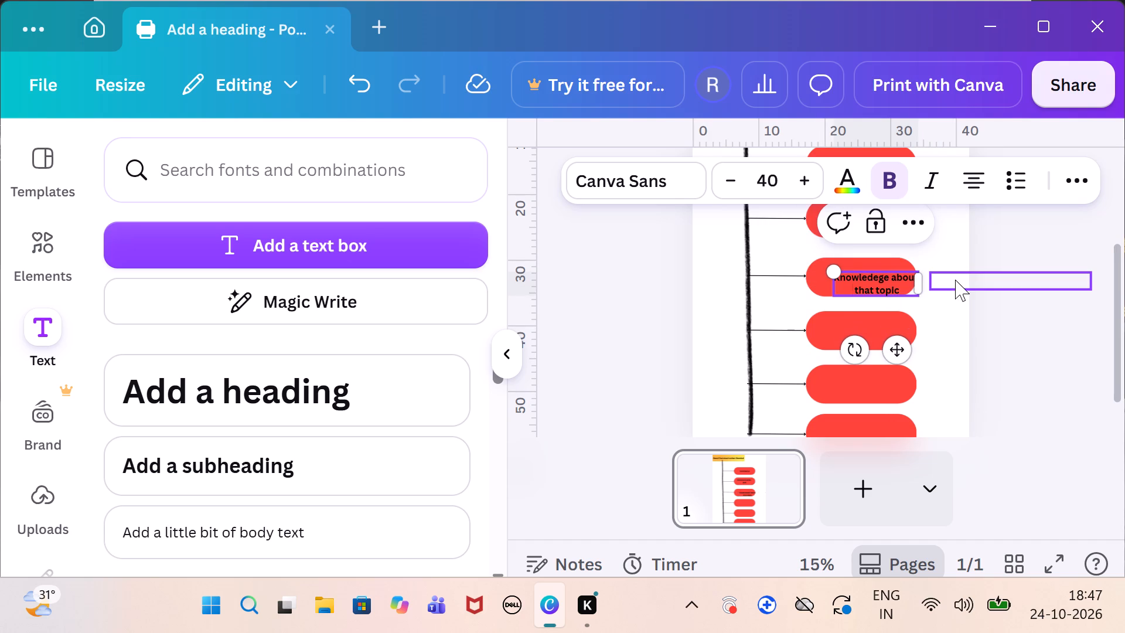
pyautogui.click(942, 317)
pyautogui.moveTo(885, 283); pyautogui.dragTo(874, 277)
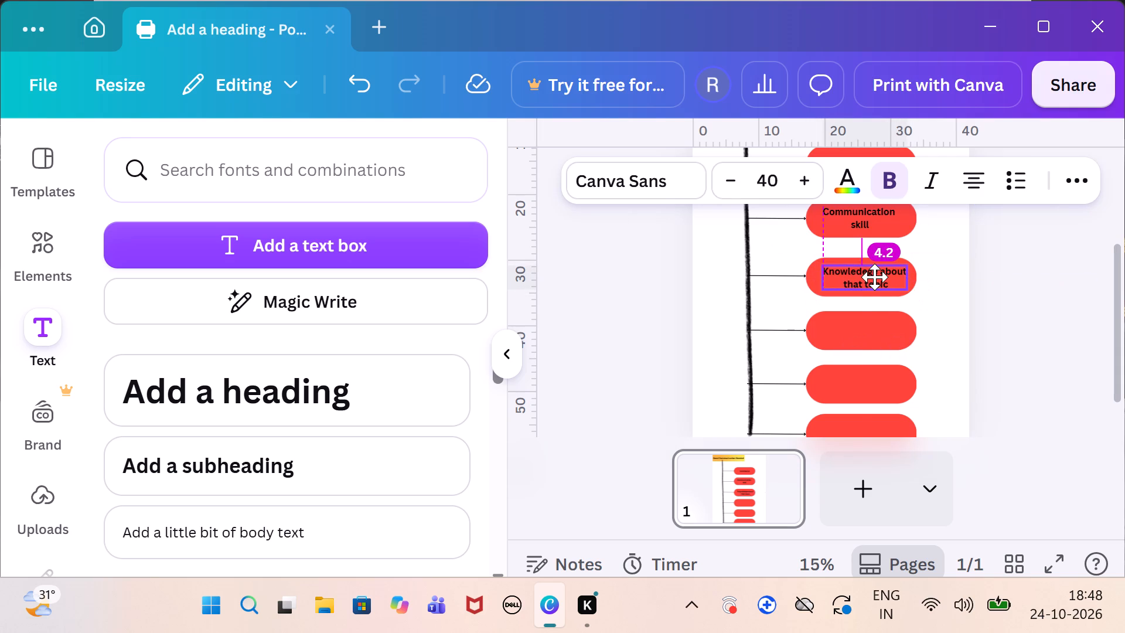
pyautogui.moveTo(874, 277); pyautogui.dragTo(870, 278)
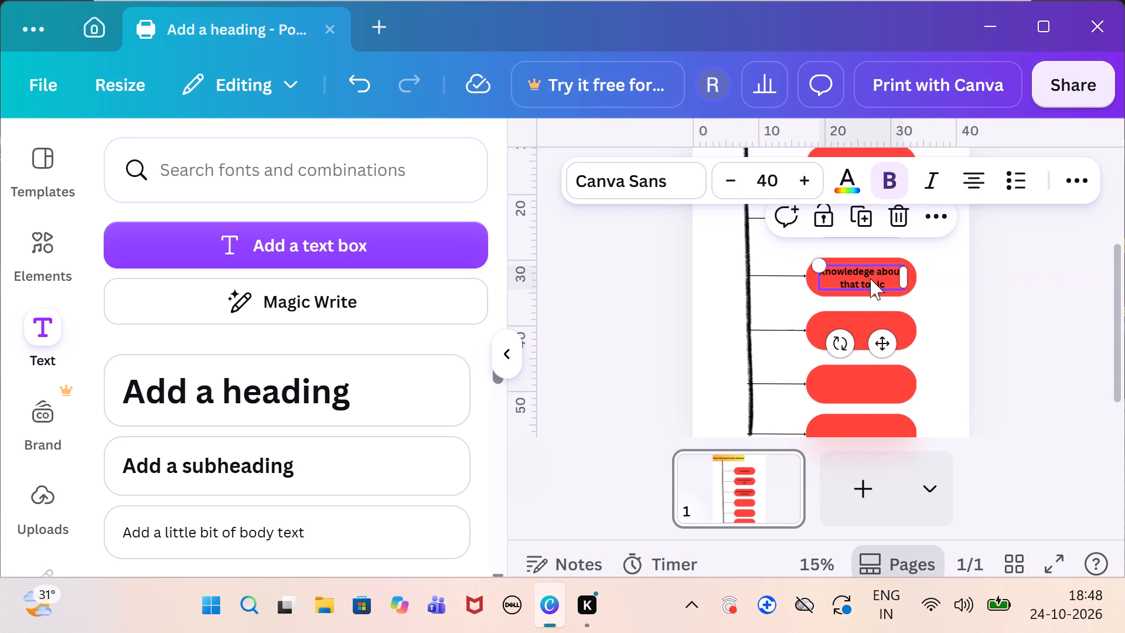
pyautogui.click(952, 335)
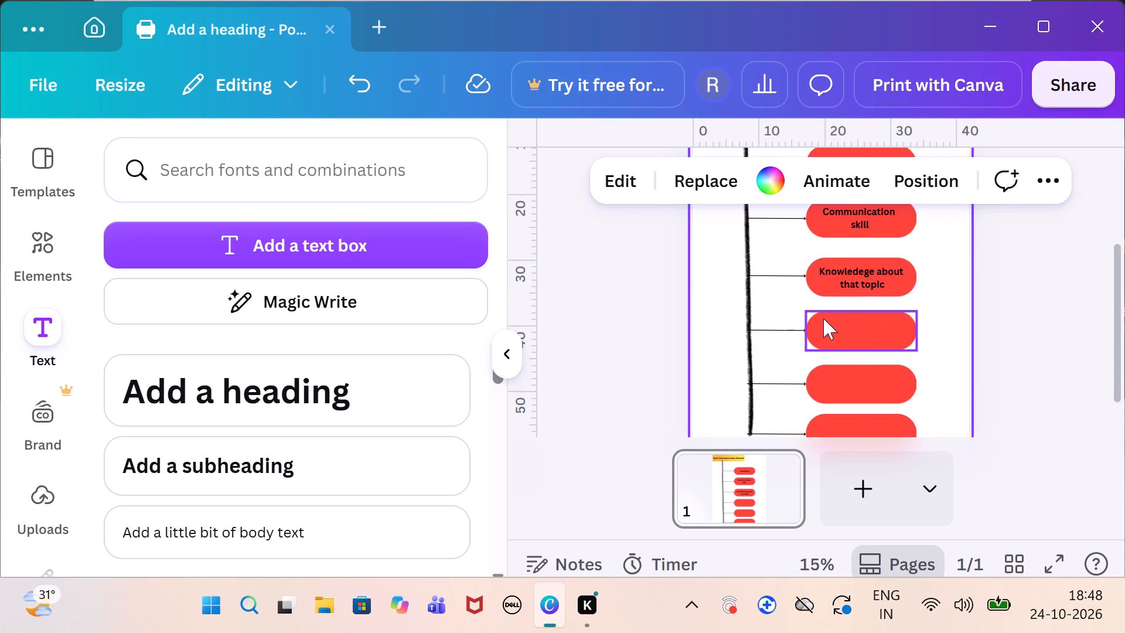
# Copy the "Knowledege about that topic" label and place the copy on the fourth red rounded rectangle.
pyautogui.click(853, 271)
pyautogui.press('ctrl+Insert')
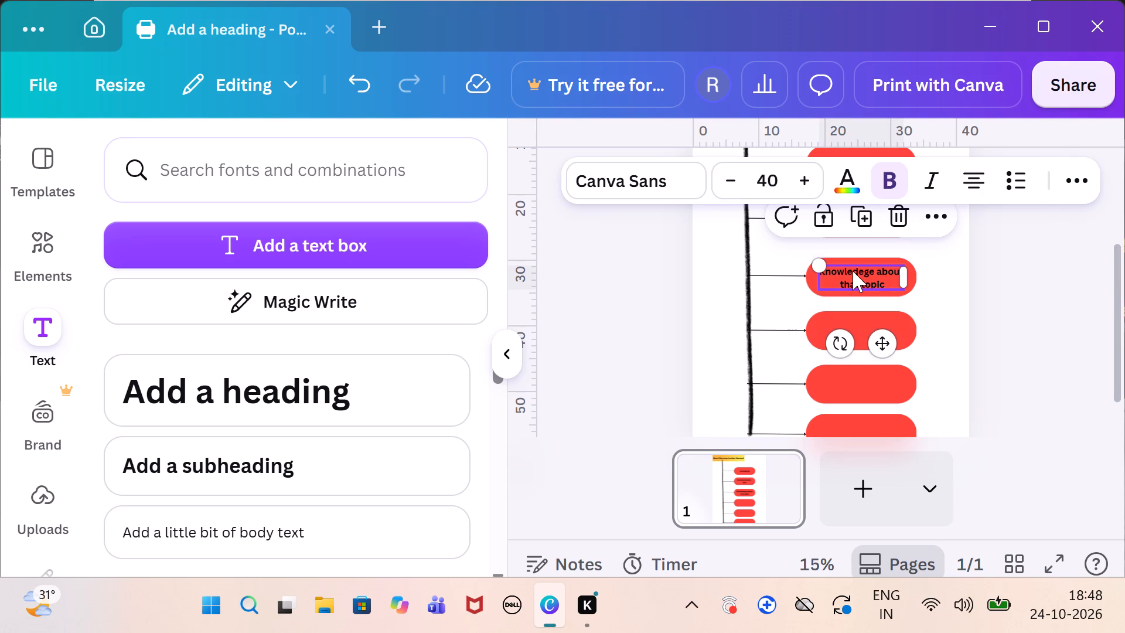
pyautogui.click(830, 322)
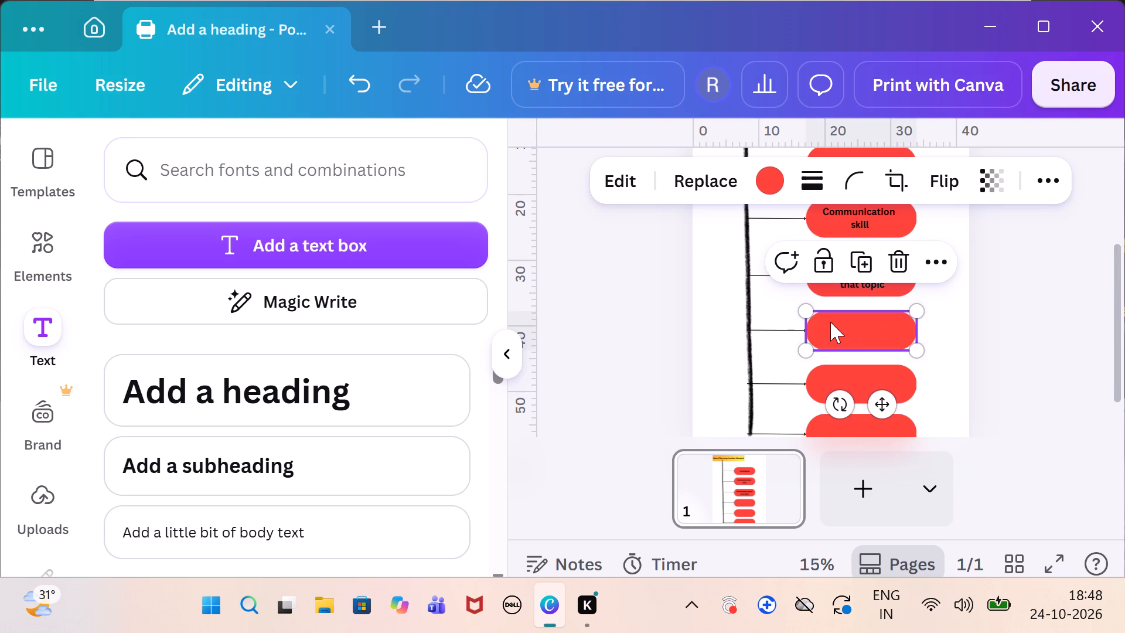
pyautogui.press('shift+Insert')
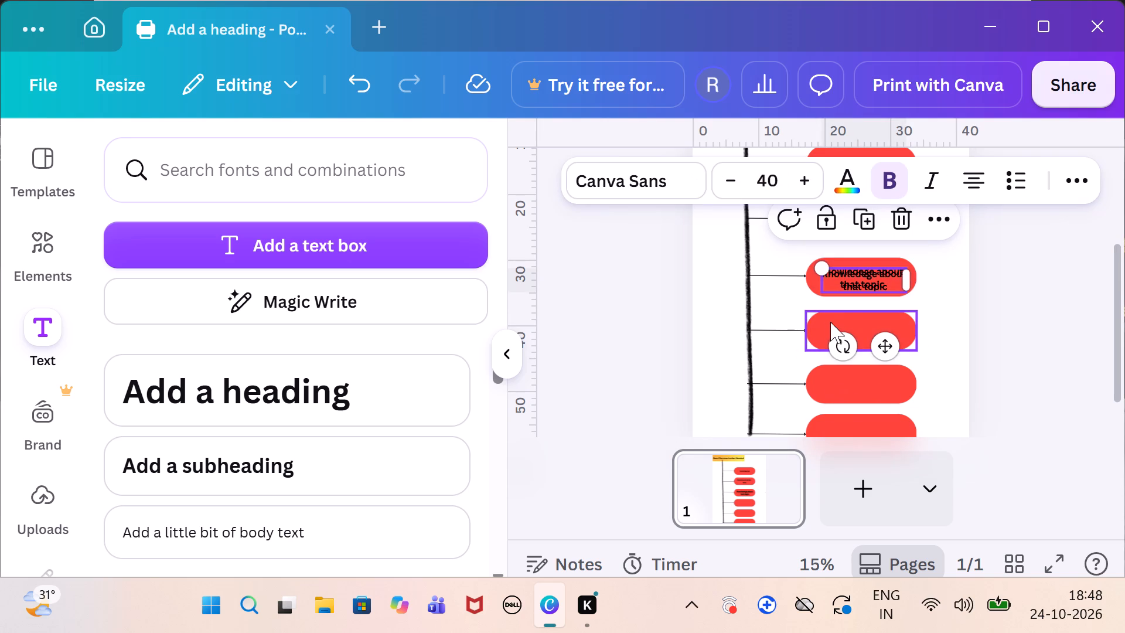
pyautogui.moveTo(845, 278); pyautogui.dragTo(847, 315)
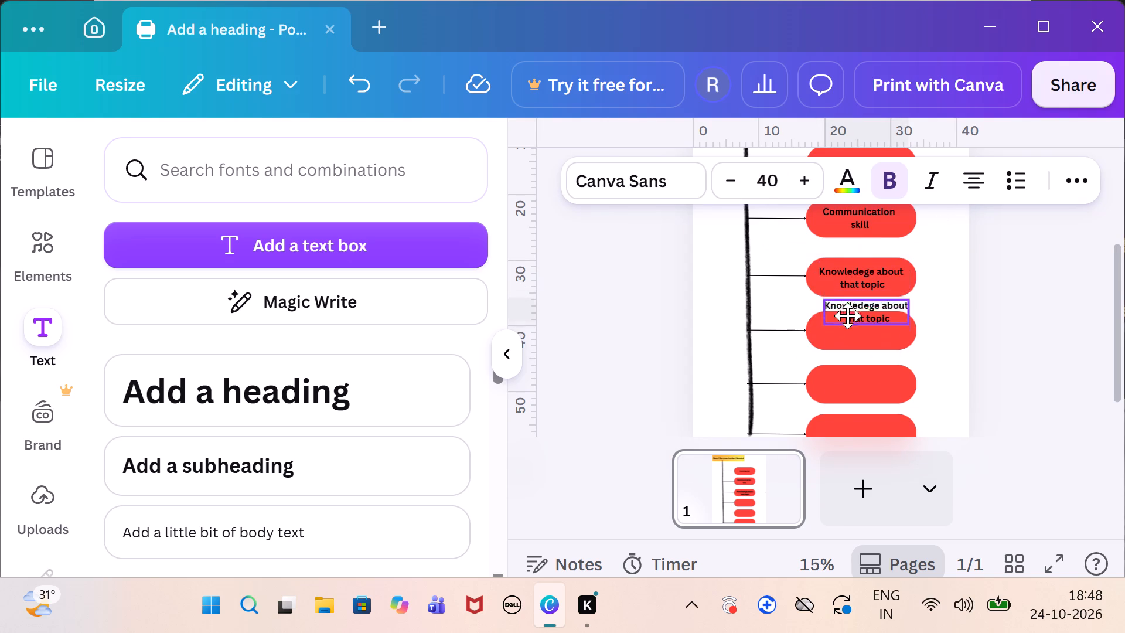
pyautogui.moveTo(847, 315); pyautogui.dragTo(845, 333)
# Replace the fourth rectangle's label text with "Answerable to all the" and, on a second line, "Question Related to that topic".
pyautogui.tripleClick(845, 333)
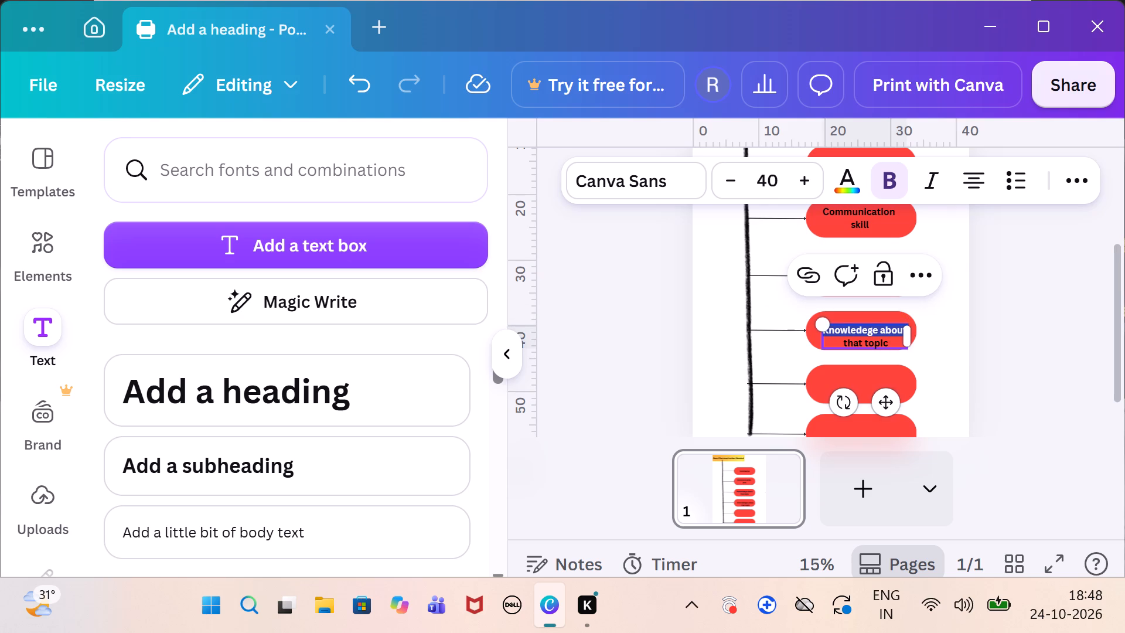
pyautogui.tripleClick(858, 338)
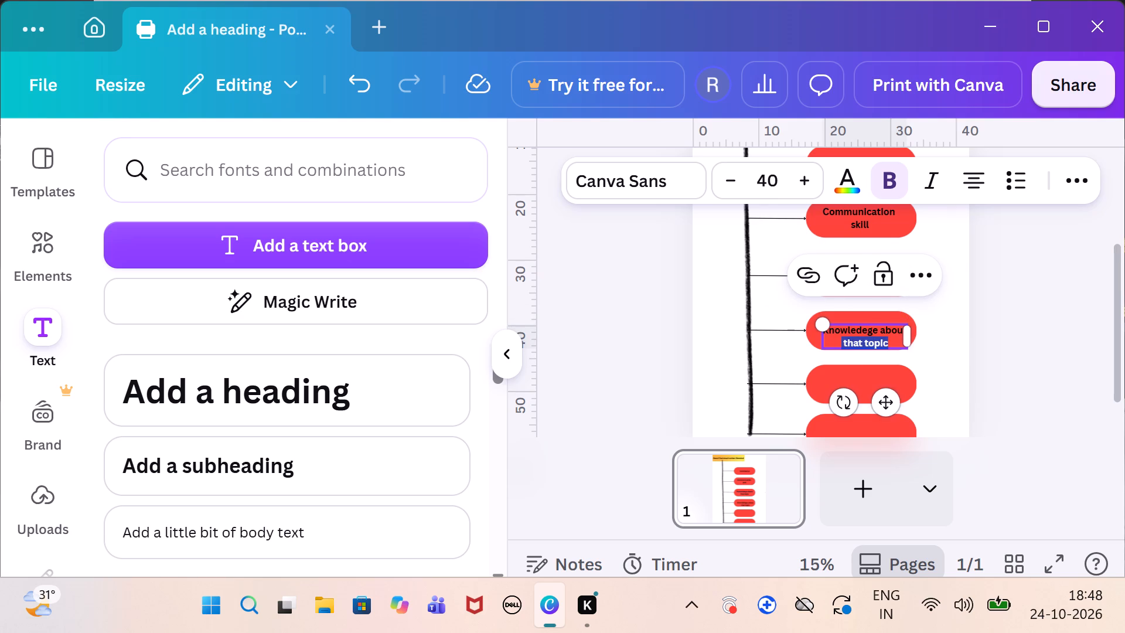
pyautogui.tripleClick(858, 338)
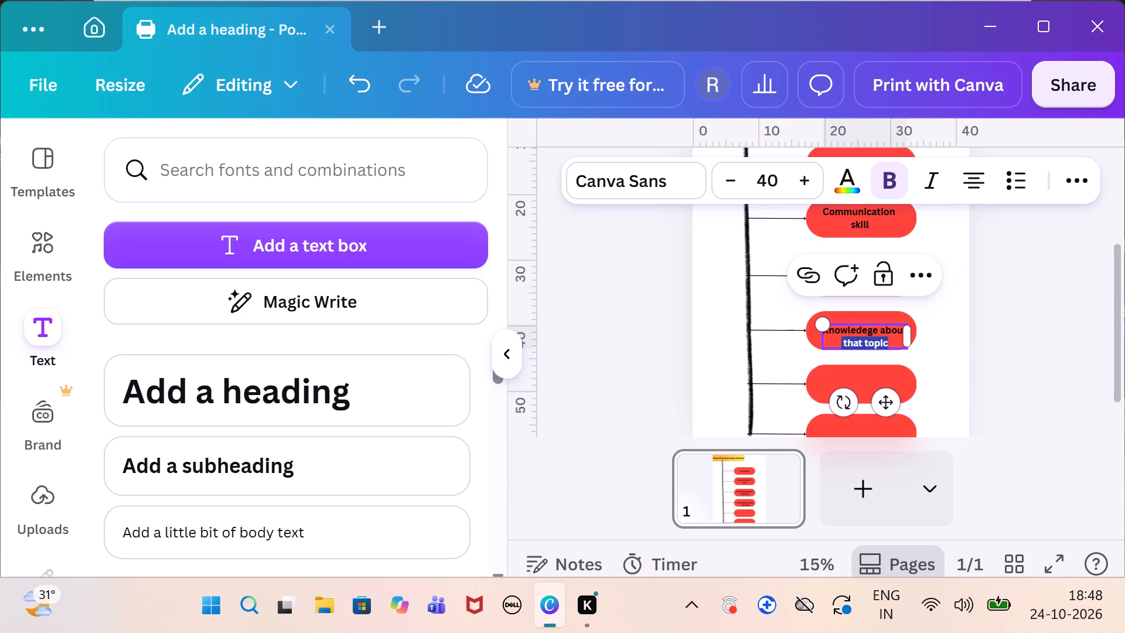
pyautogui.click(887, 342)
pyautogui.moveTo(887, 342); pyautogui.dragTo(820, 335)
pyautogui.press('BackSpace')
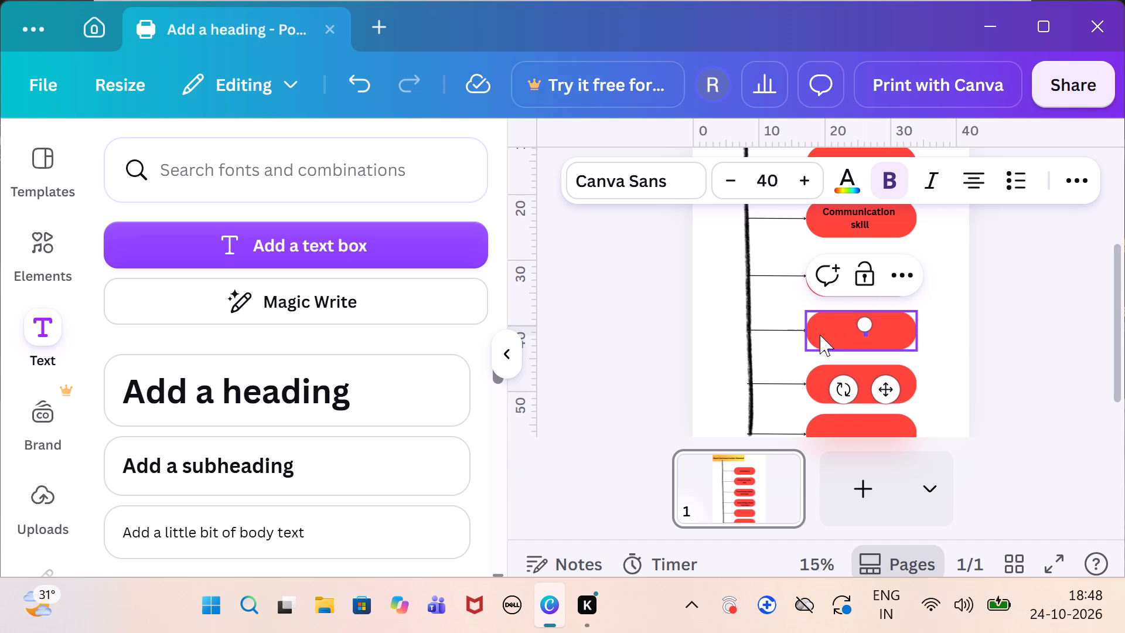
pyautogui.write('Answerable to all the')
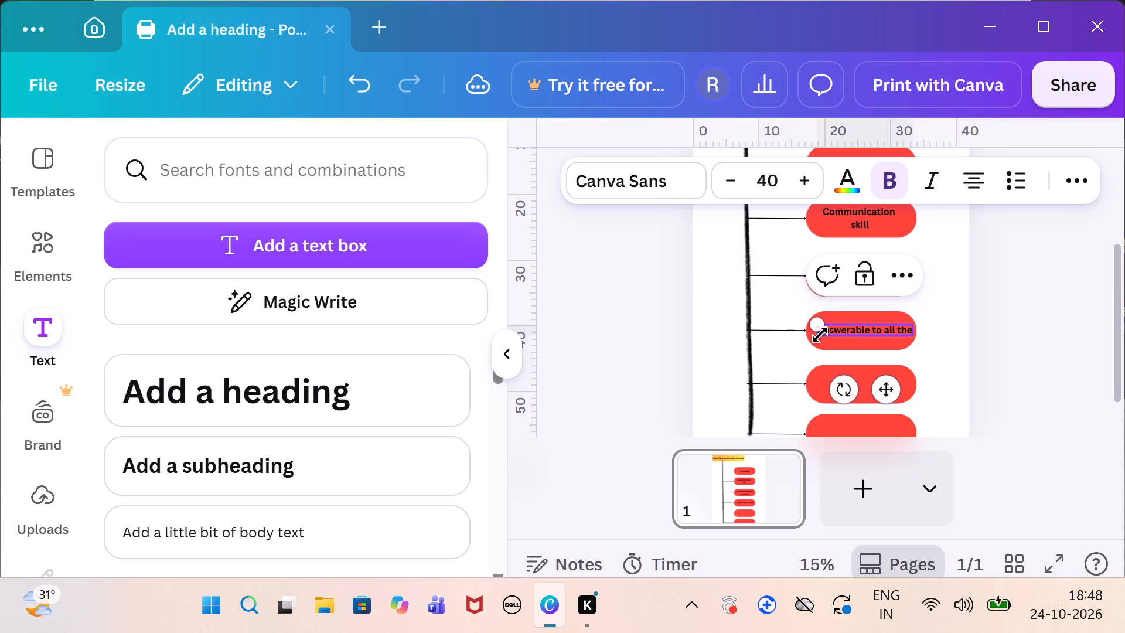
pyautogui.press('space')
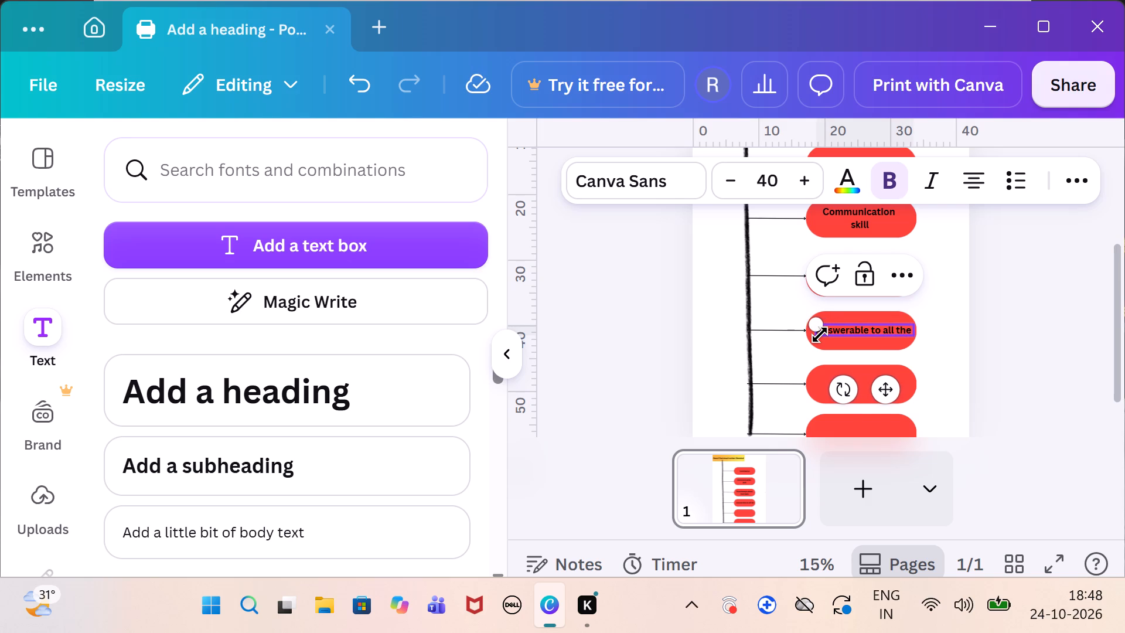
pyautogui.press('Return')
pyautogui.write('Ques')
pyautogui.write('tion')
pyautogui.press('space')
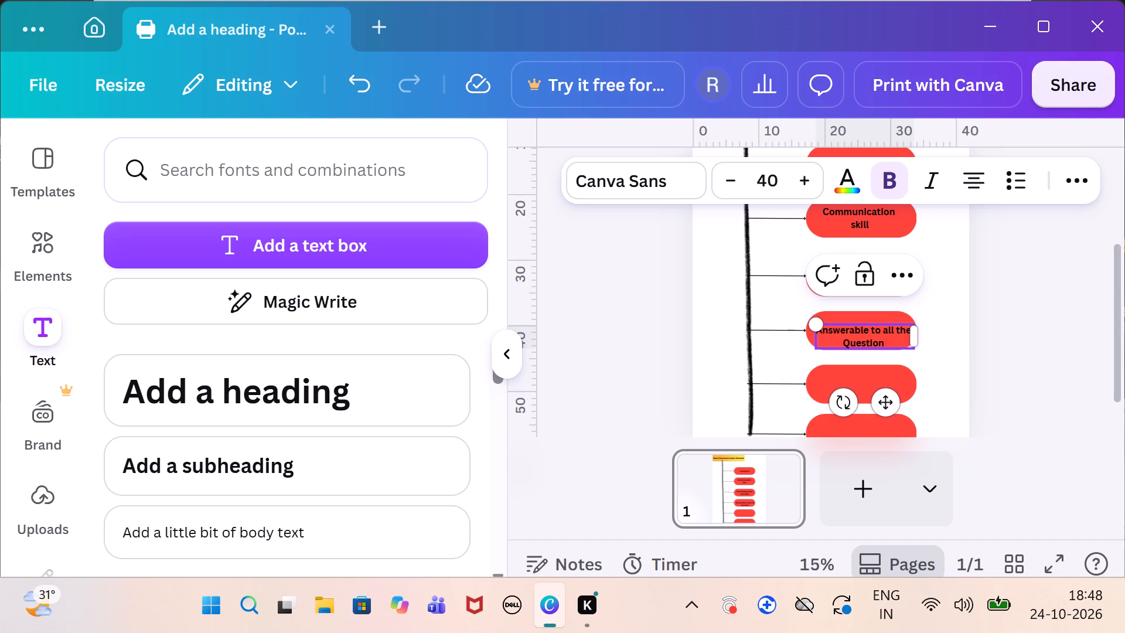
pyautogui.write('Related')
pyautogui.press('space')
pyautogui.write('to')
pyautogui.press('space')
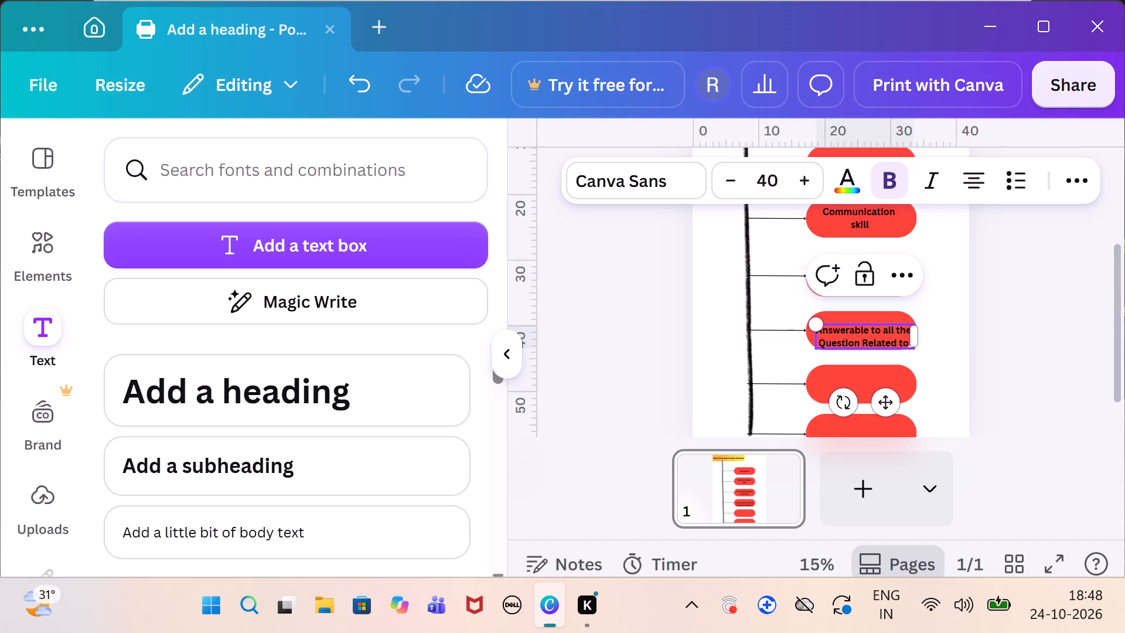
pyautogui.write('th')
pyautogui.write('at topic')
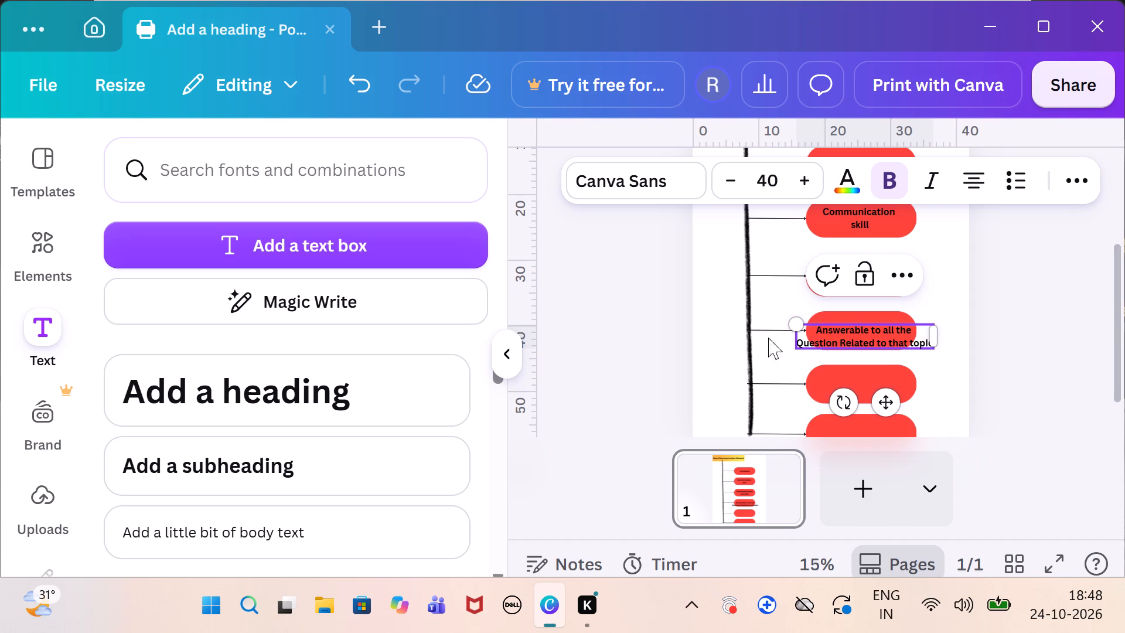
pyautogui.click(665, 345)
# Break the "Answerable to all the Question Related to that topic" label before "that topic" and centre it on the fourth red rounded rectangle.
pyautogui.moveTo(844, 330); pyautogui.dragTo(849, 325)
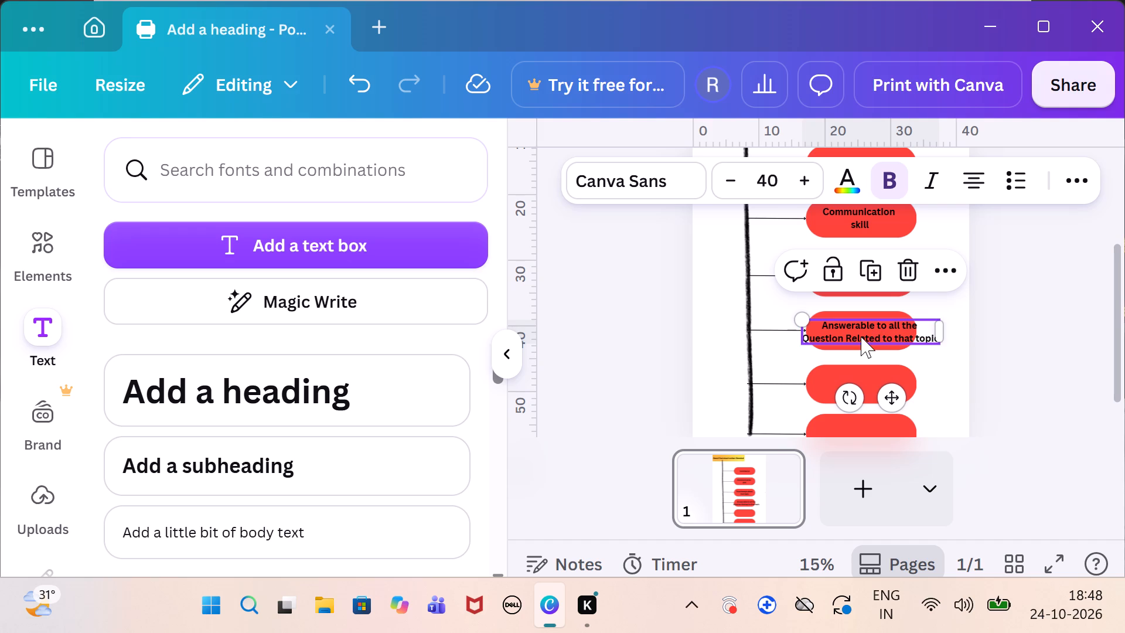
pyautogui.click(887, 335)
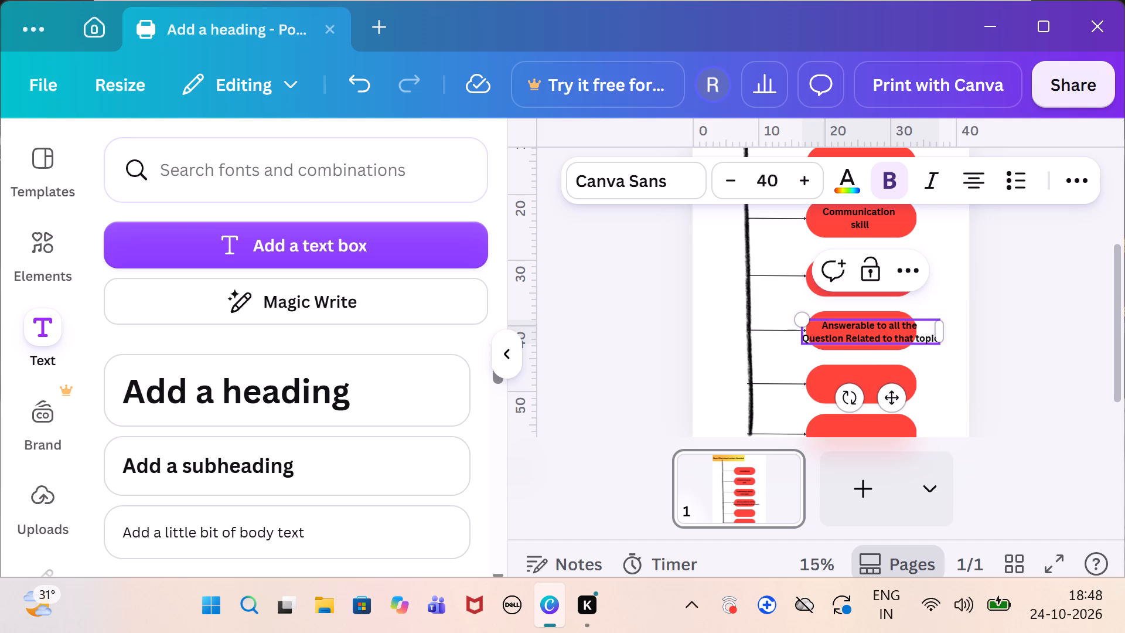
pyautogui.click(894, 336)
pyautogui.press('Return')
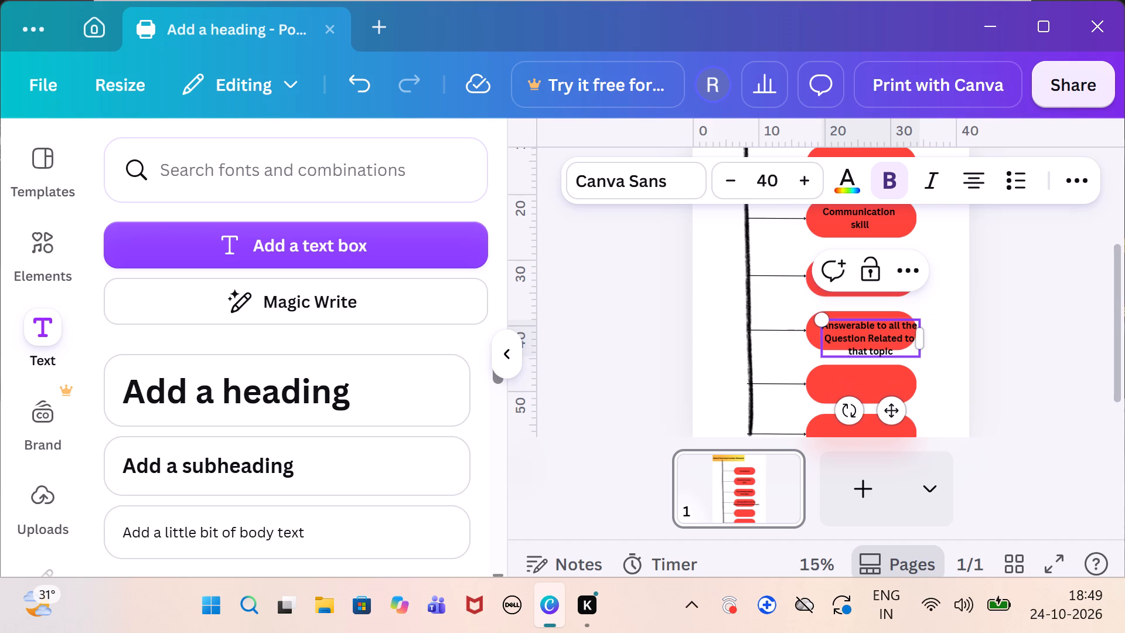
pyautogui.click(1027, 349)
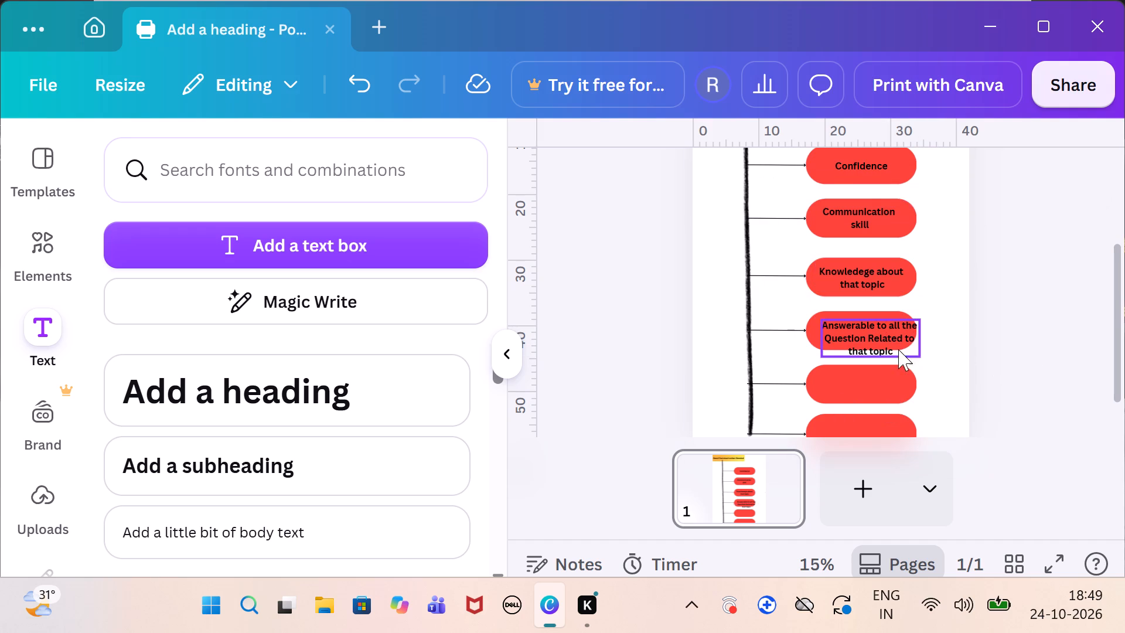
pyautogui.moveTo(867, 333); pyautogui.dragTo(856, 326)
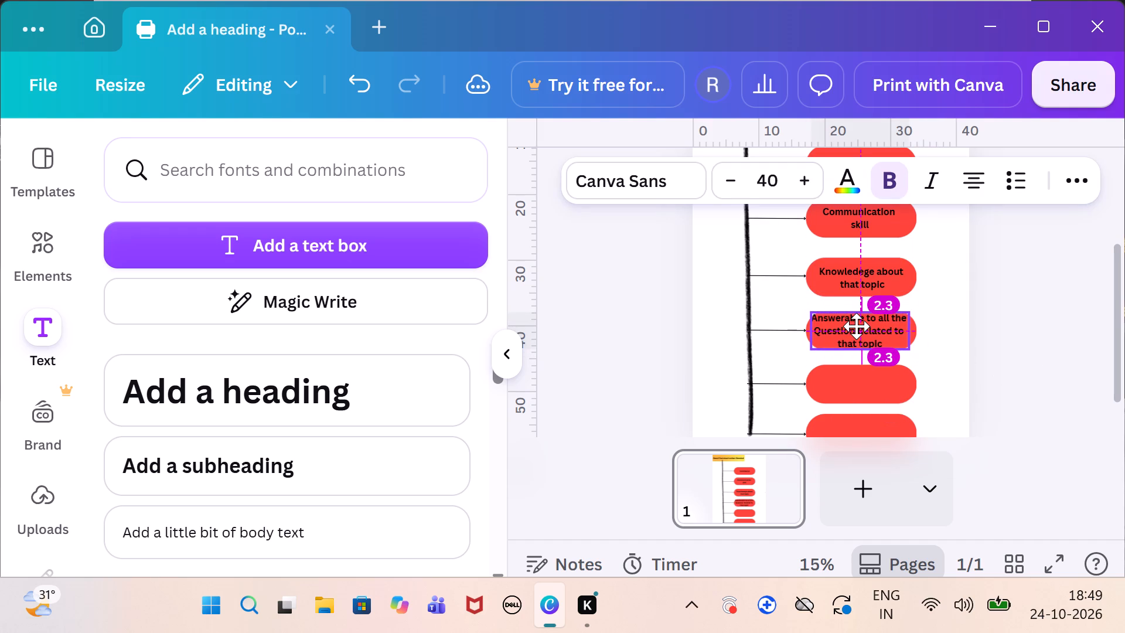
# Nudge the "Answerable to all the Question Related to that topic" label until it sits centred on the fourth red rounded rectangle.
pyautogui.moveTo(856, 326); pyautogui.dragTo(858, 328)
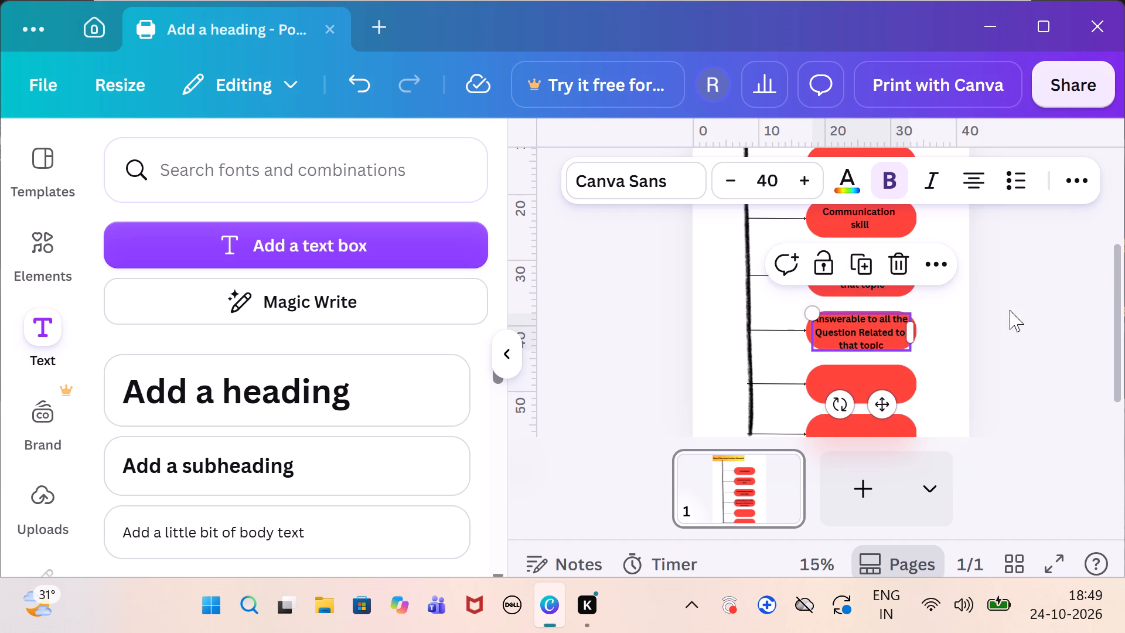
pyautogui.click(1026, 321)
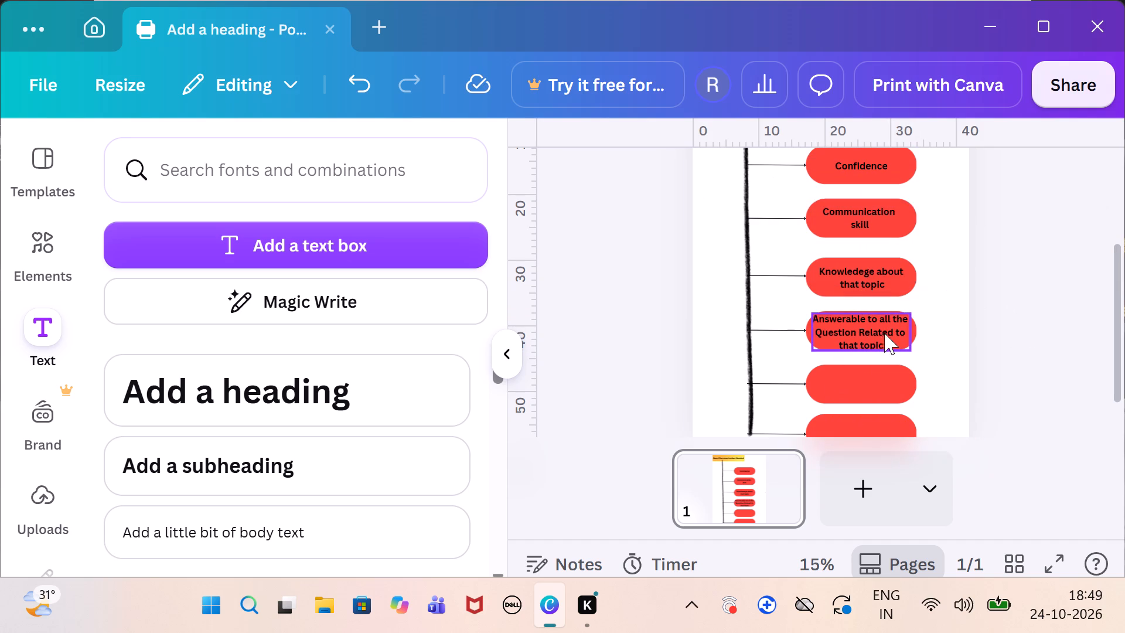
pyautogui.moveTo(868, 330); pyautogui.dragTo(868, 326)
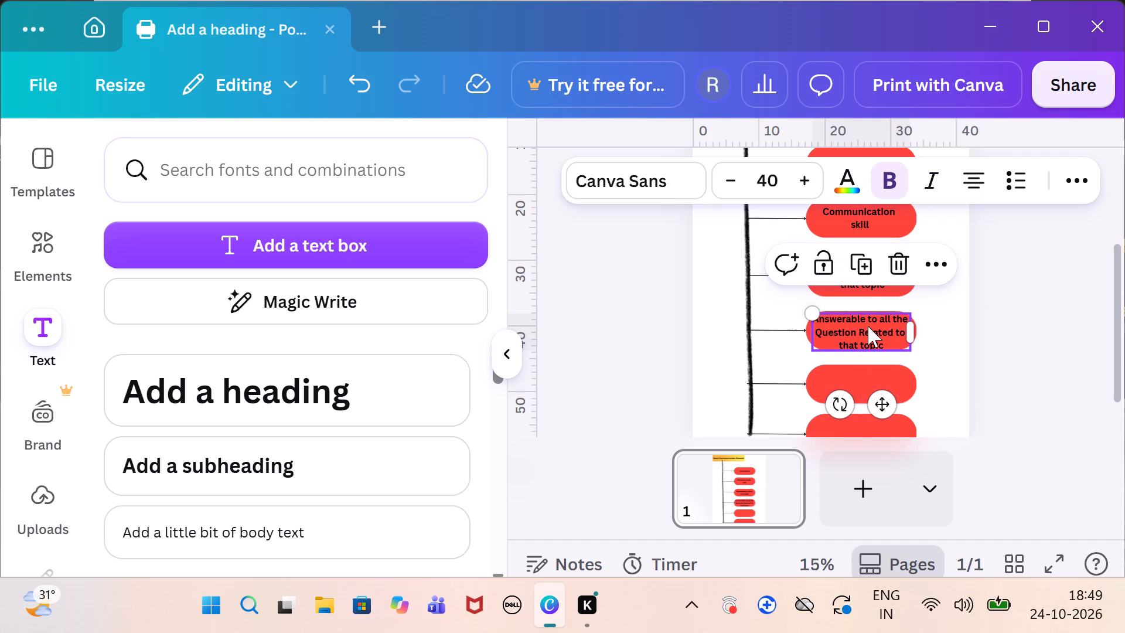
pyautogui.moveTo(868, 326); pyautogui.dragTo(866, 324)
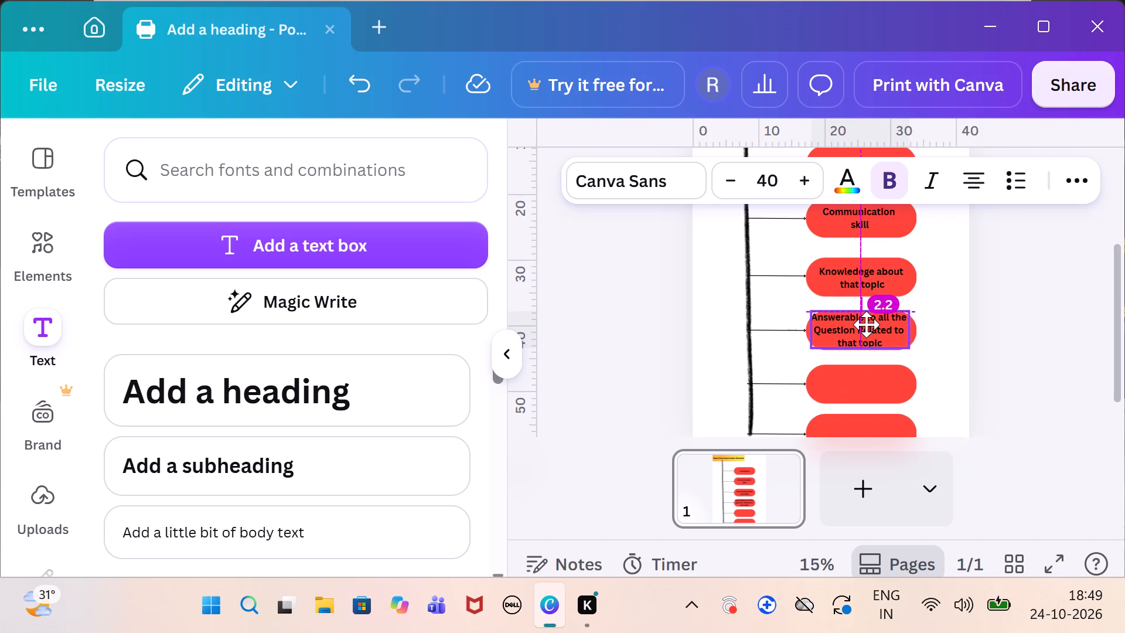
pyautogui.moveTo(866, 324); pyautogui.dragTo(866, 325)
pyautogui.click(1029, 332)
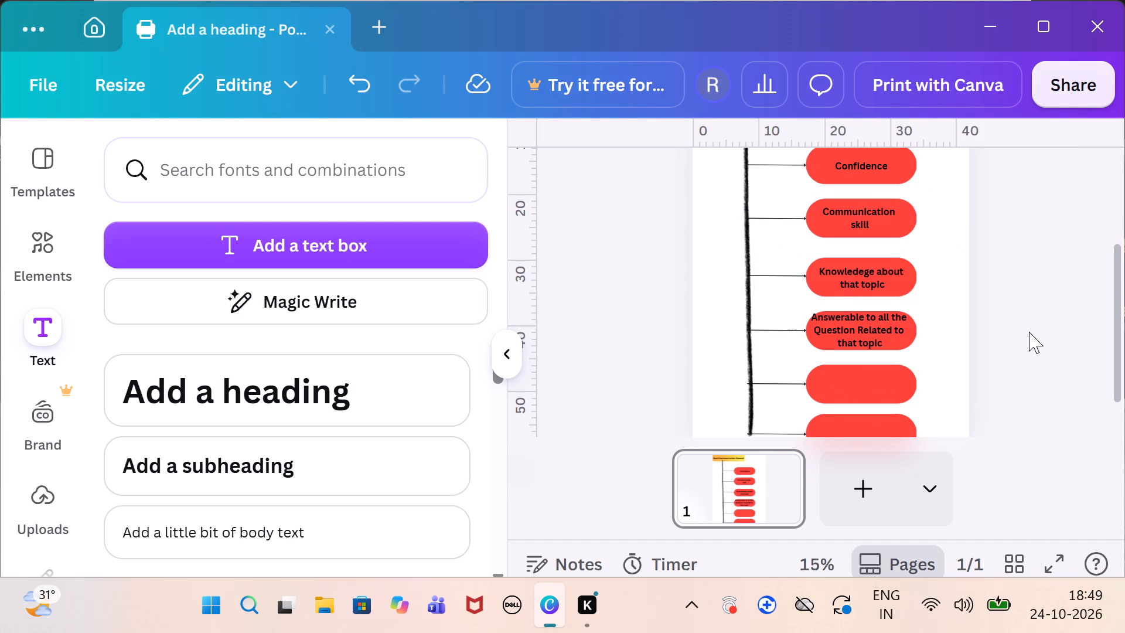
pyautogui.click(850, 337)
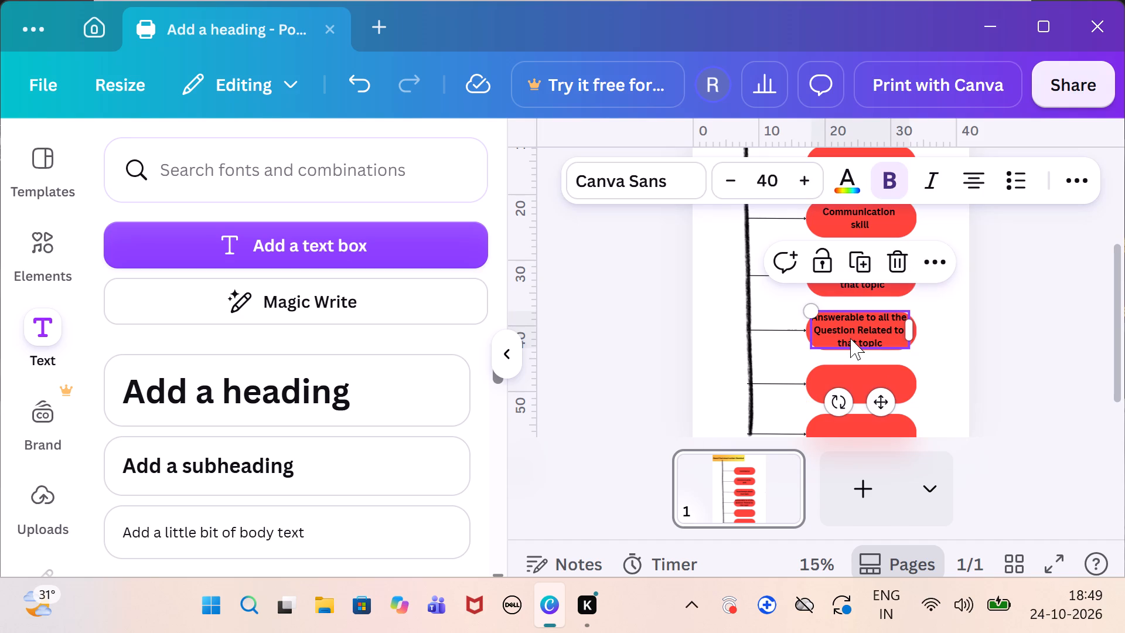
# Paste another copy of the "Knowledege about that topic" label and centre it on the fifth red rounded rectangle.
pyautogui.click(850, 376)
pyautogui.press('shift+Insert')
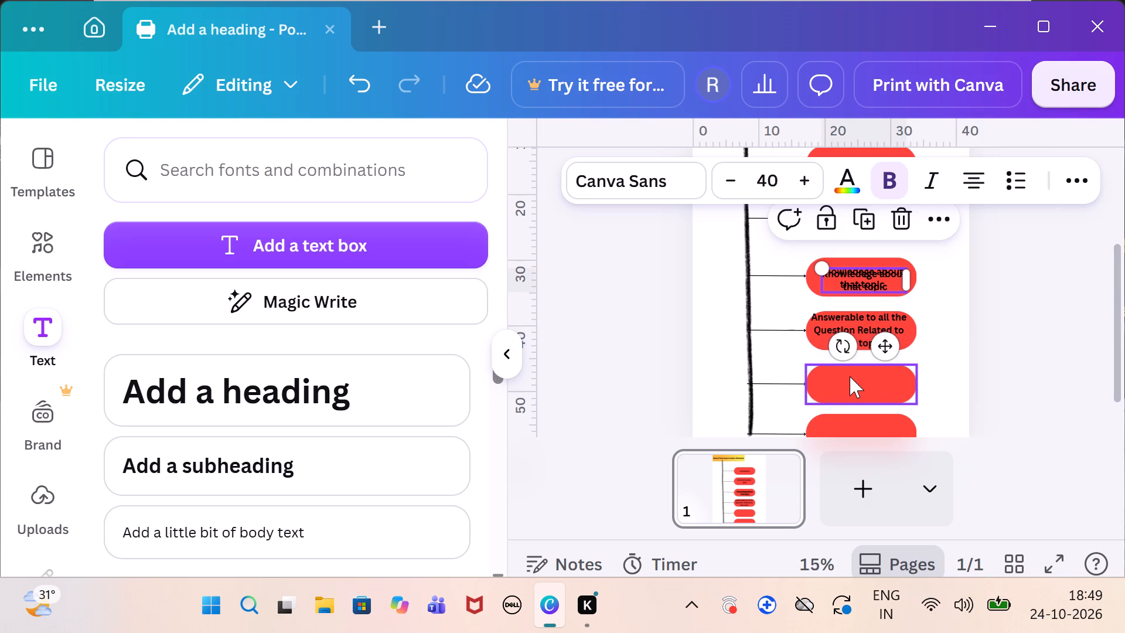
pyautogui.moveTo(850, 288); pyautogui.dragTo(849, 311)
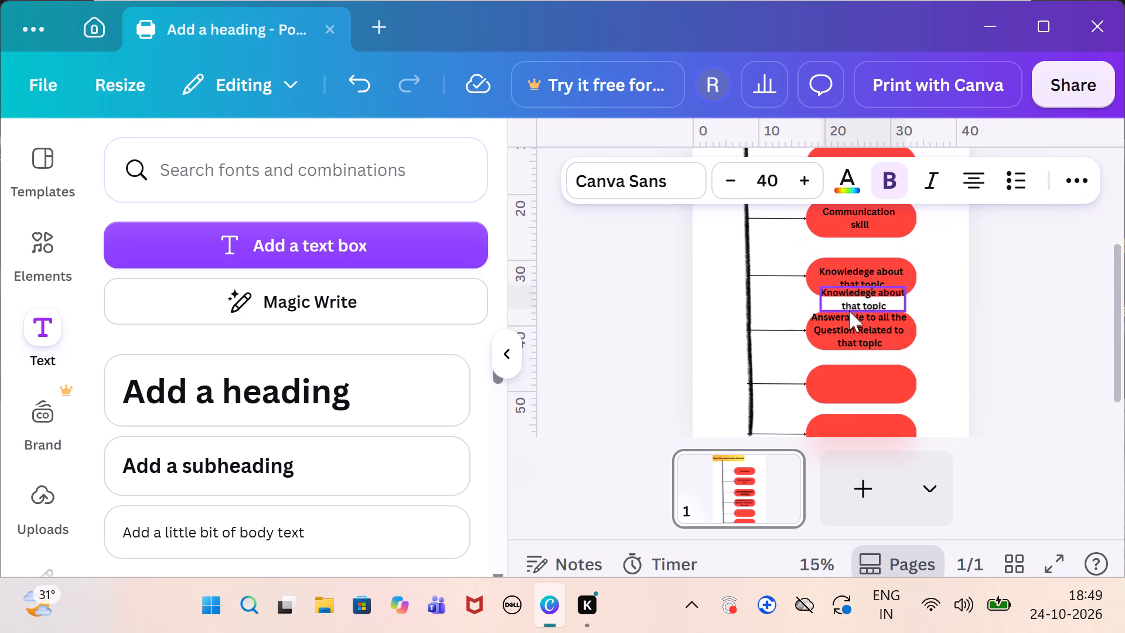
pyautogui.moveTo(849, 311); pyautogui.dragTo(848, 387)
pyautogui.tripleClick(848, 387)
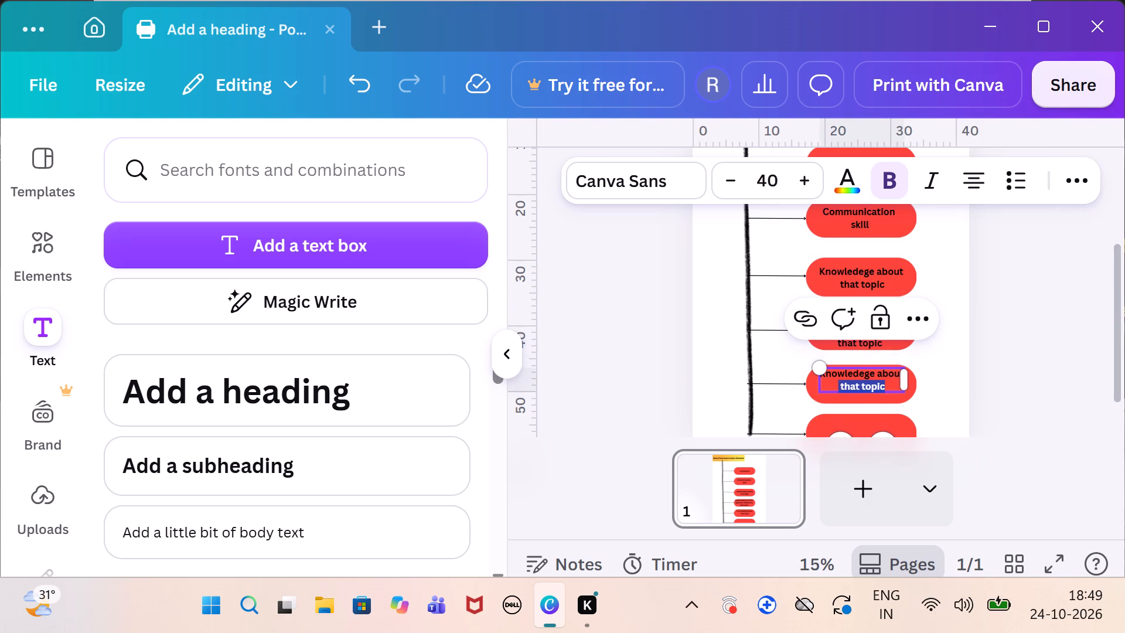
pyautogui.click(960, 389)
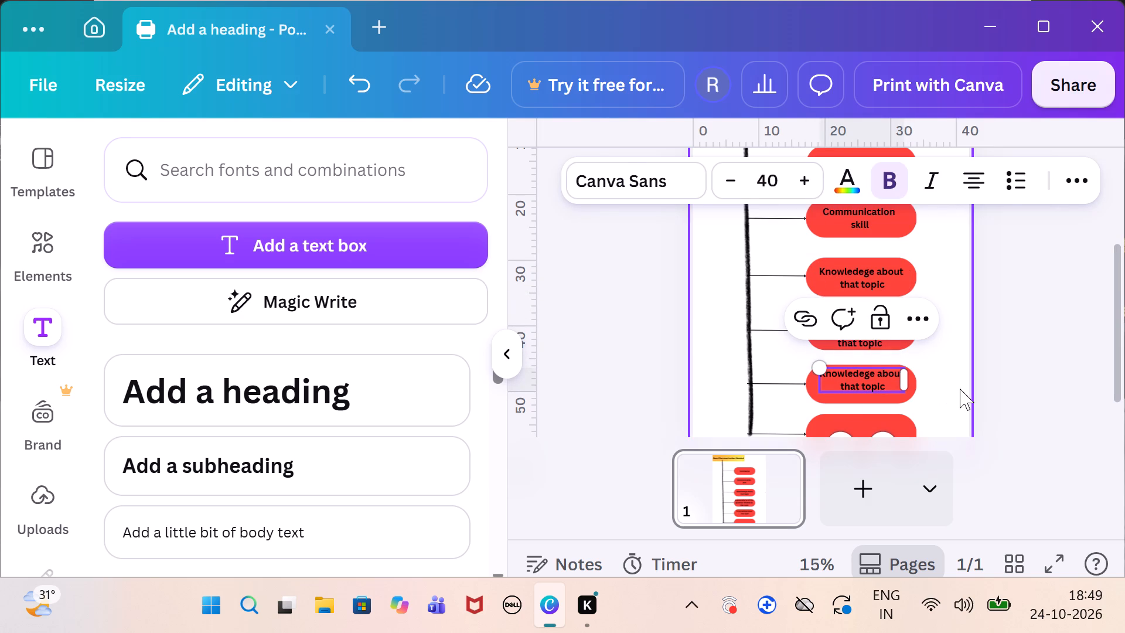
pyautogui.moveTo(875, 374); pyautogui.dragTo(873, 379)
# Open the fifth rectangle's label for text editing and select its "that topic" line.
pyautogui.tripleClick(873, 379)
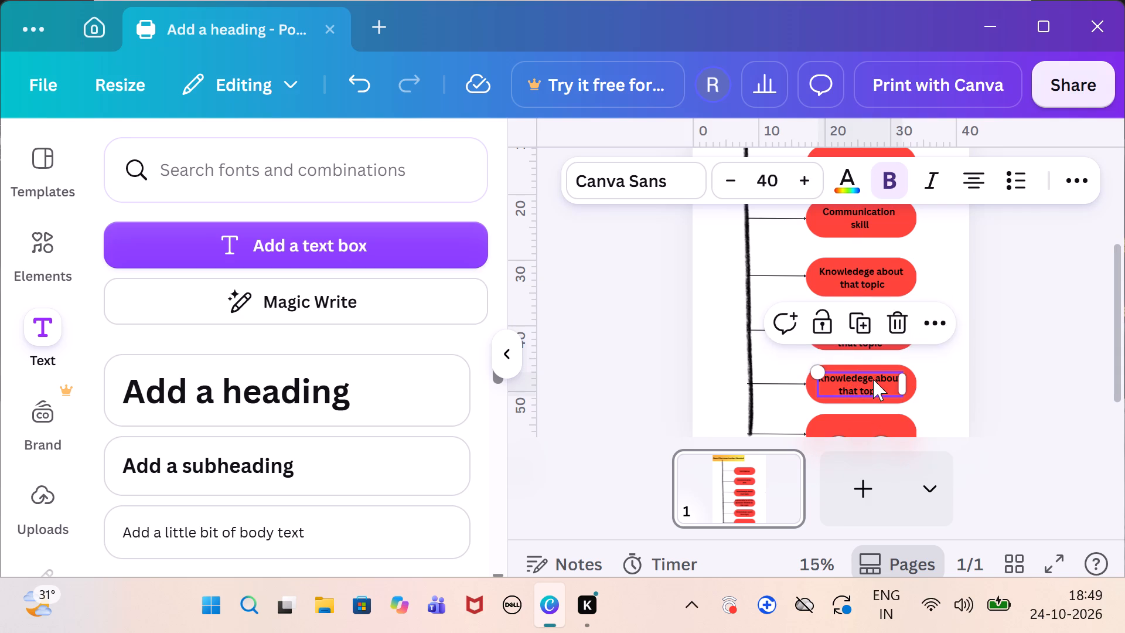
pyautogui.tripleClick(894, 391)
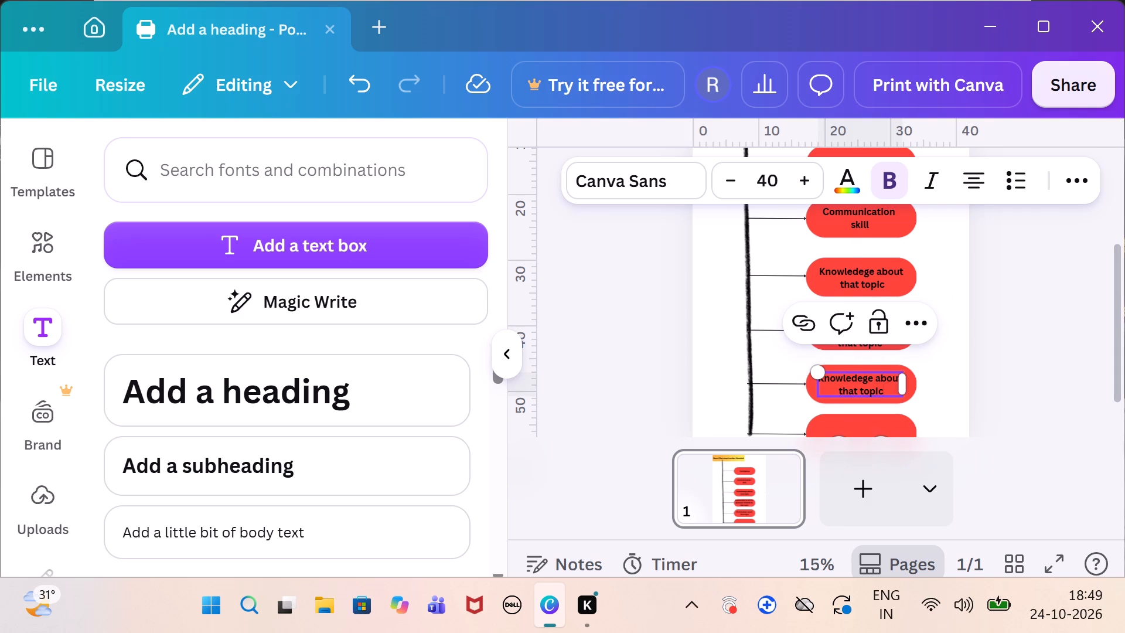
pyautogui.tripleClick(894, 391)
pyautogui.tripleClick(894, 391)
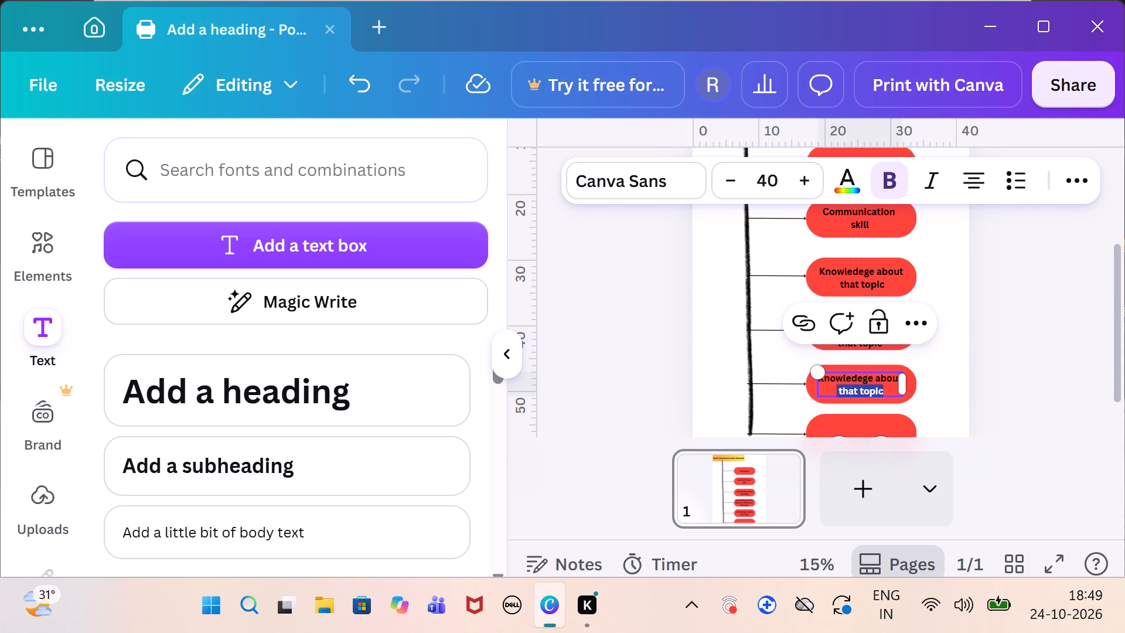
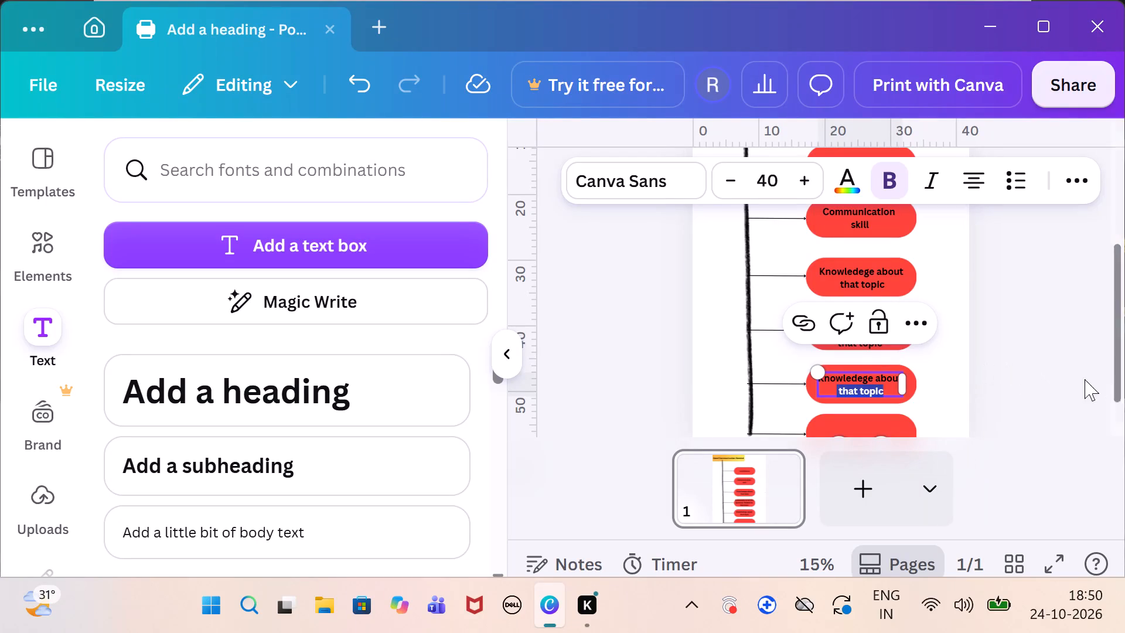
# Nudge the "Answerable to all the Question Related to that topic" label so it sits centred on the fourth red rounded rectangle.
pyautogui.click(997, 372)
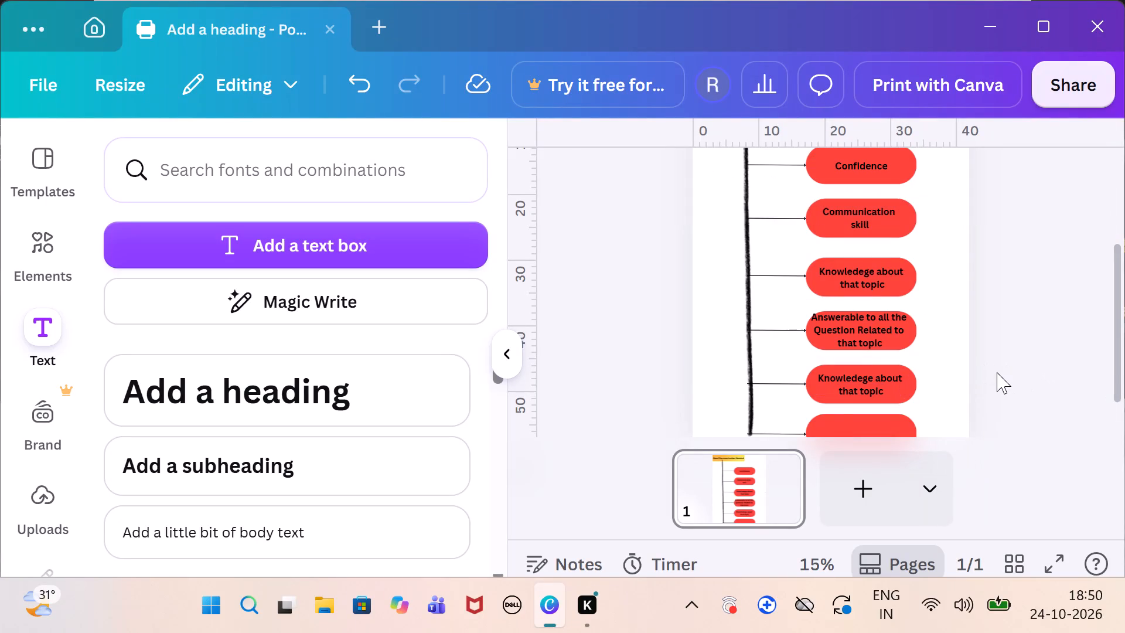
pyautogui.click(844, 325)
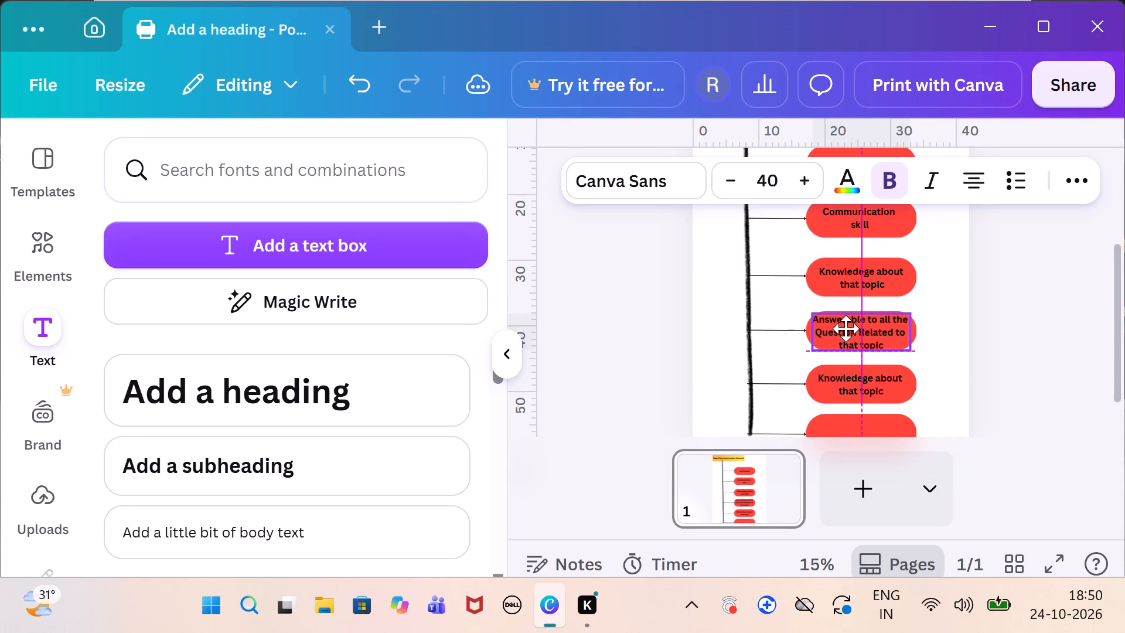
pyautogui.click(970, 346)
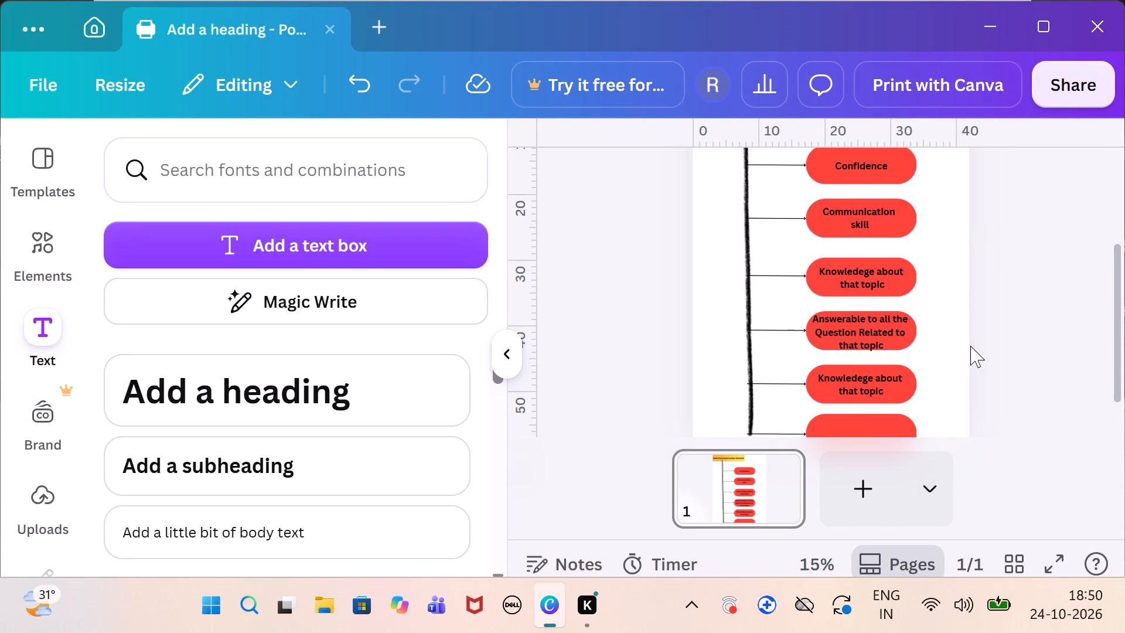
pyautogui.click(866, 329)
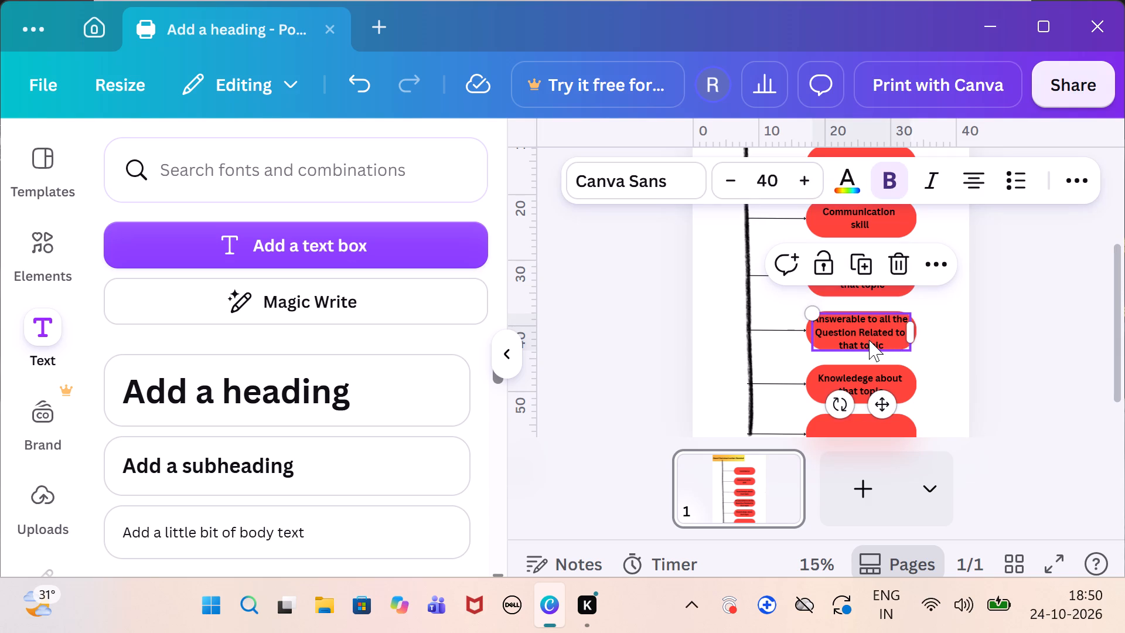
pyautogui.click(869, 340)
pyautogui.tripleClick(869, 340)
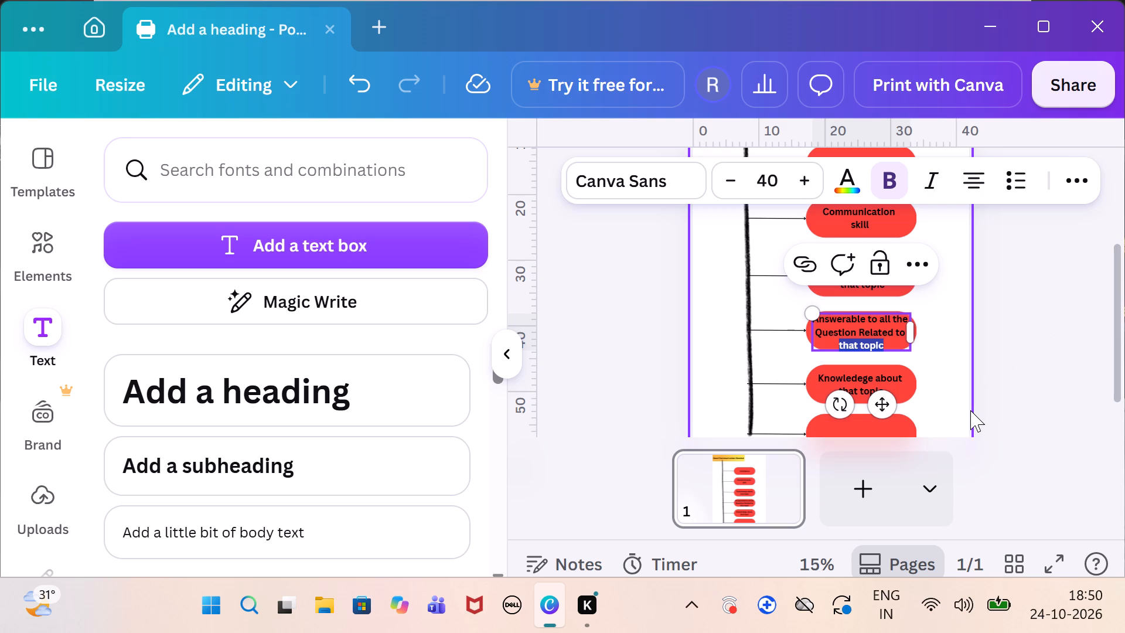
# Copy the full "Knowledege about that topic" text from the fifth rectangle's label and paste it on the page as a new text box.
pyautogui.click(867, 377)
pyautogui.doubleClick(867, 377)
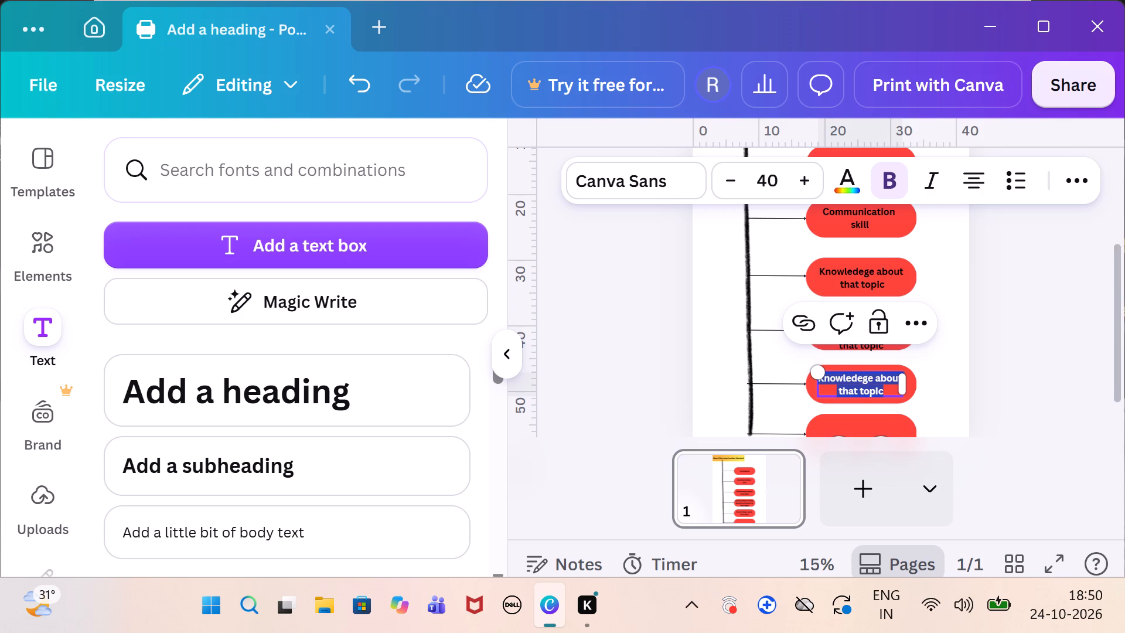
pyautogui.press('ctrl+Insert')
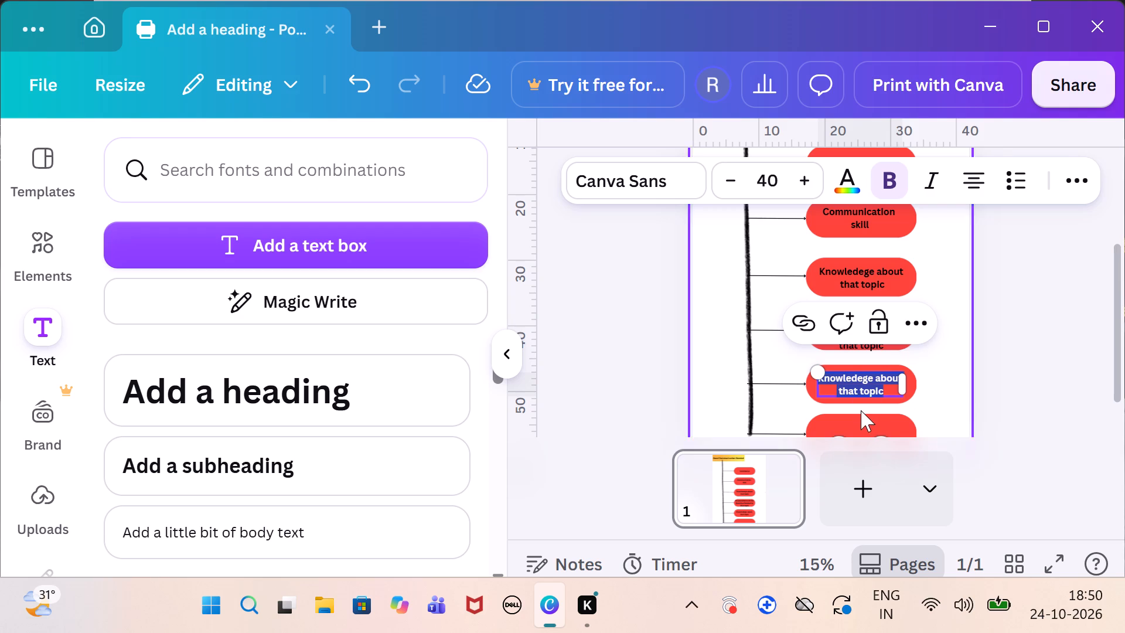
pyautogui.click(856, 418)
pyautogui.press('shift+Insert')
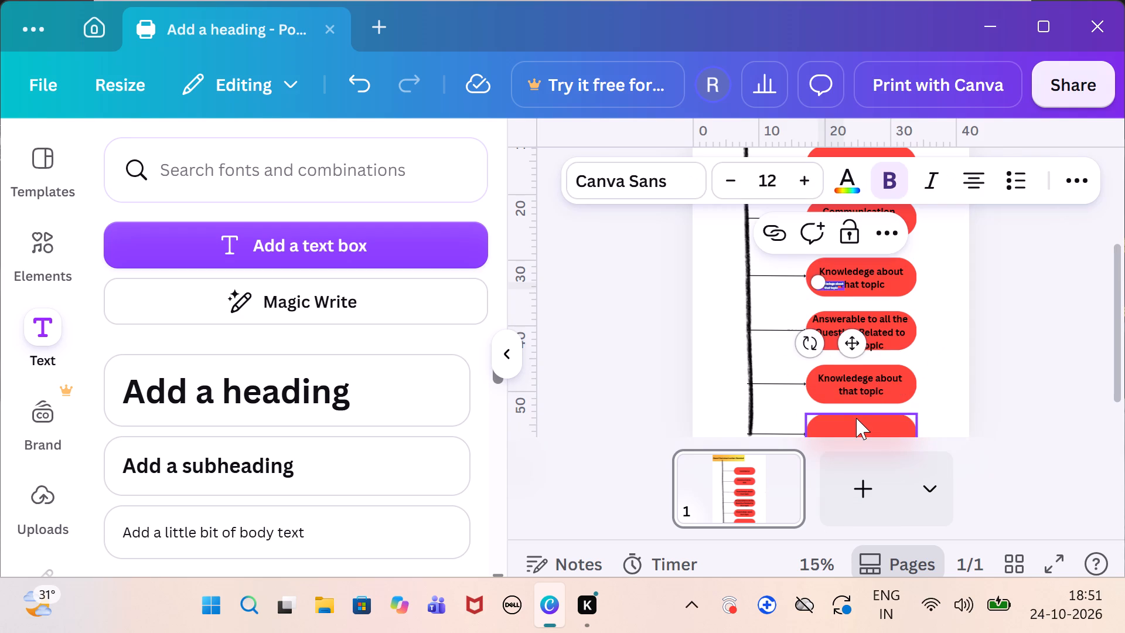
# Set the font size of the newly pasted "Knowledege about that topic" text to 40.
pyautogui.scroll(-1, 1030, 389)
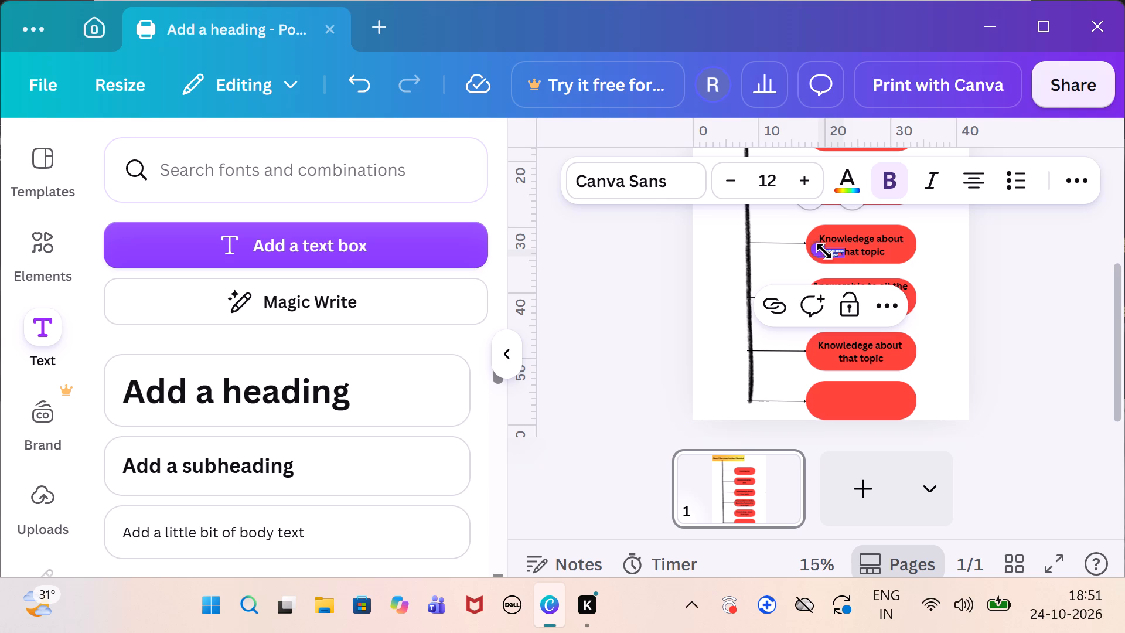
pyautogui.doubleClick(802, 175)
pyautogui.doubleClick(802, 175)
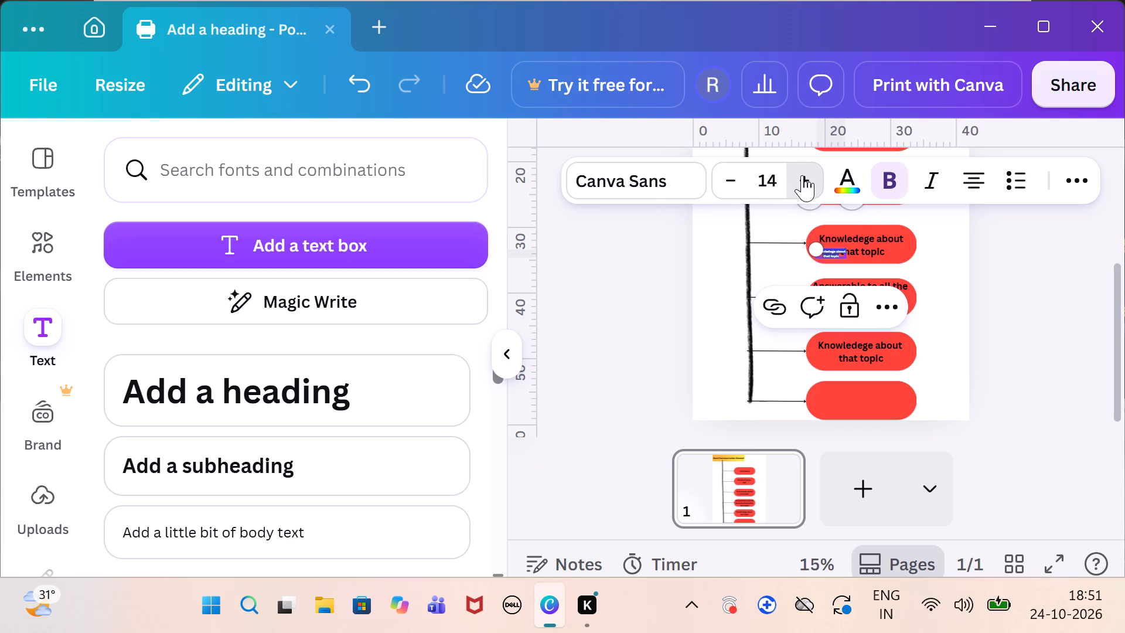
pyautogui.tripleClick(802, 175)
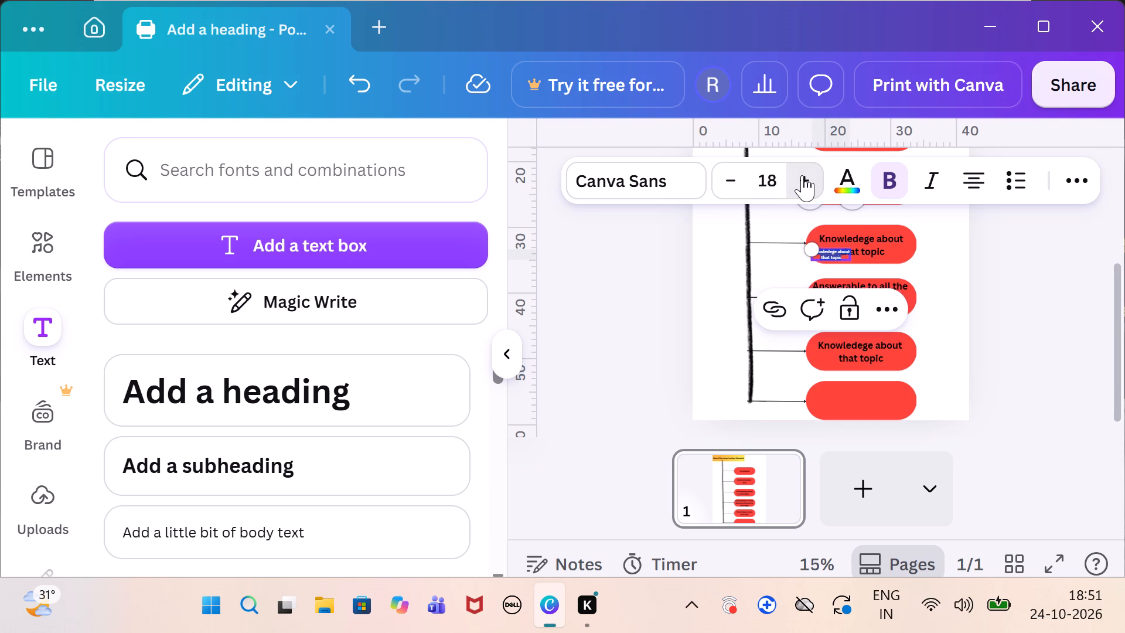
pyautogui.doubleClick(802, 175)
pyautogui.tripleClick(802, 175)
pyautogui.doubleClick(802, 175)
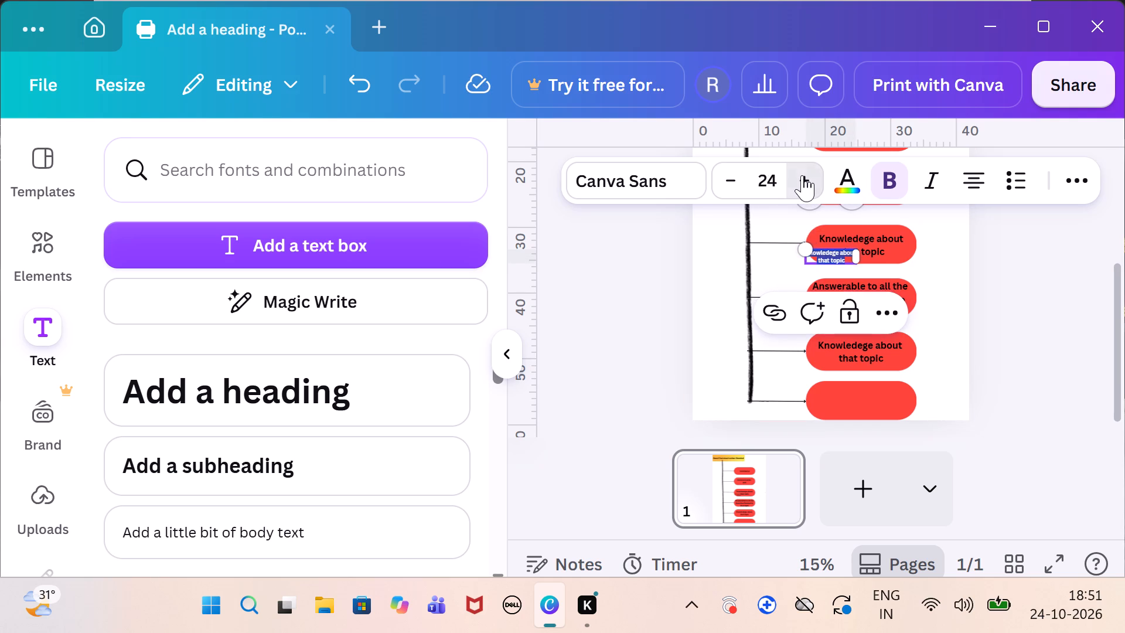
pyautogui.click(802, 175)
pyautogui.click(802, 175)
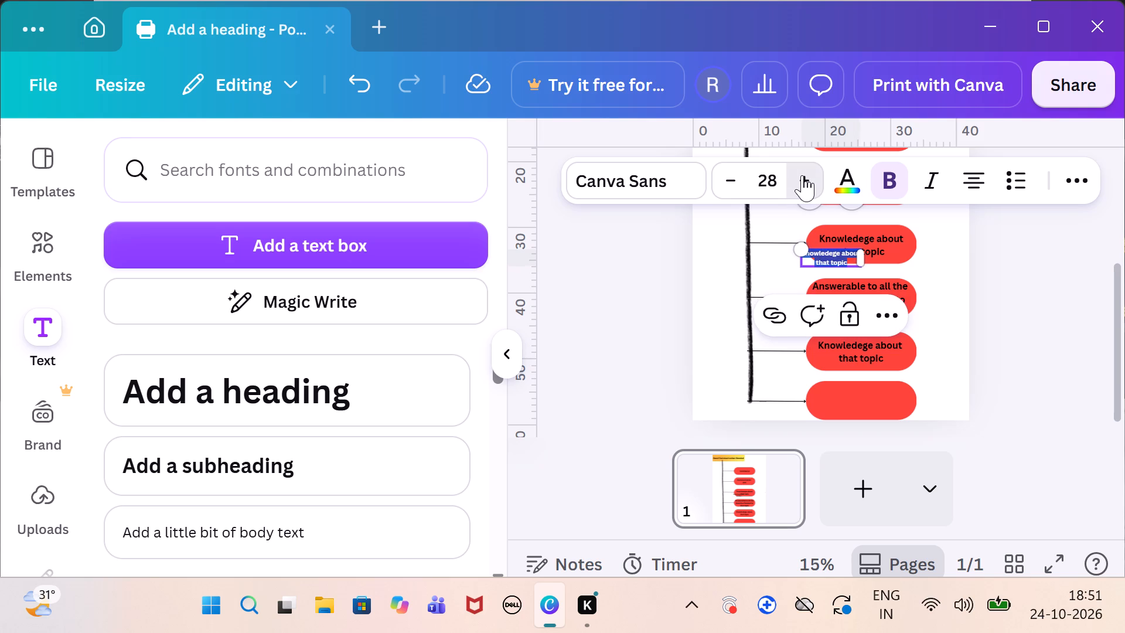
pyautogui.click(802, 175)
pyautogui.click(804, 177)
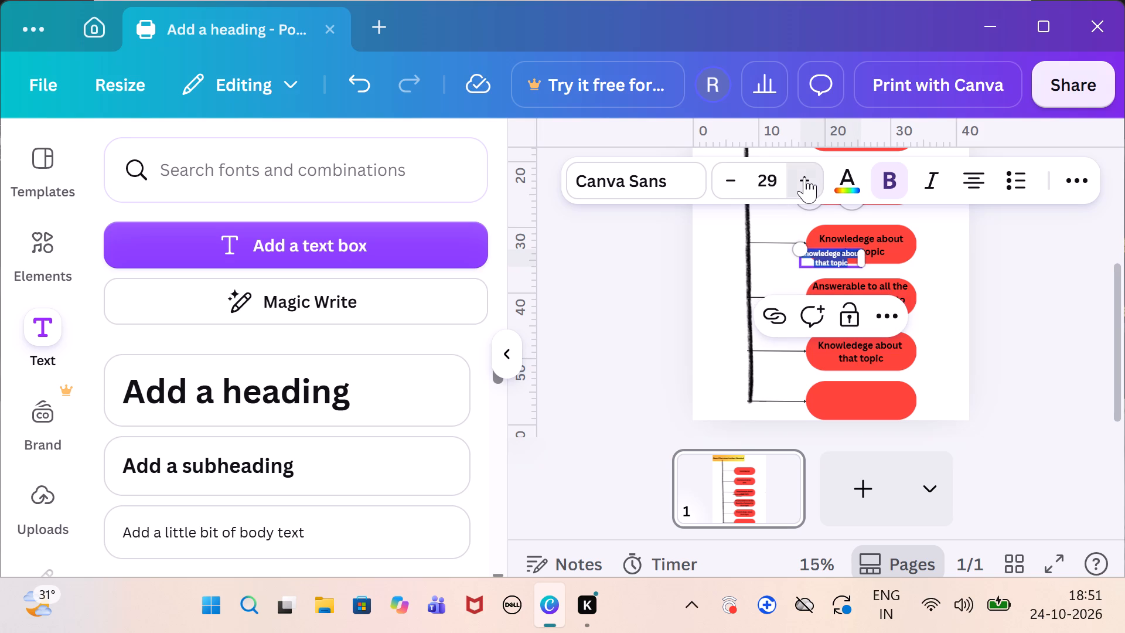
pyautogui.click(804, 177)
pyautogui.click(804, 177)
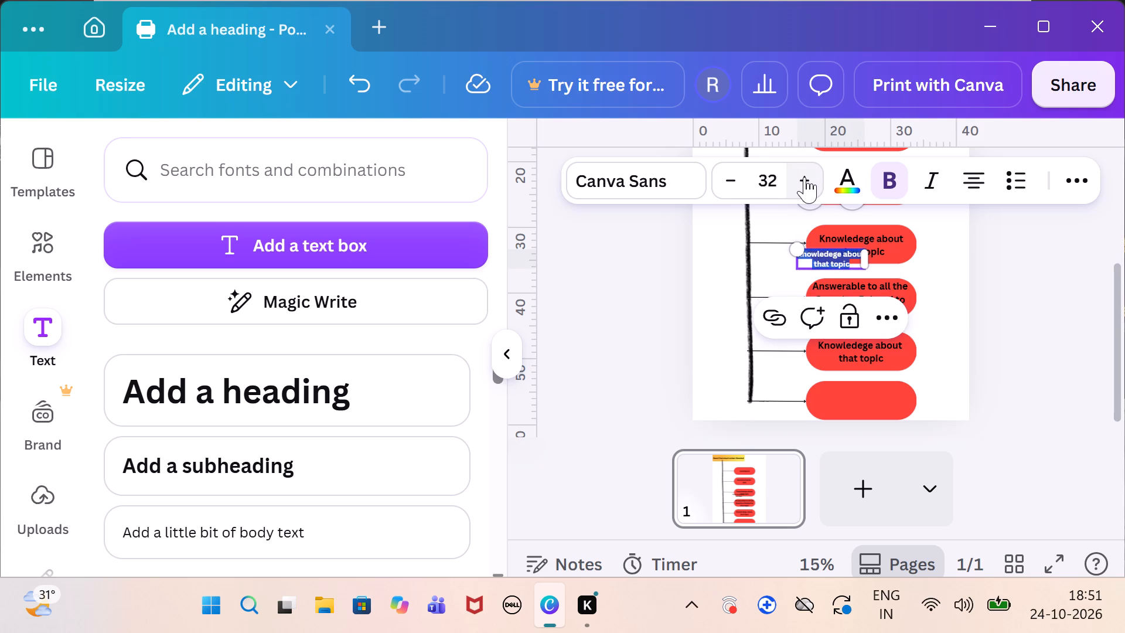
pyautogui.click(804, 177)
pyautogui.click(804, 177)
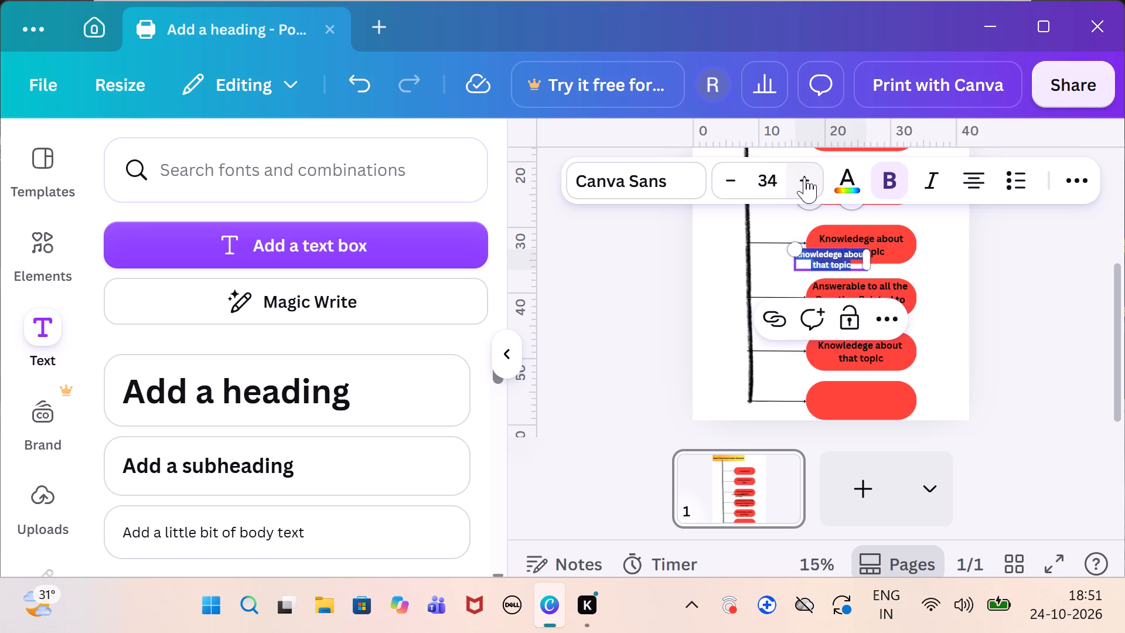
pyautogui.click(804, 177)
pyautogui.click(804, 177)
pyautogui.click(804, 177)
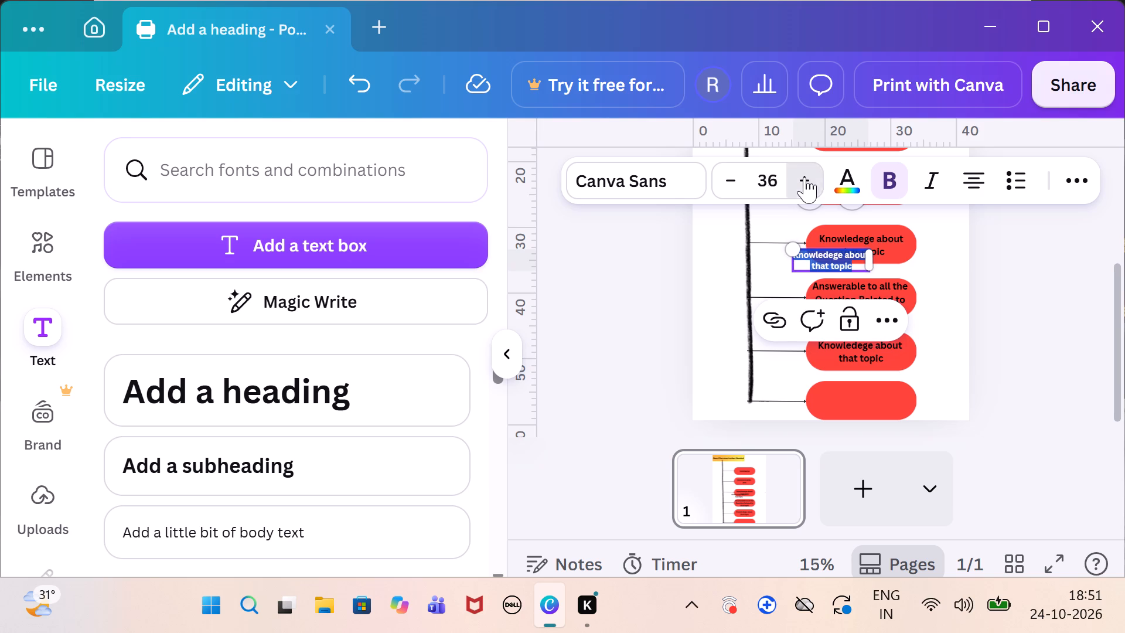
pyautogui.moveTo(821, 200); pyautogui.dragTo(804, 169)
pyautogui.click(804, 169)
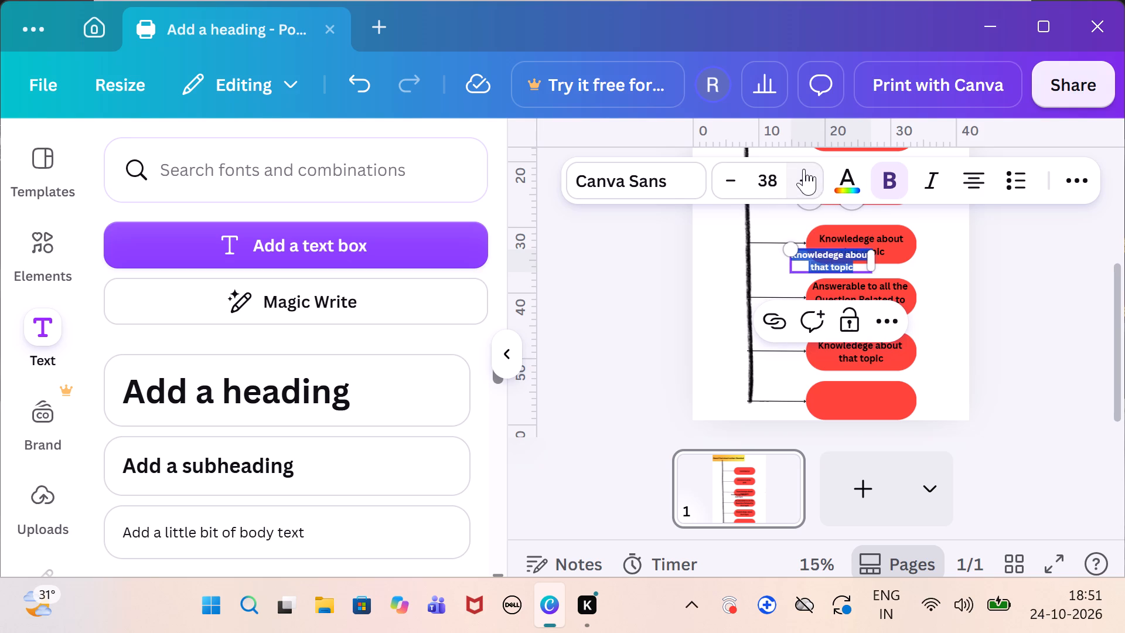
pyautogui.click(804, 169)
pyautogui.click(804, 169)
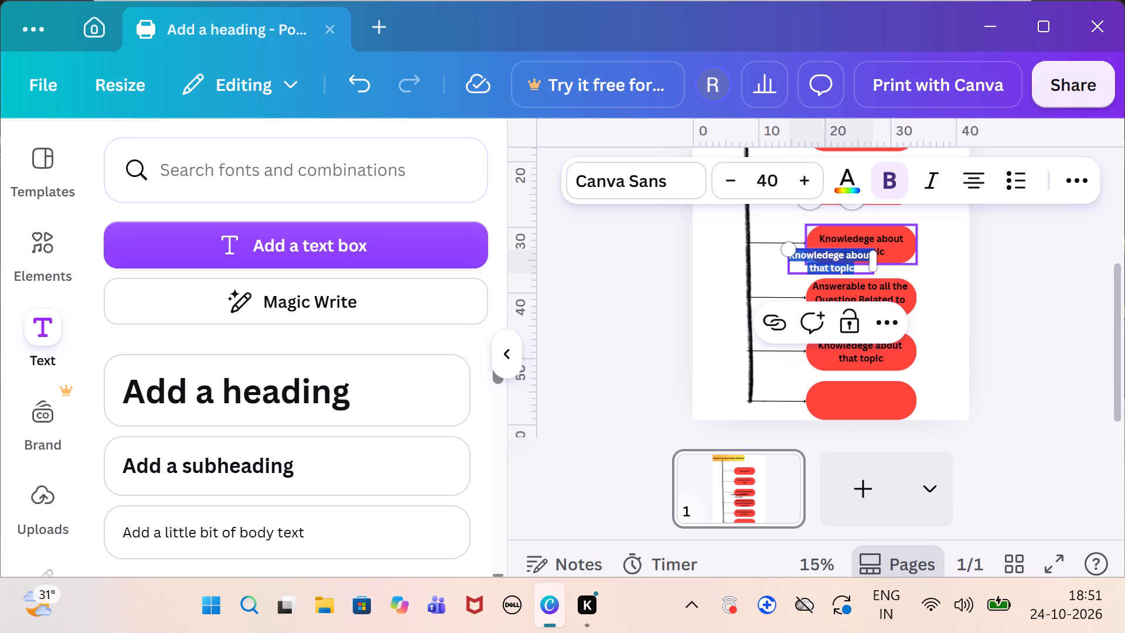
pyautogui.click(693, 254)
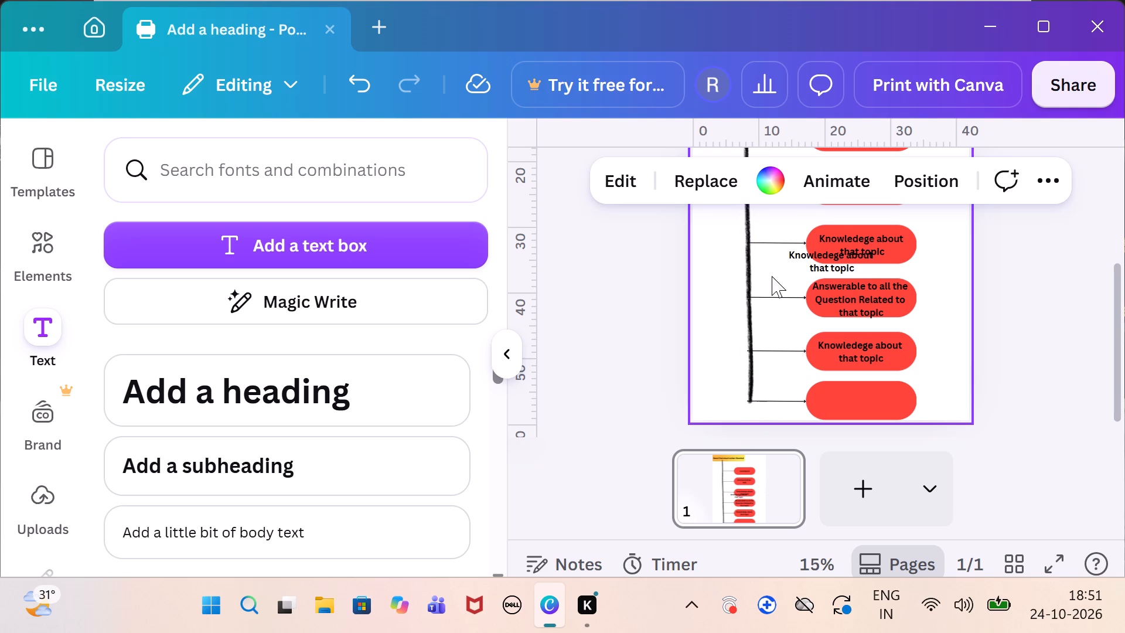
# Move the pasted "Knowledege about that topic" label onto the sixth red rounded rectangle and centre it there.
pyautogui.moveTo(817, 265); pyautogui.dragTo(851, 413)
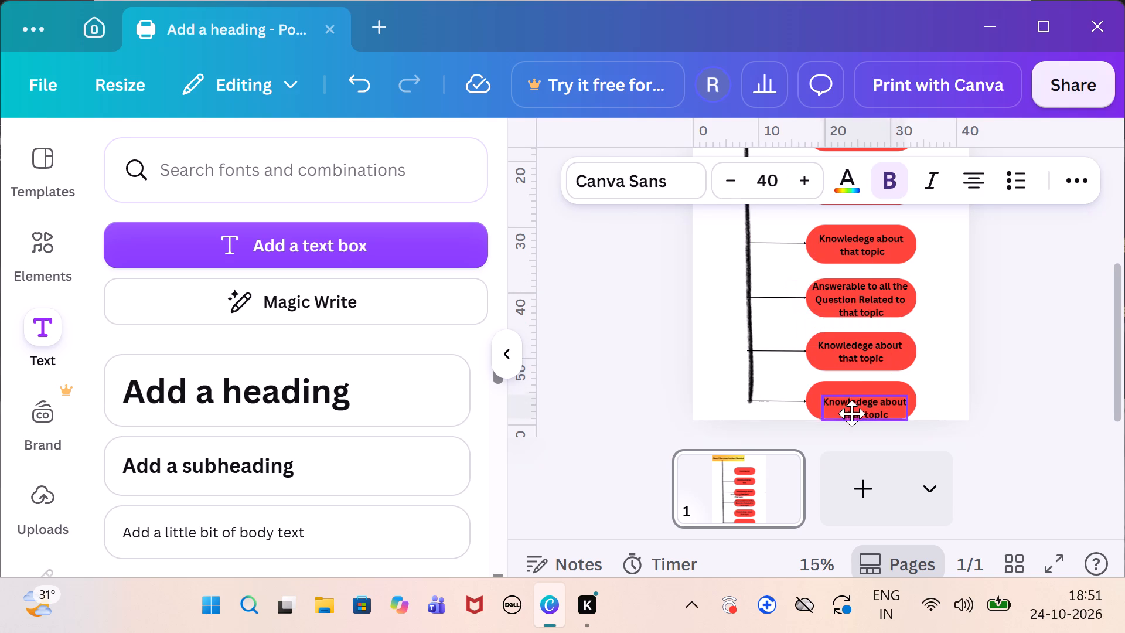
pyautogui.moveTo(851, 413); pyautogui.dragTo(846, 401)
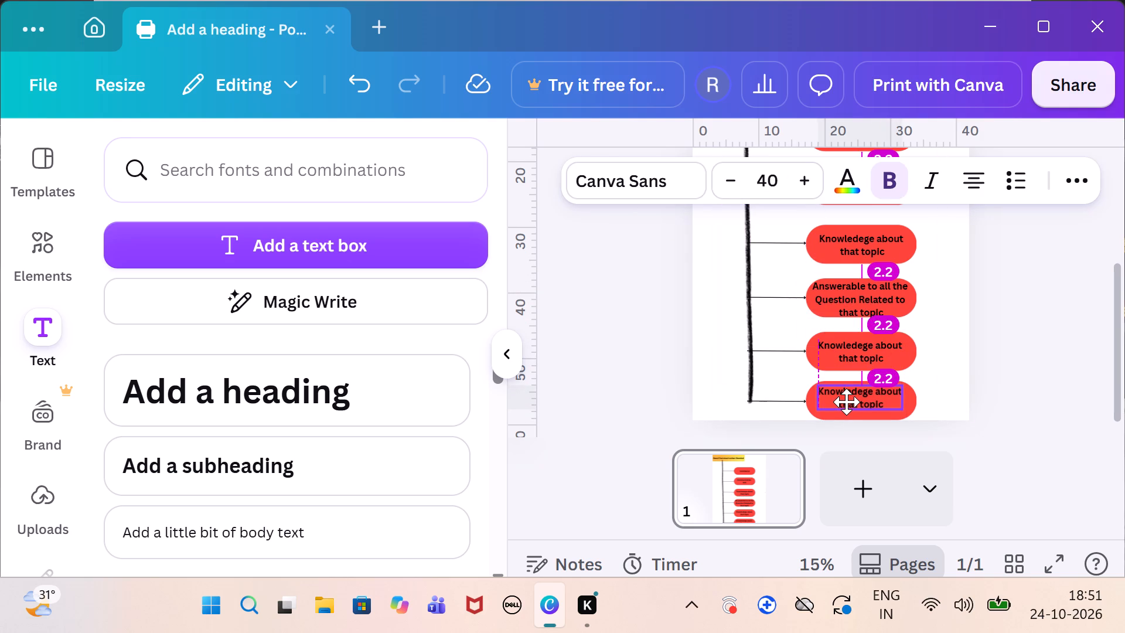
pyautogui.moveTo(846, 401); pyautogui.dragTo(847, 405)
# Clear all the text from the label on the sixth red rounded rectangle.
pyautogui.tripleClick(847, 405)
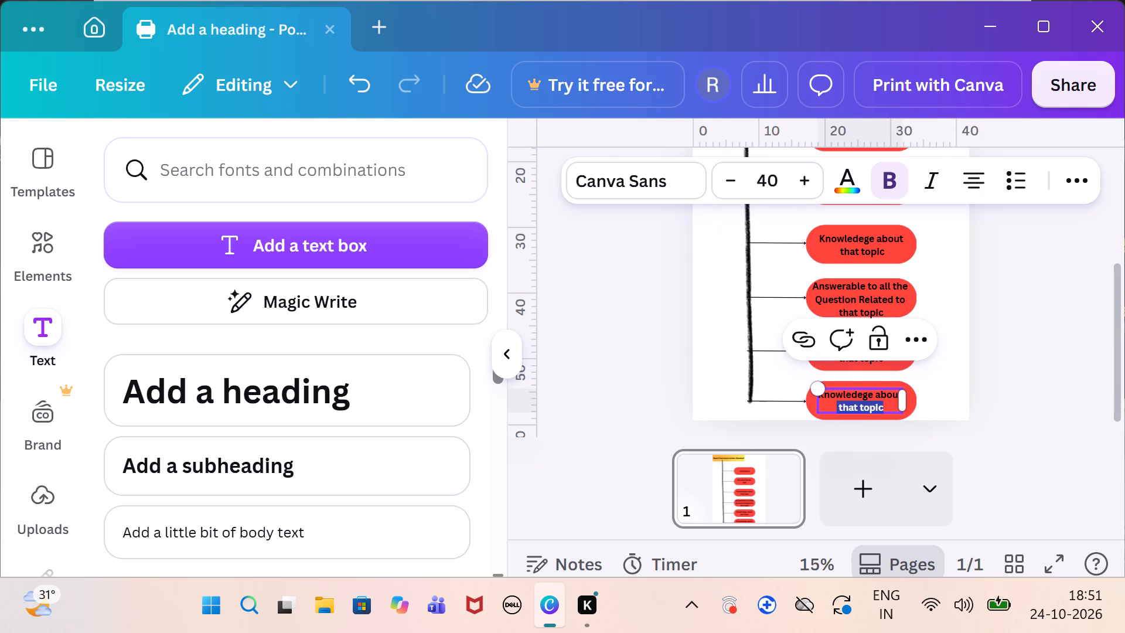
pyautogui.tripleClick(847, 405)
pyautogui.click(847, 405)
pyautogui.tripleClick(847, 405)
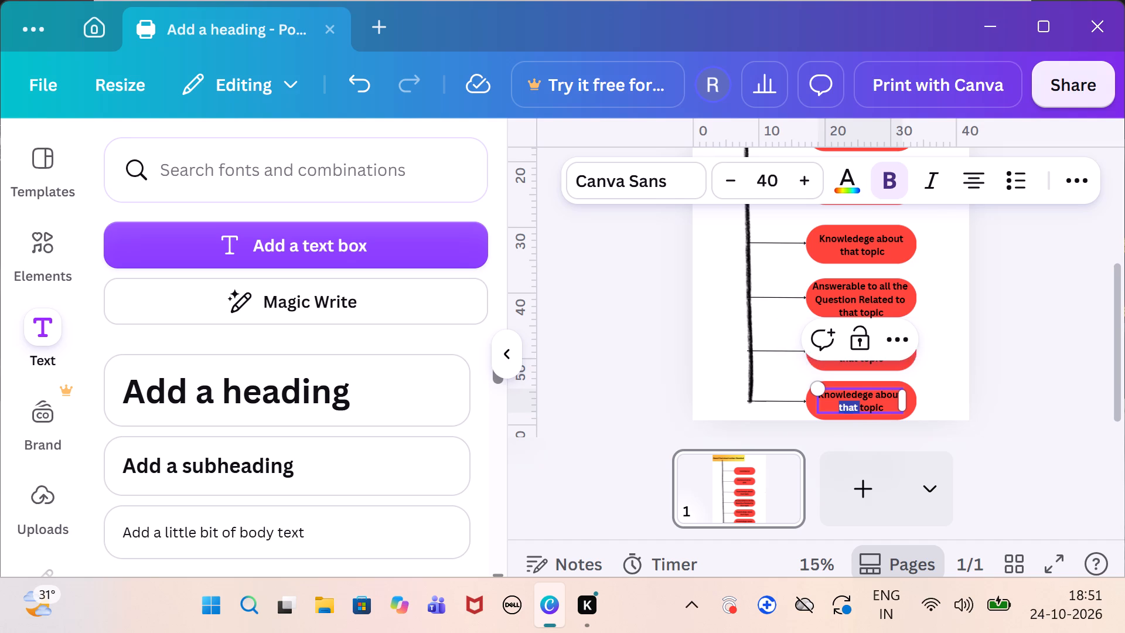
pyautogui.click(884, 405)
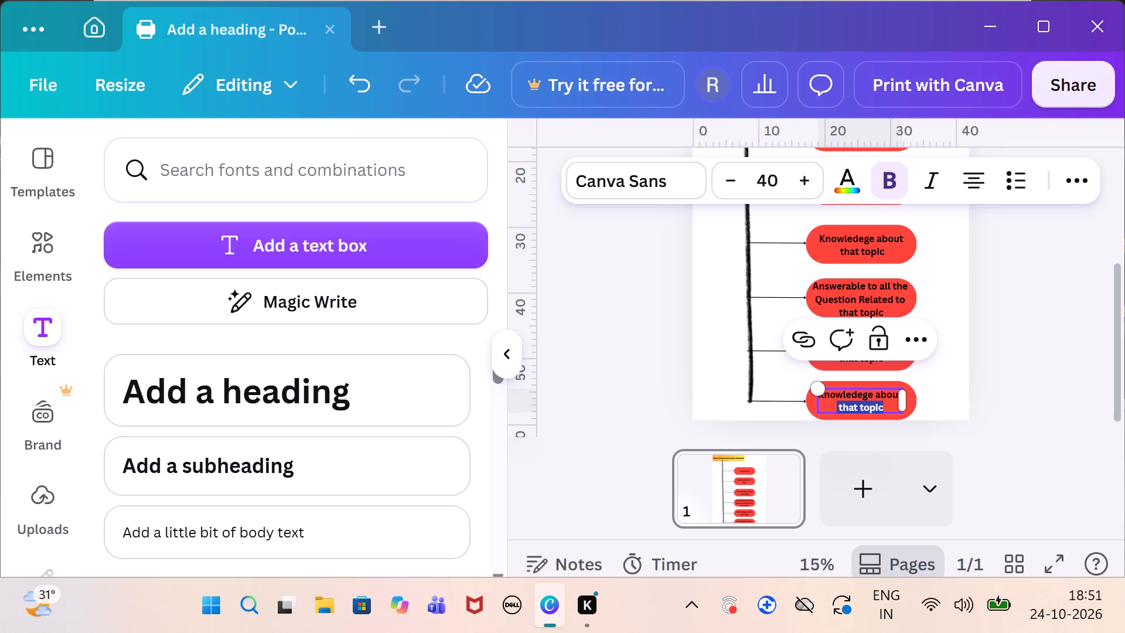
pyautogui.moveTo(884, 405); pyautogui.dragTo(828, 399)
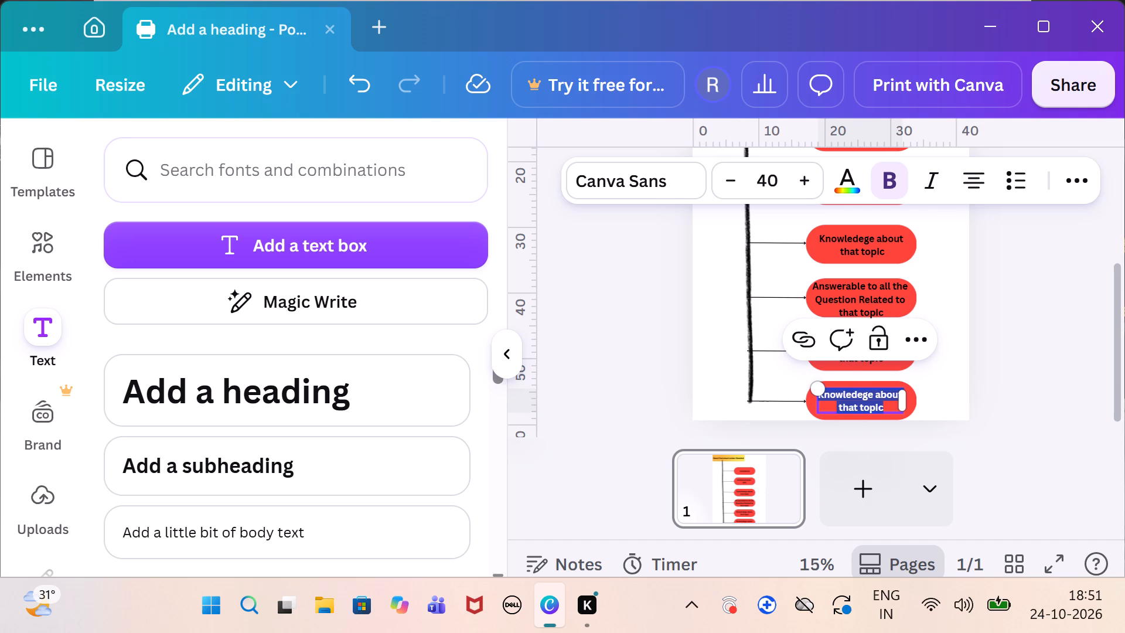
pyautogui.press('BackSpace')
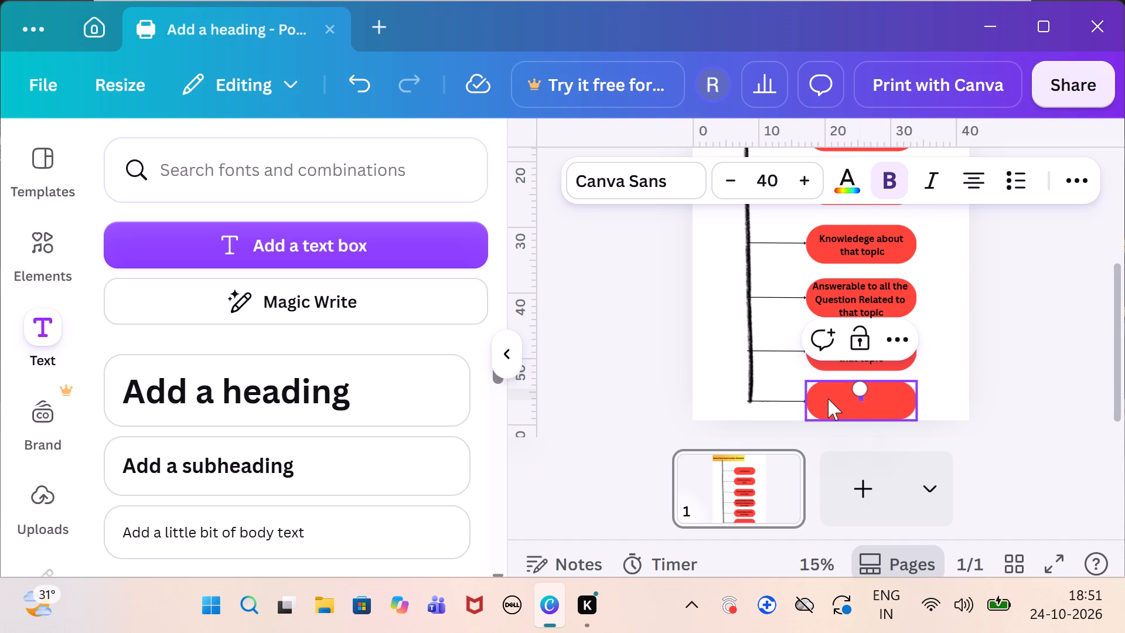
# Delete the thick vertical line that joins the branch arrows beneath the "Good Communication Needed" title.
pyautogui.scroll(1, 725, 367)
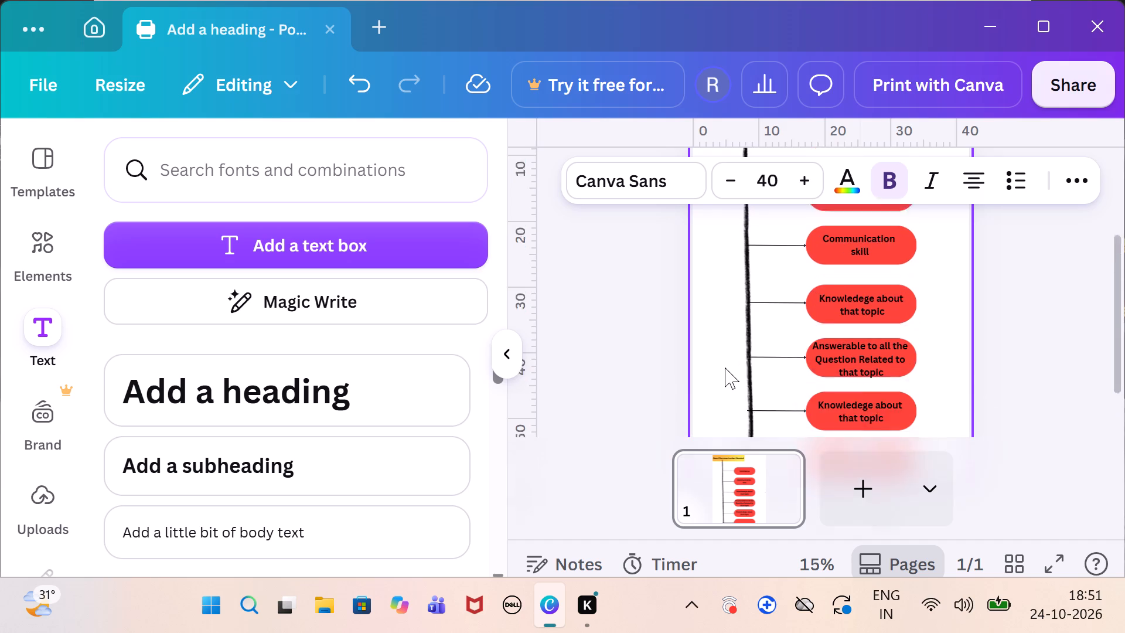
pyautogui.scroll(1, 725, 367)
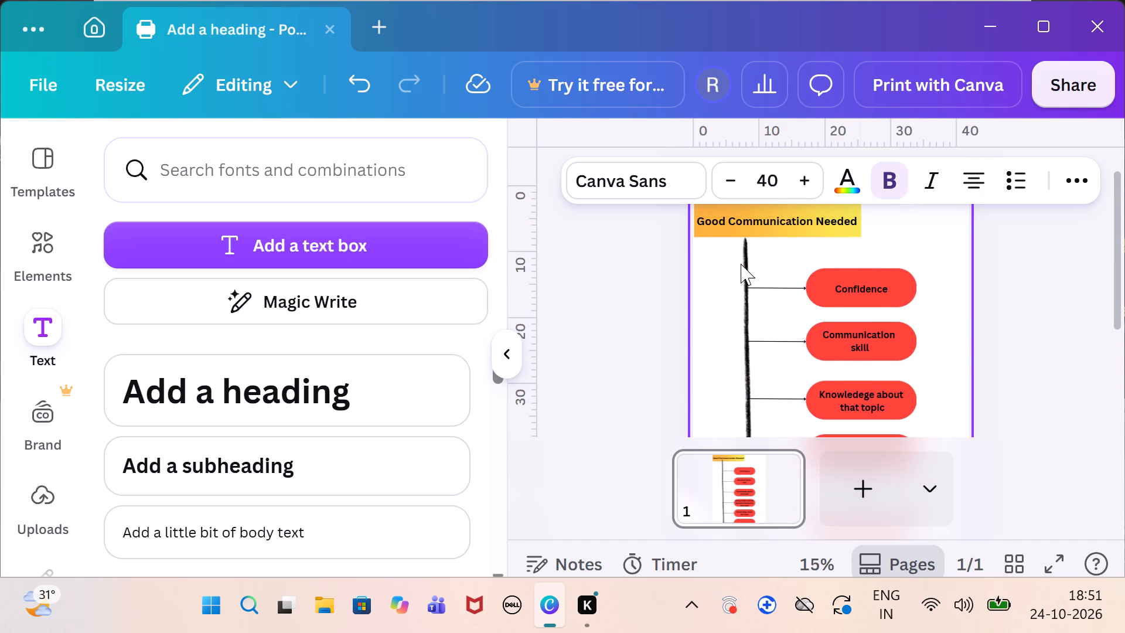
pyautogui.click(742, 264)
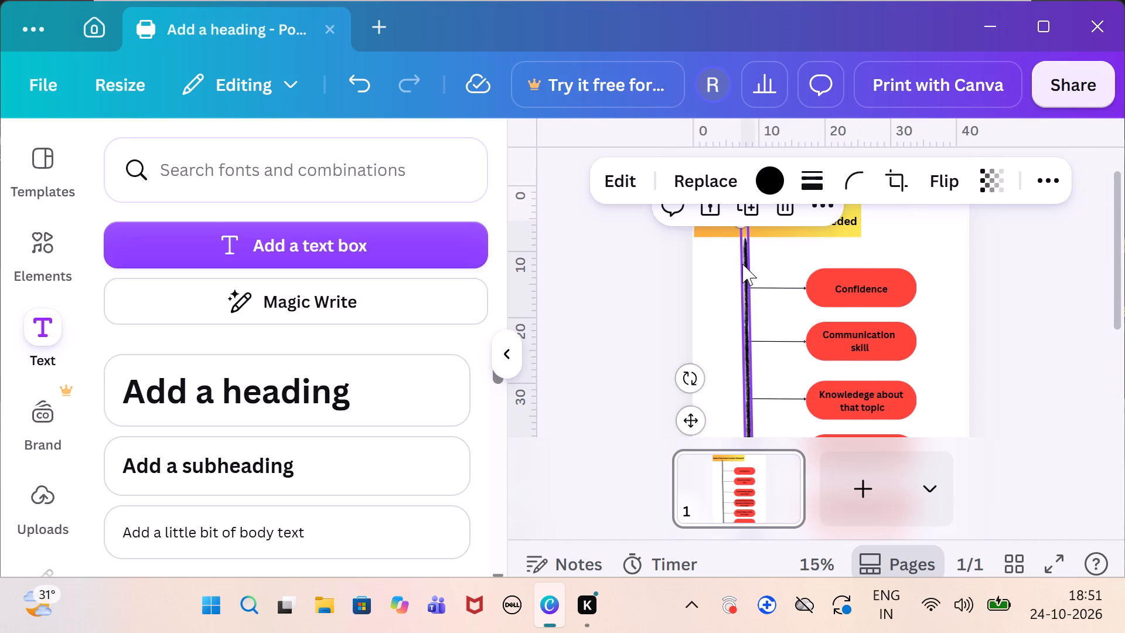
pyautogui.press('BackSpace')
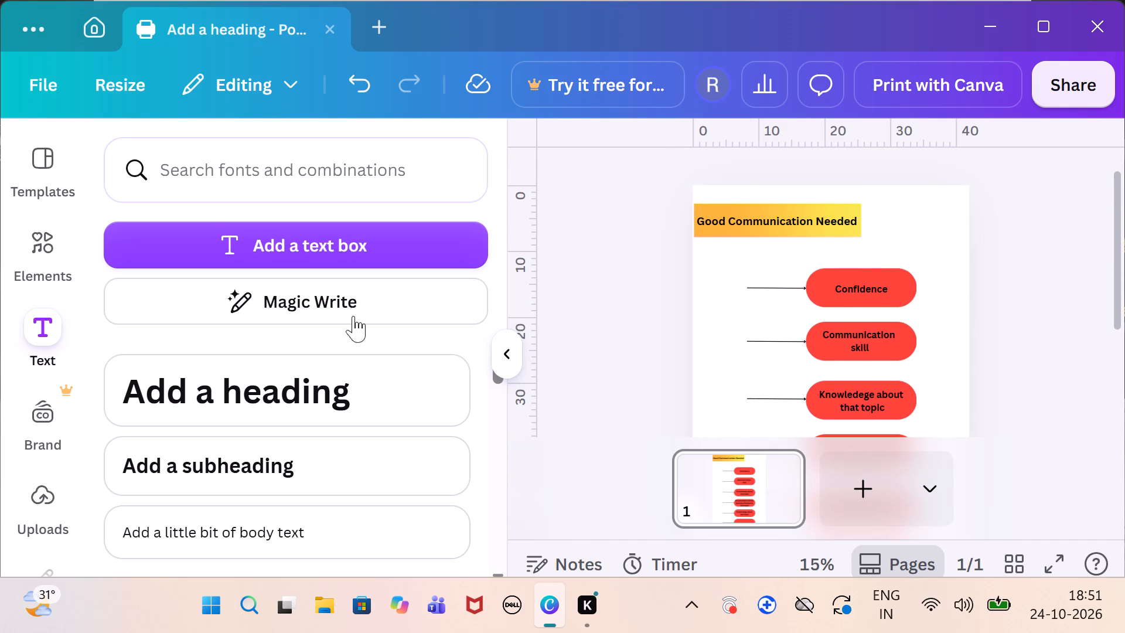
# Insert a thin black hand-drawn line from the "line" graphics results onto the poster.
pyautogui.click(36, 237)
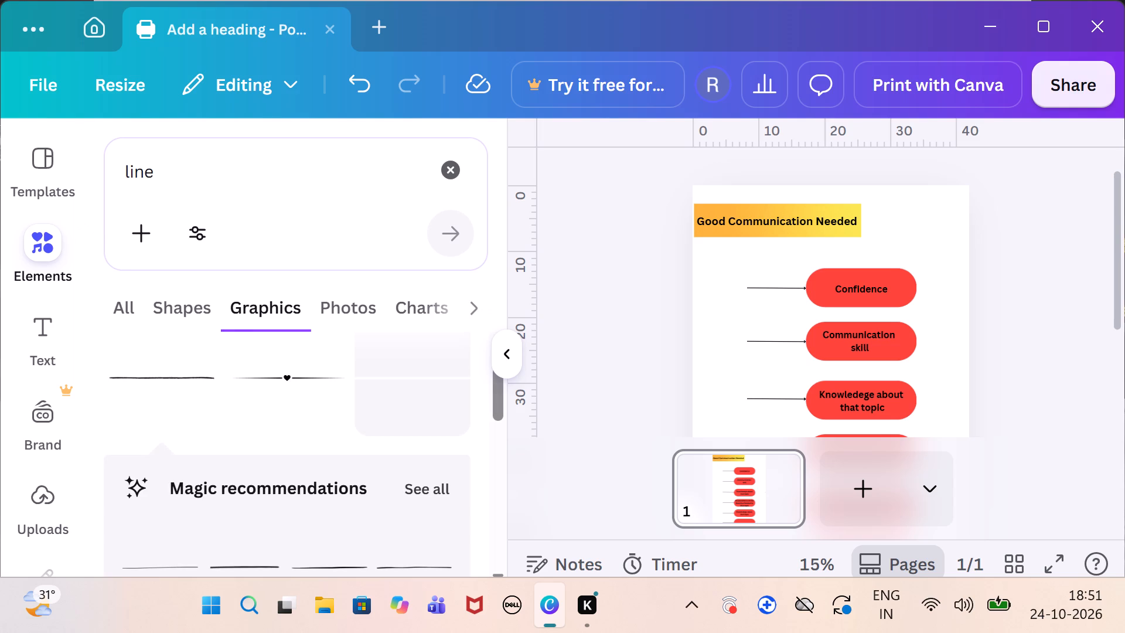
pyautogui.scroll(-1, 237, 360)
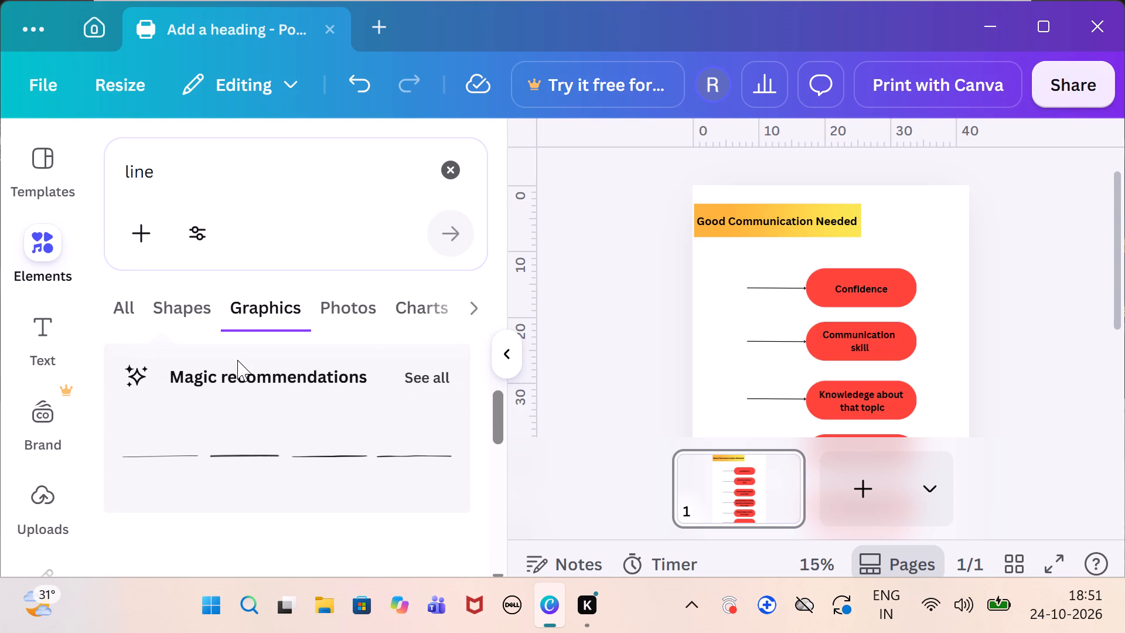
pyautogui.scroll(1, 237, 360)
pyautogui.scroll(-1, 237, 360)
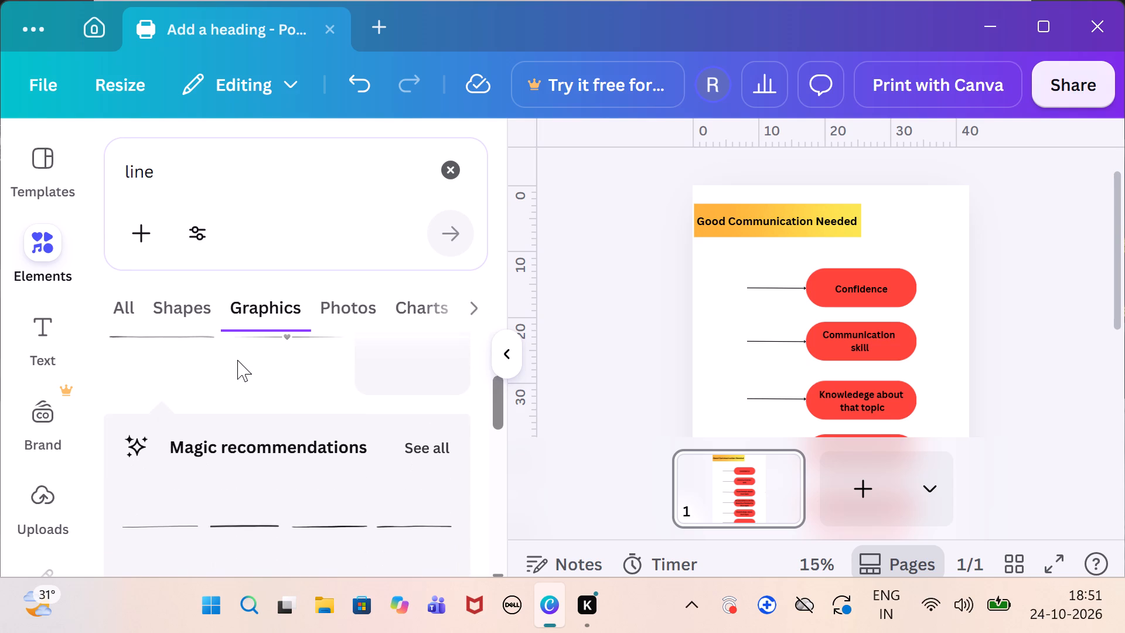
pyautogui.scroll(-2, 237, 360)
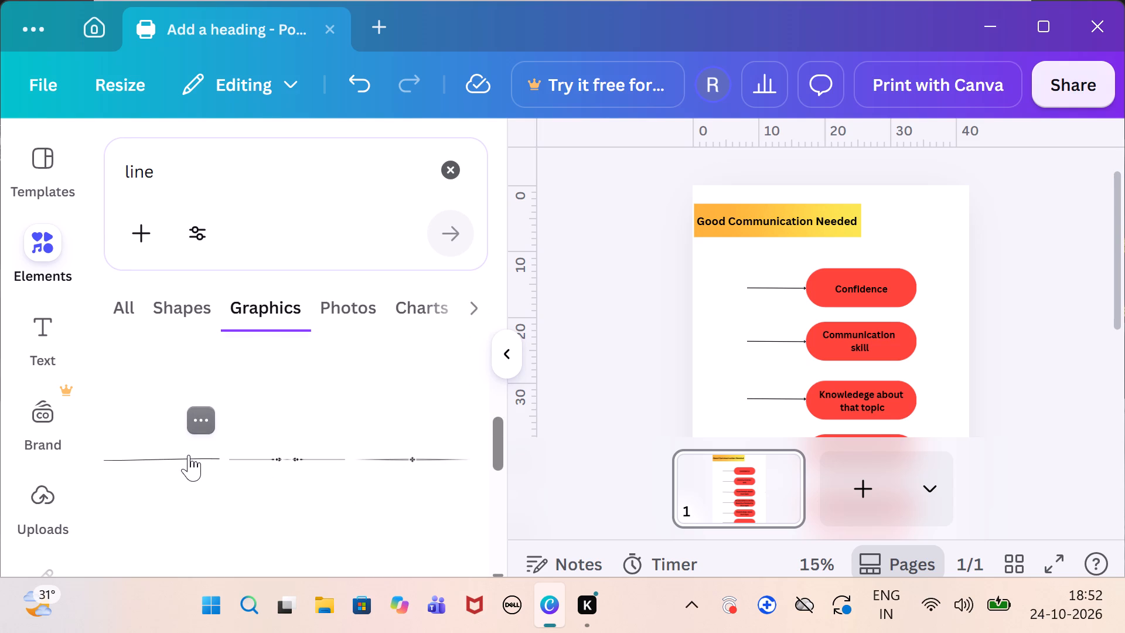
pyautogui.click(189, 455)
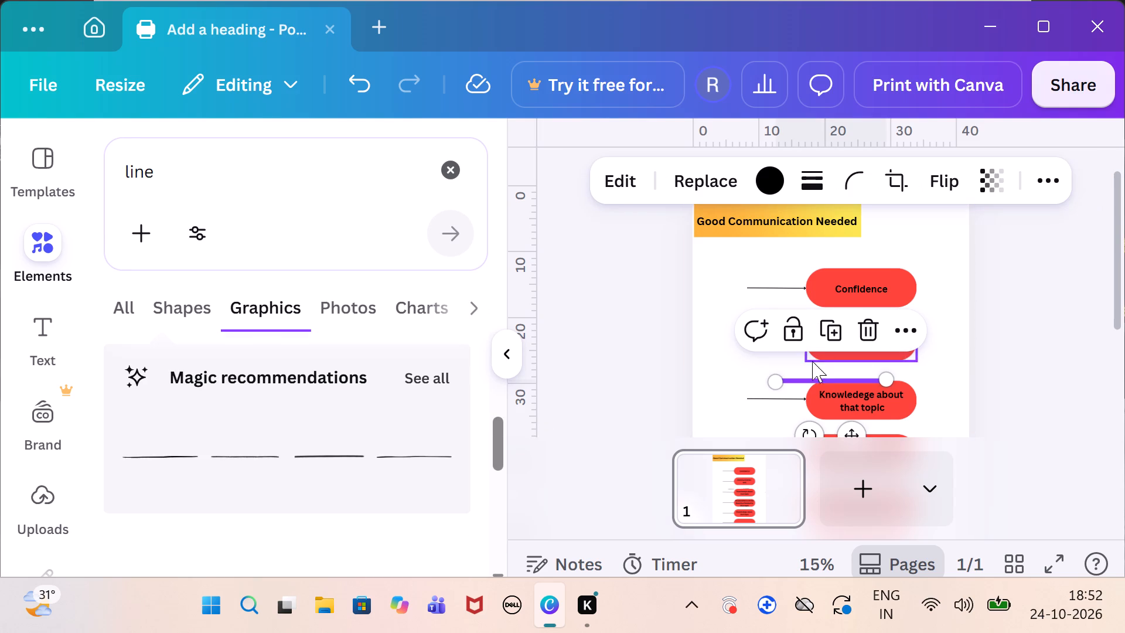
# Lengthen the new line until it spans nearly the full page width, keeping it horizontal.
pyautogui.moveTo(779, 386); pyautogui.dragTo(745, 248)
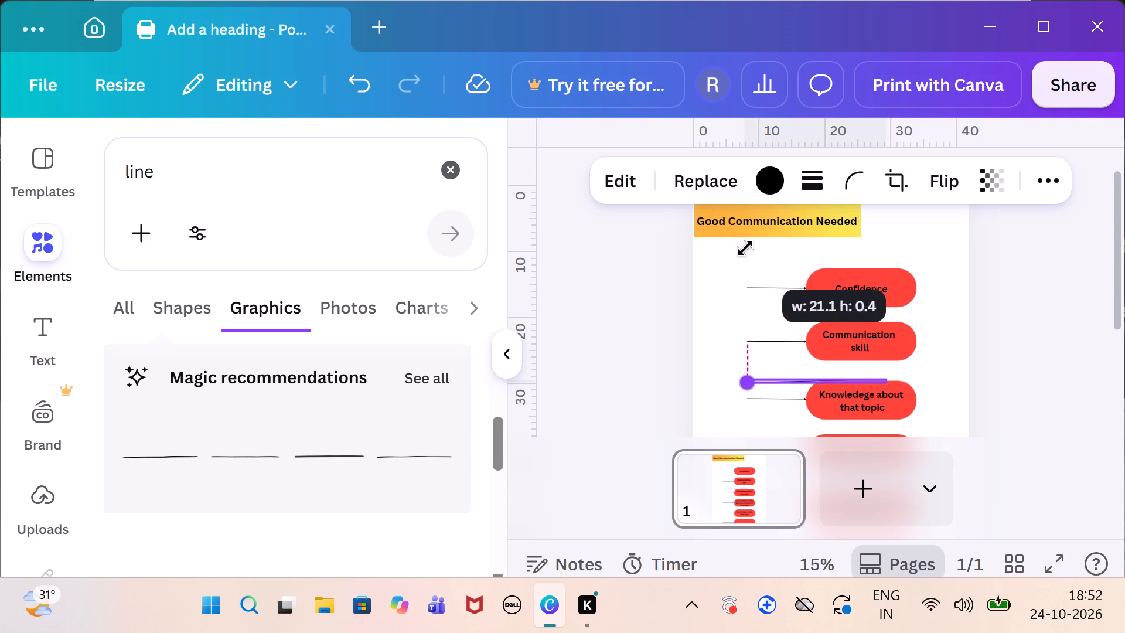
pyautogui.moveTo(745, 248); pyautogui.dragTo(637, 339)
pyautogui.moveTo(750, 386); pyautogui.dragTo(815, 363)
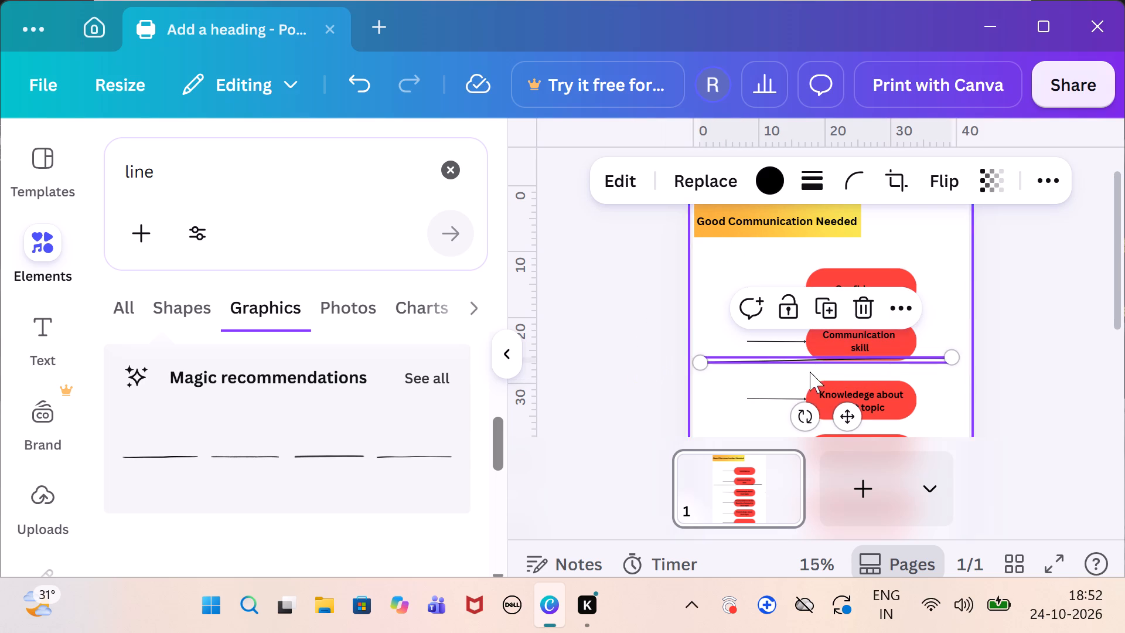
# Rotate the long black line until it stands vertically on the page.
pyautogui.moveTo(807, 418); pyautogui.dragTo(712, 370)
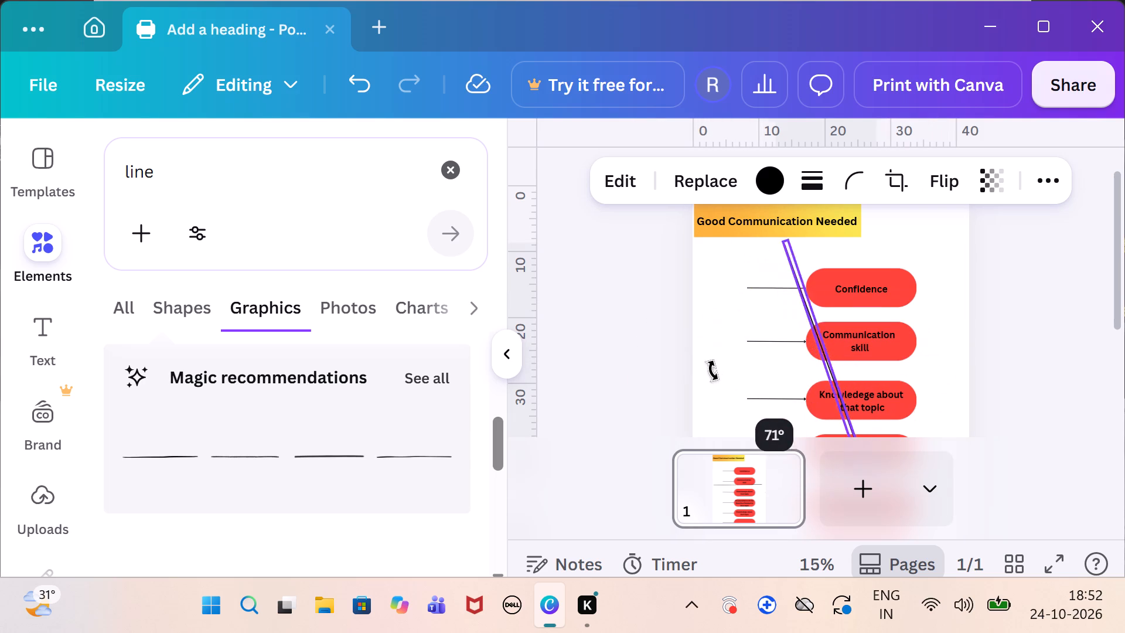
pyautogui.moveTo(712, 370); pyautogui.dragTo(697, 344)
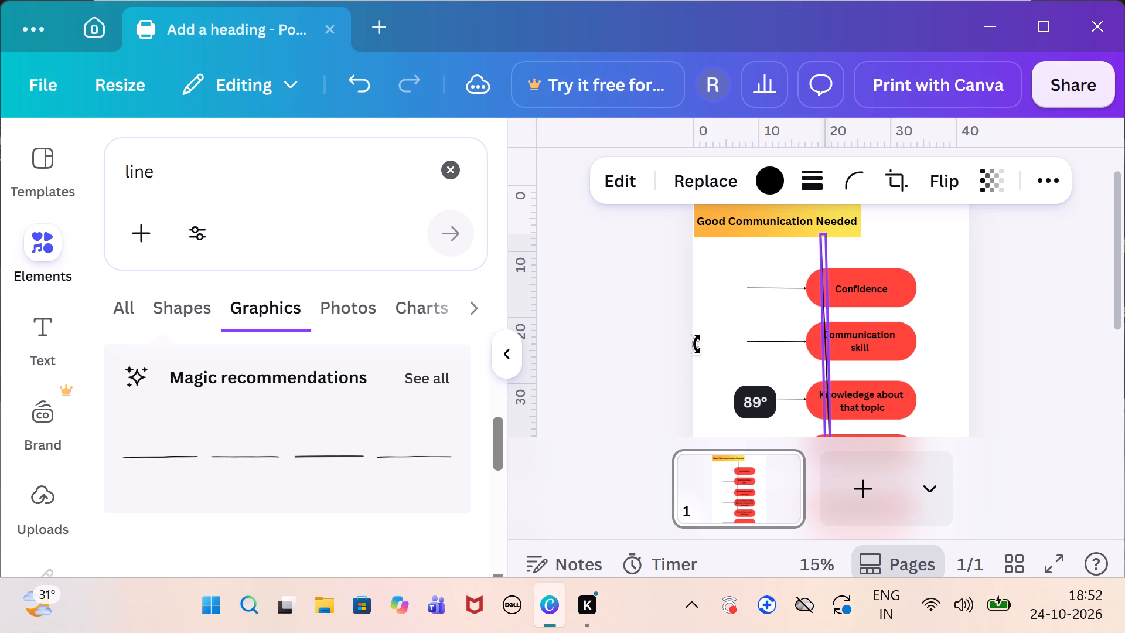
pyautogui.moveTo(697, 344); pyautogui.dragTo(697, 345)
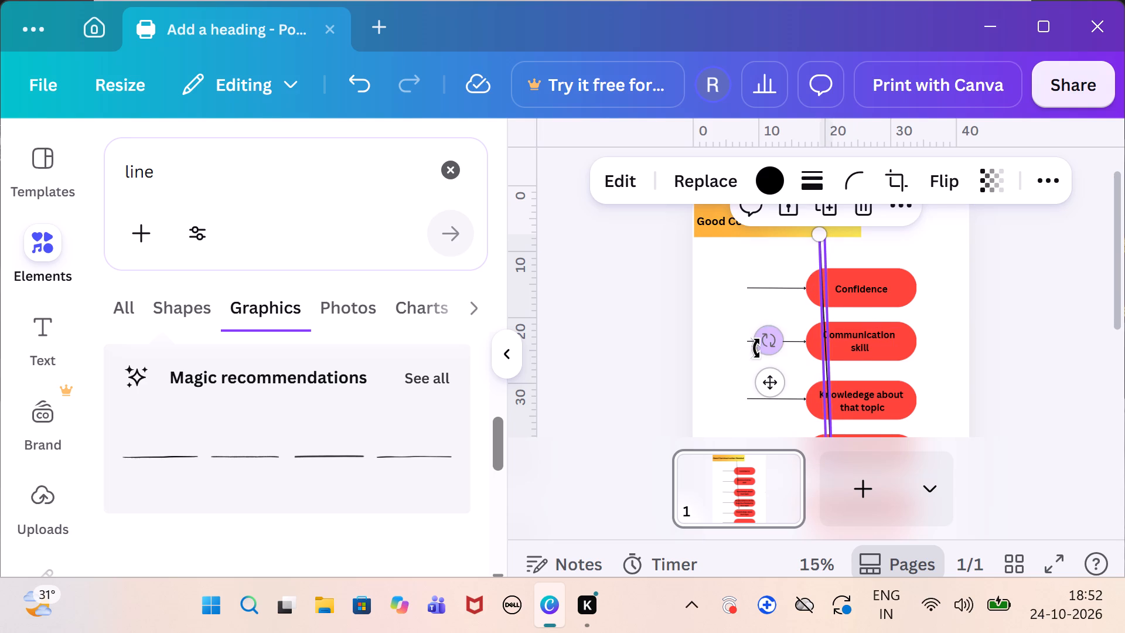
pyautogui.click(765, 337)
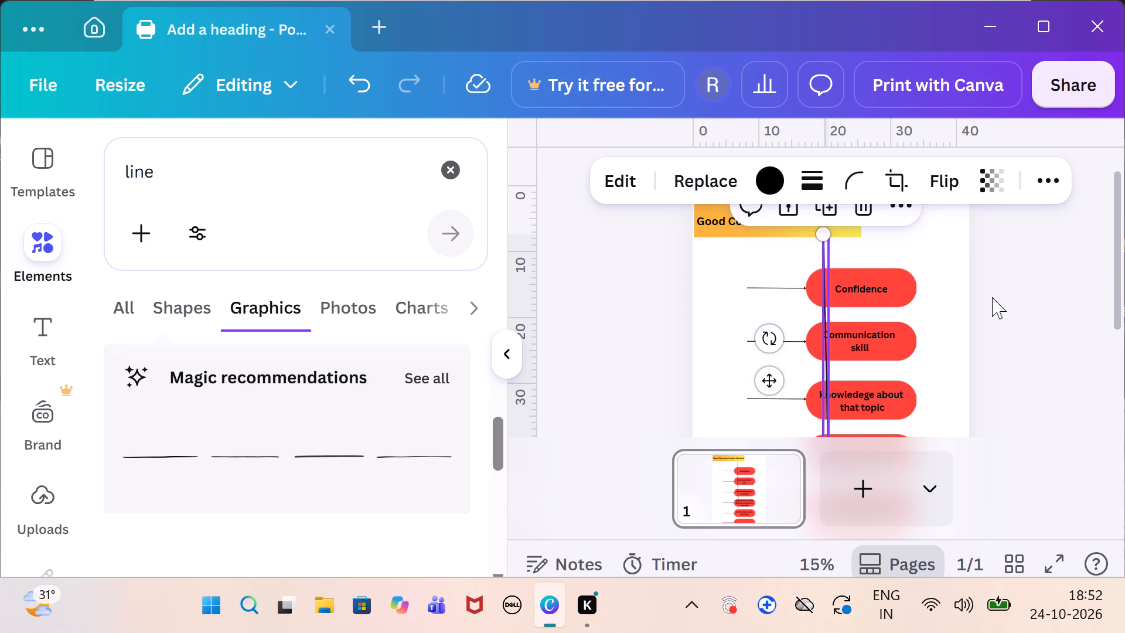
pyautogui.click(954, 315)
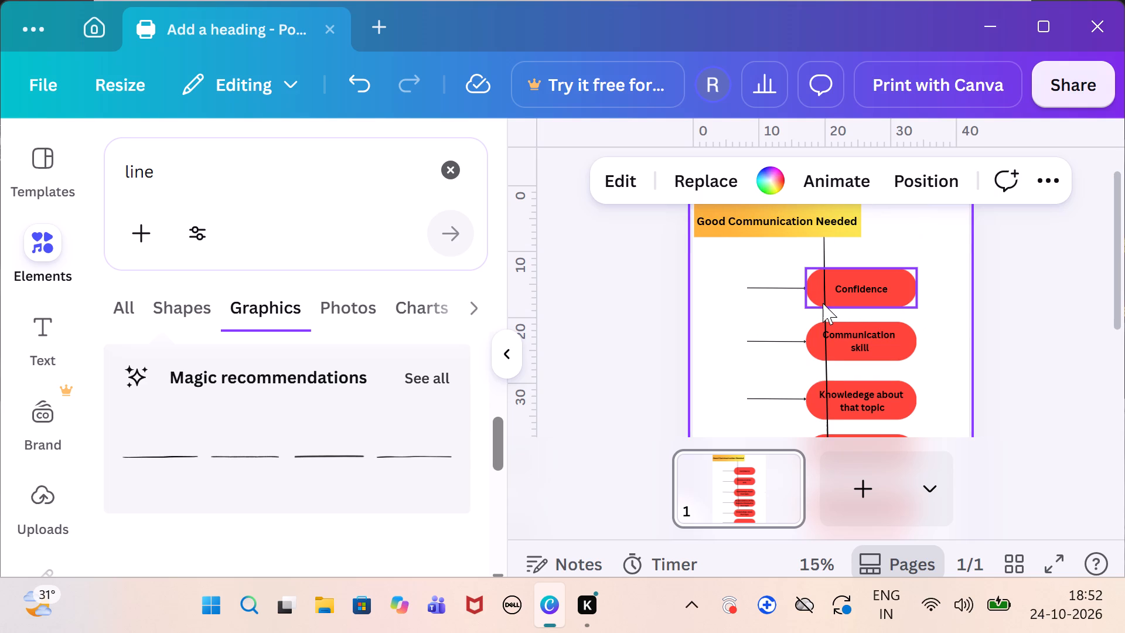
# Move the vertical line to the starting ends of the branch arrows, with its top just beneath the "Good Communication Needed" title.
pyautogui.moveTo(825, 314); pyautogui.dragTo(759, 307)
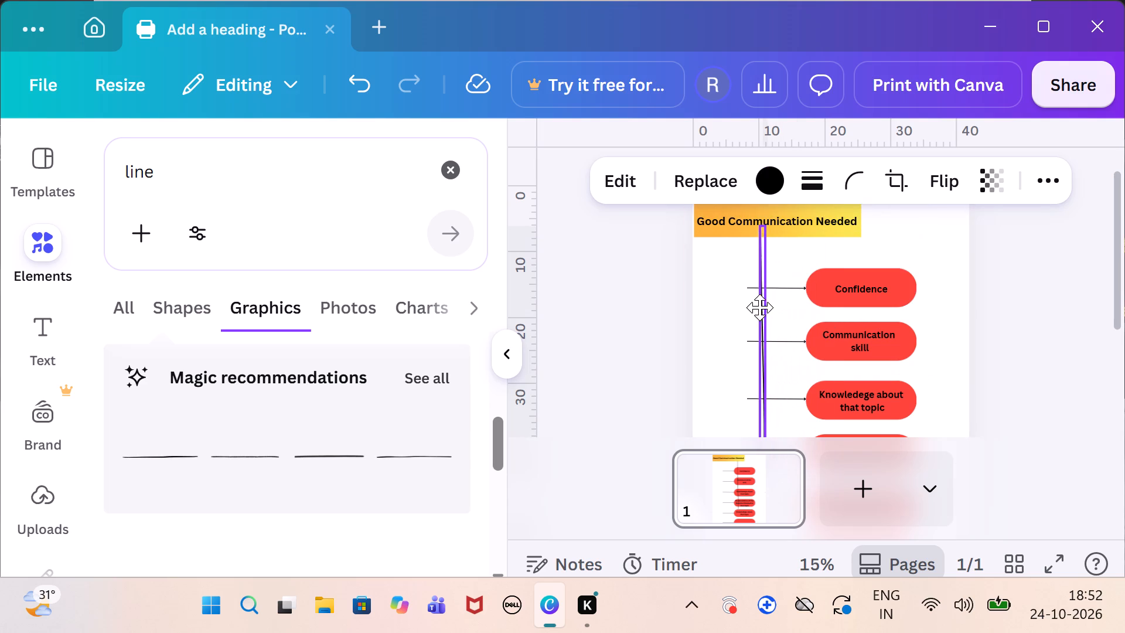
pyautogui.moveTo(759, 307); pyautogui.dragTo(744, 312)
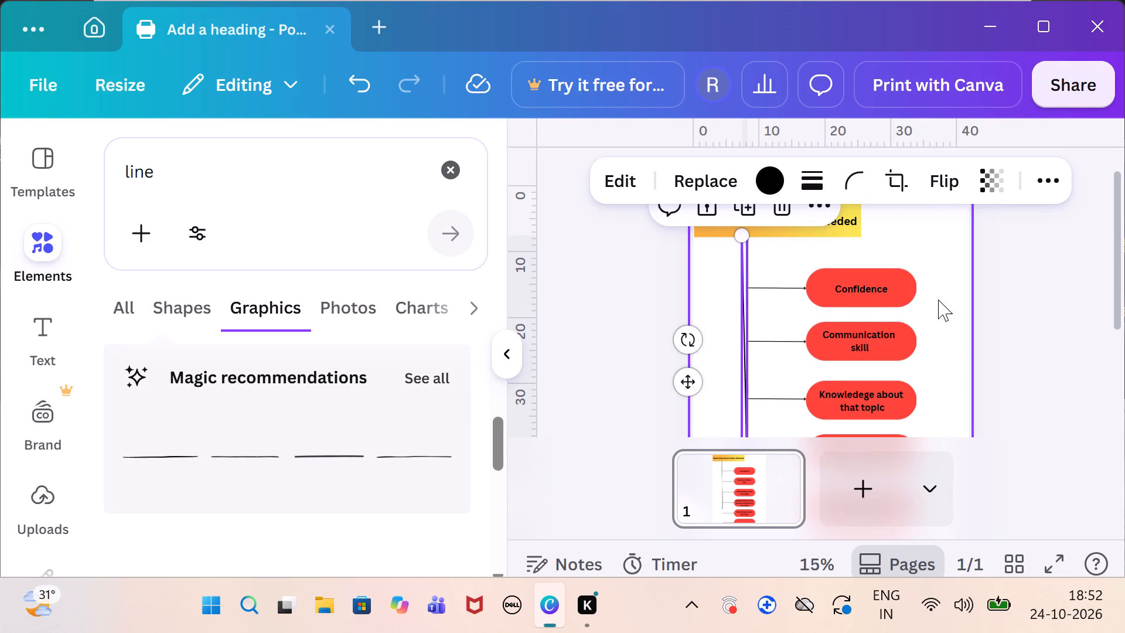
pyautogui.click(938, 300)
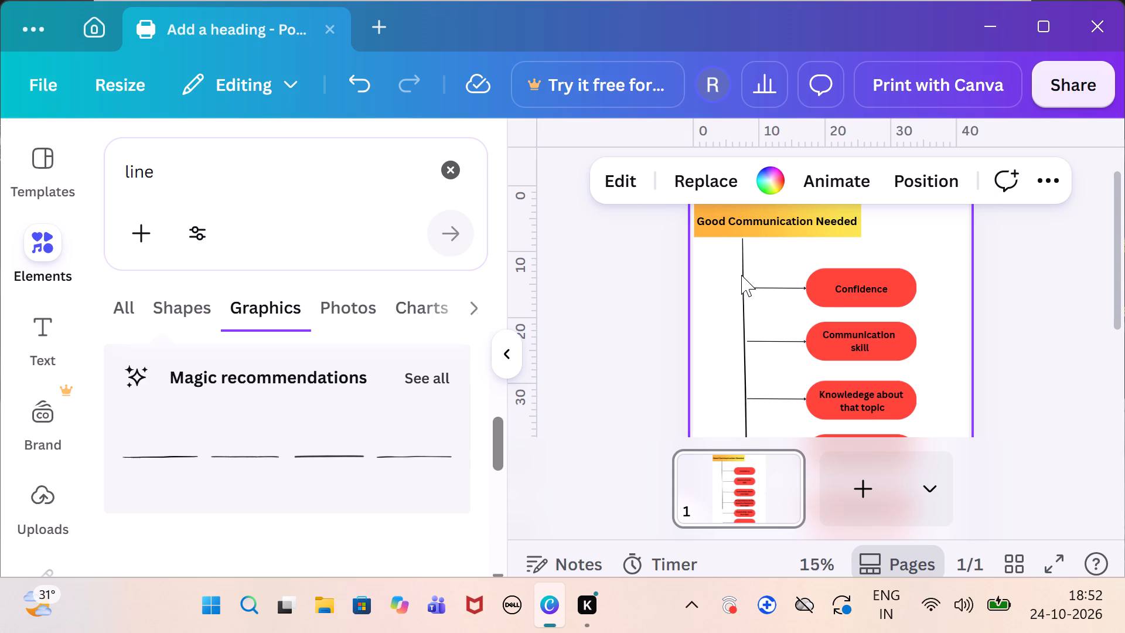
pyautogui.click(746, 275)
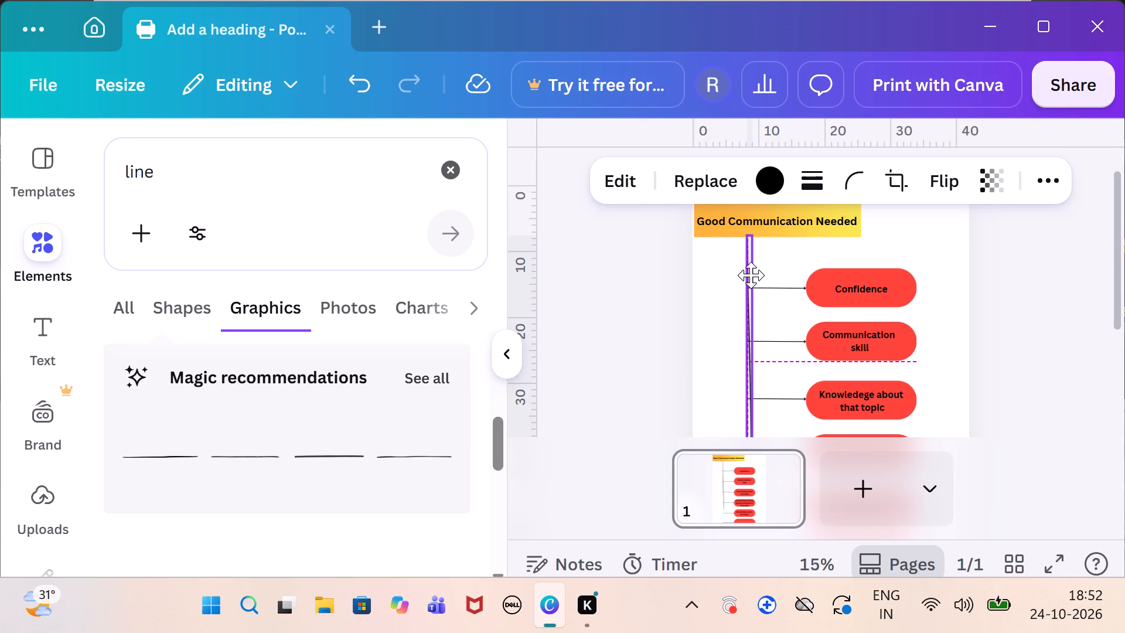
pyautogui.click(918, 240)
# Extend the vertical line down to the sixth branch arrow and align it with the arrows' starting ends.
pyautogui.scroll(-1, 918, 240)
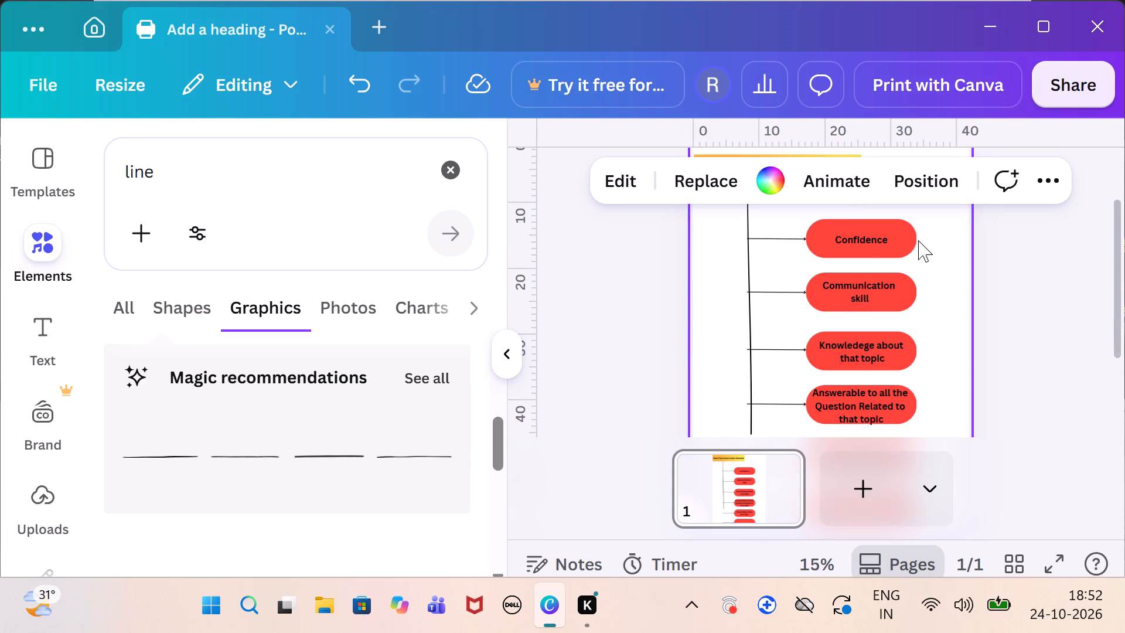
pyautogui.scroll(-1, 918, 240)
pyautogui.click(748, 217)
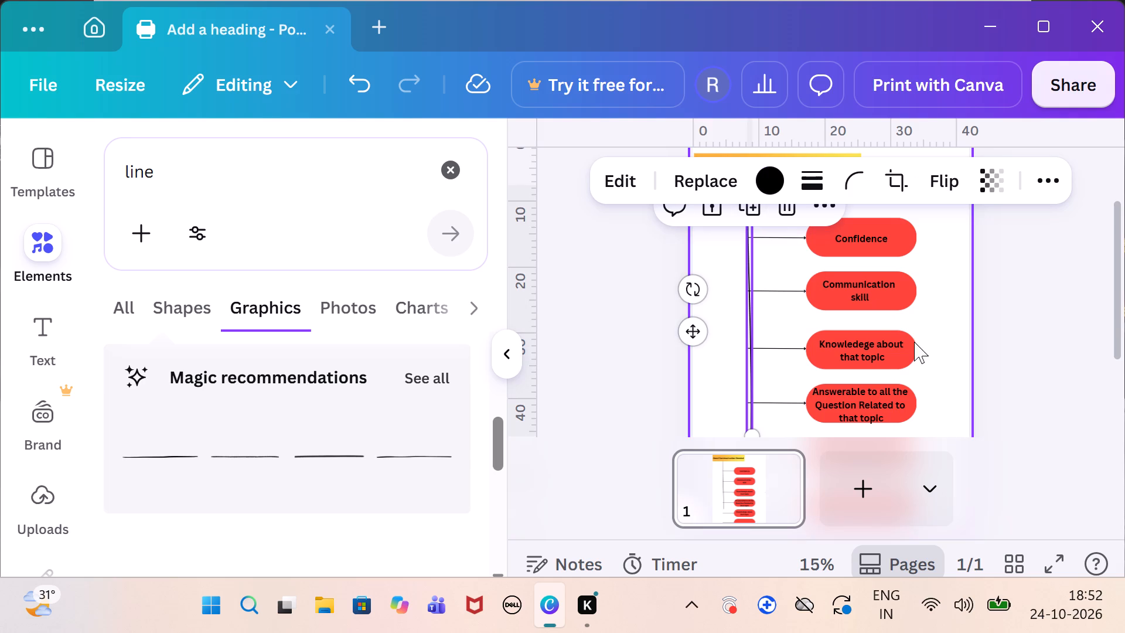
pyautogui.scroll(-1, 869, 440)
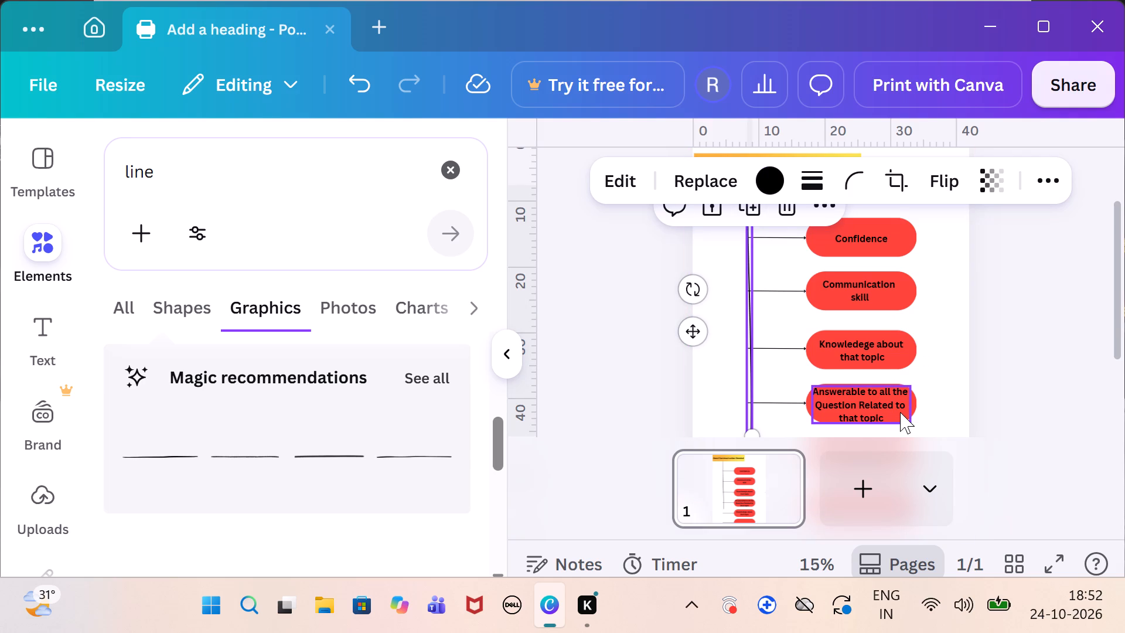
pyautogui.scroll(-1, 927, 397)
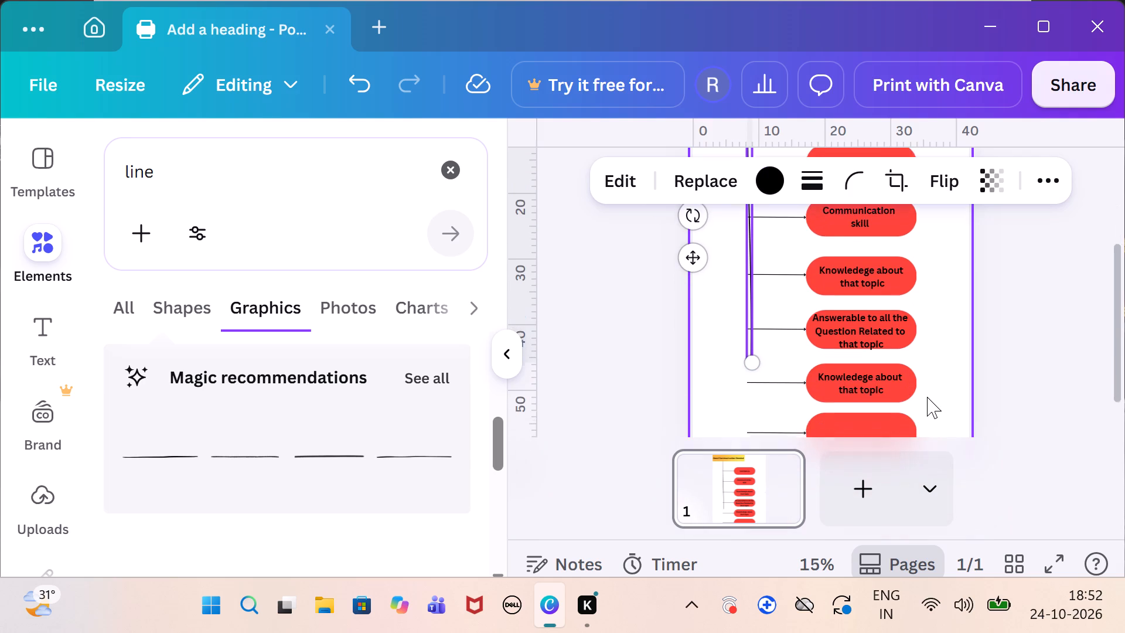
pyautogui.scroll(-1, 927, 397)
pyautogui.moveTo(746, 352); pyautogui.dragTo(744, 386)
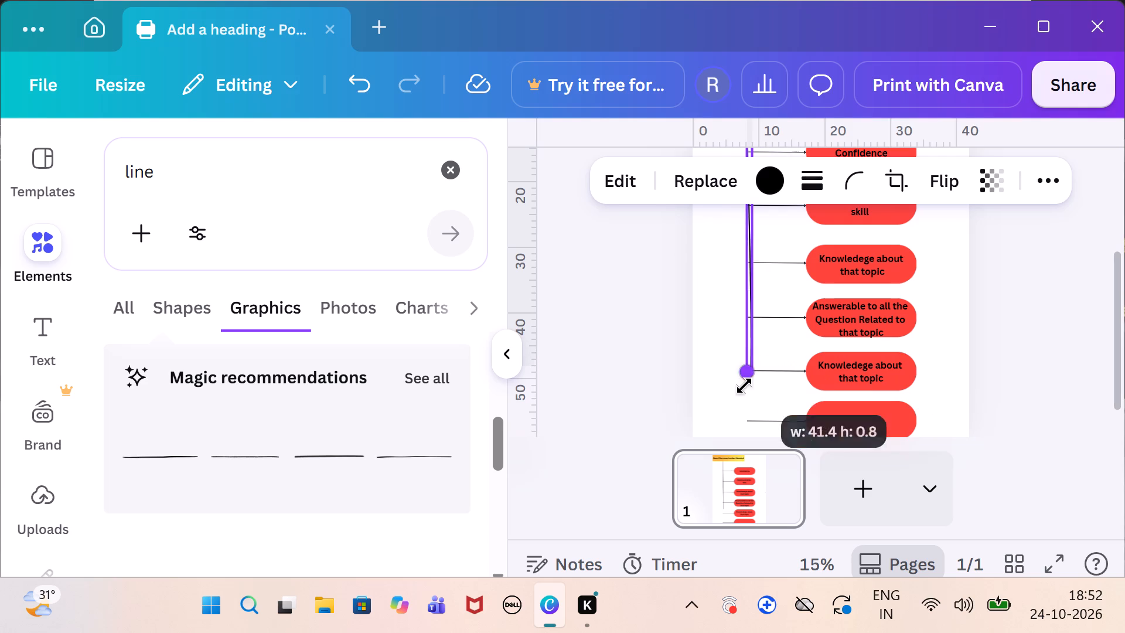
pyautogui.moveTo(744, 386); pyautogui.dragTo(743, 428)
pyautogui.click(941, 393)
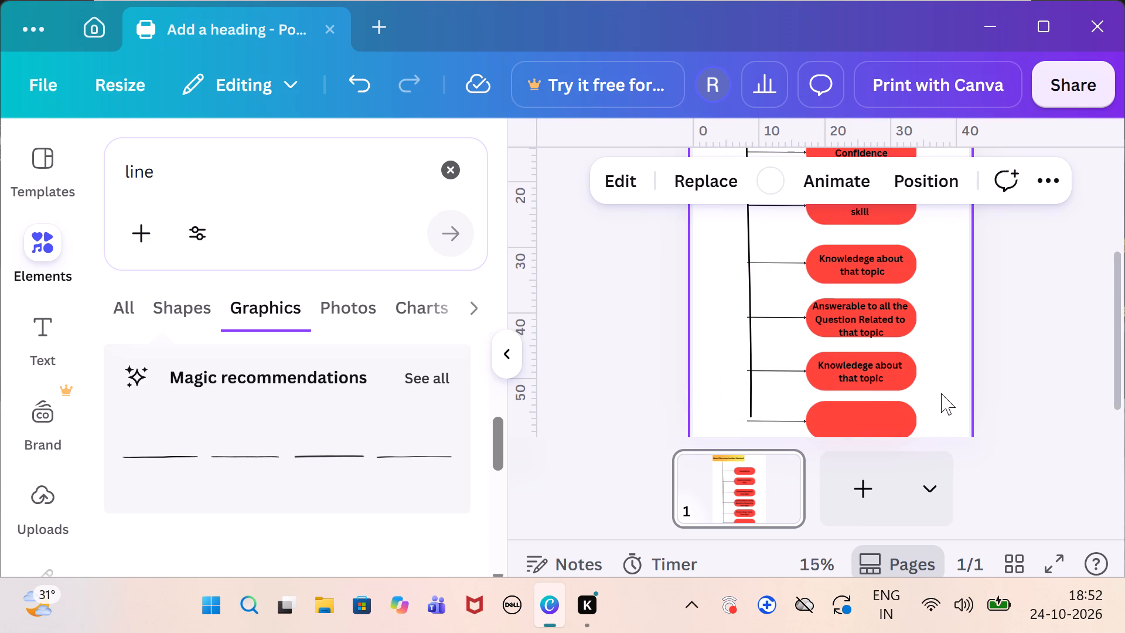
pyautogui.click(751, 399)
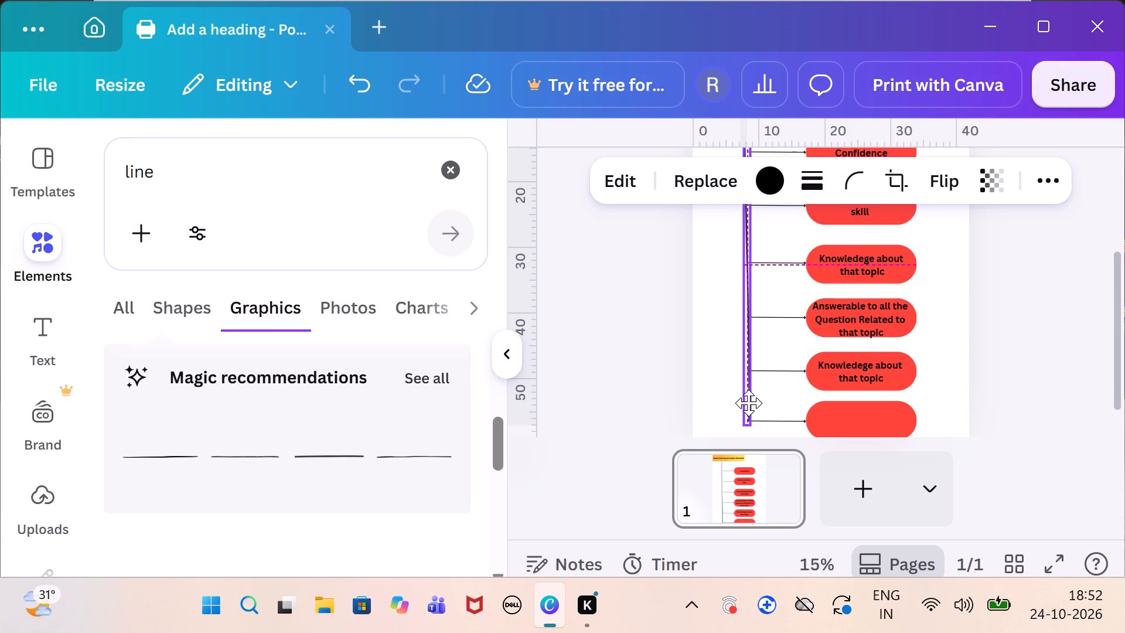
pyautogui.click(941, 365)
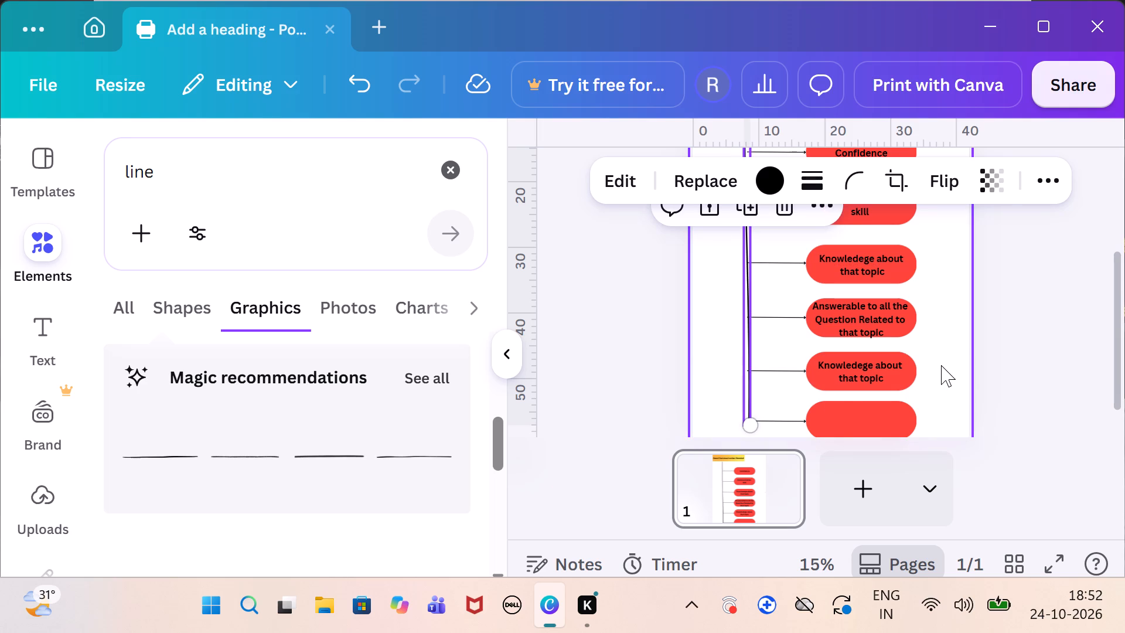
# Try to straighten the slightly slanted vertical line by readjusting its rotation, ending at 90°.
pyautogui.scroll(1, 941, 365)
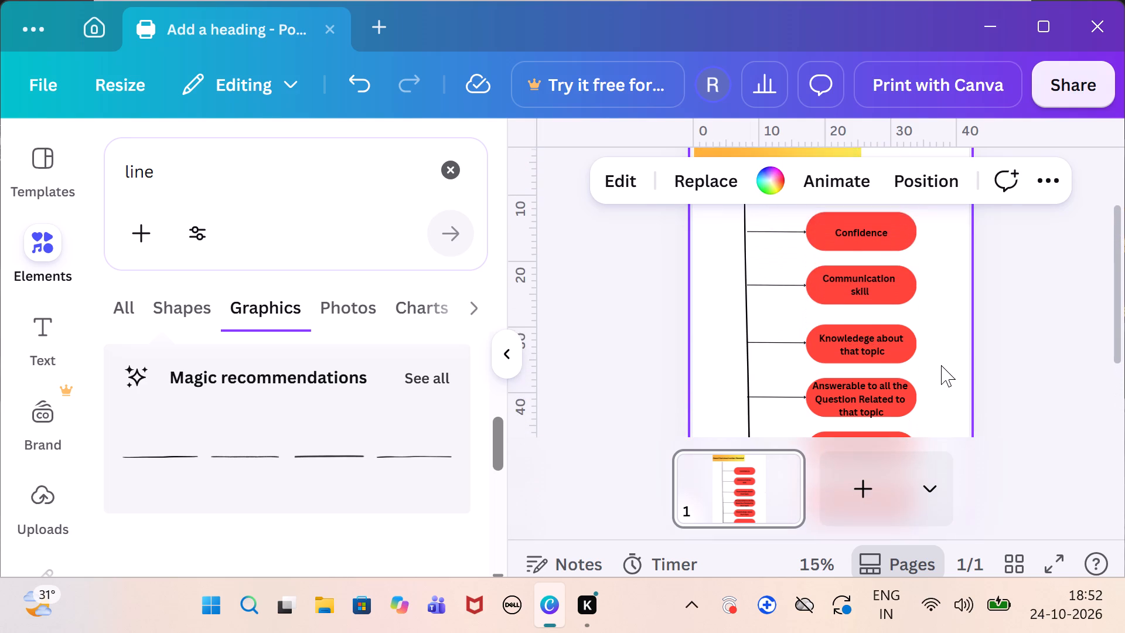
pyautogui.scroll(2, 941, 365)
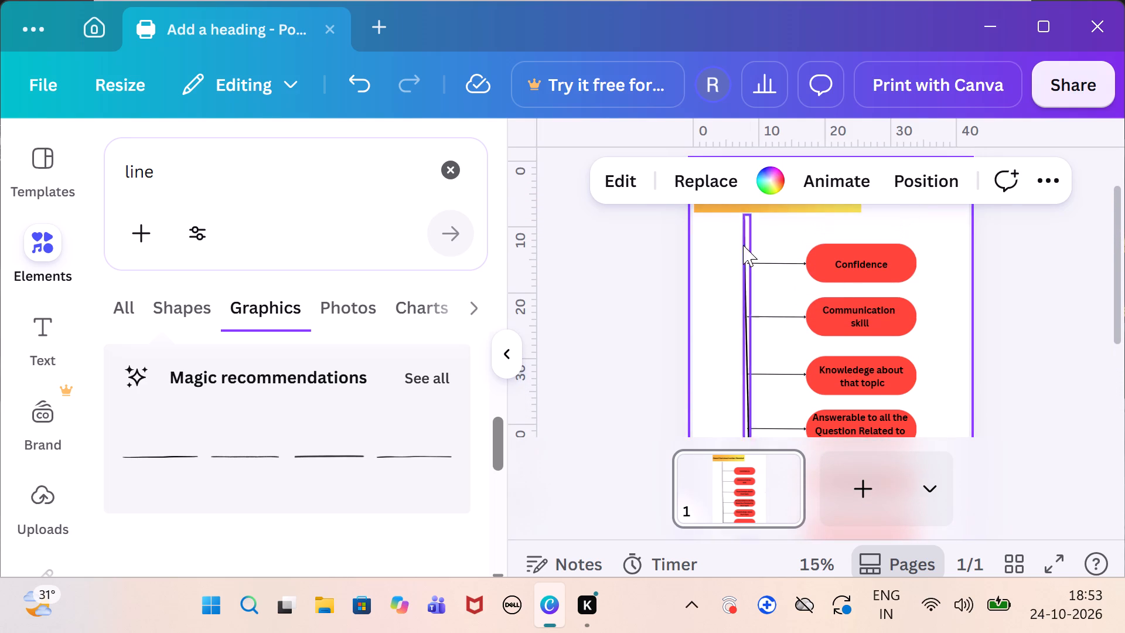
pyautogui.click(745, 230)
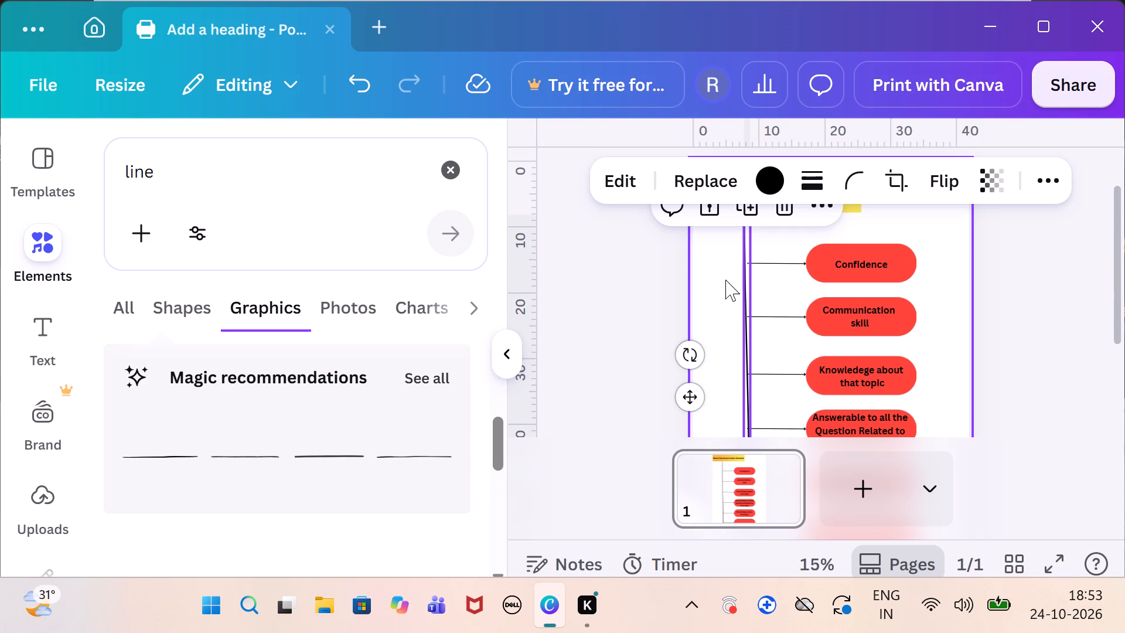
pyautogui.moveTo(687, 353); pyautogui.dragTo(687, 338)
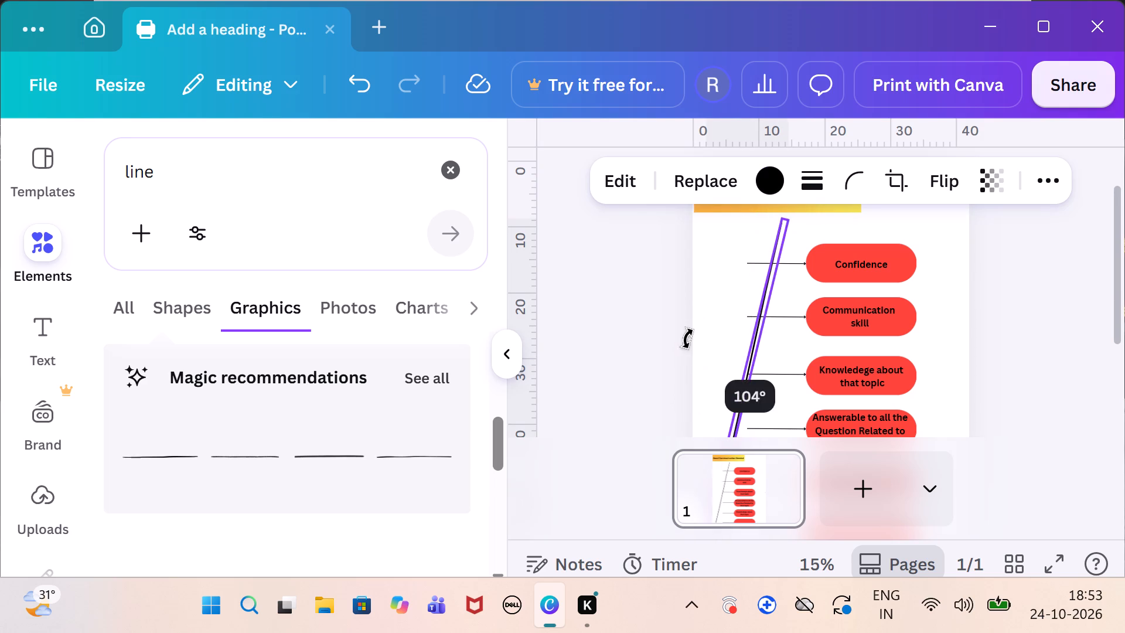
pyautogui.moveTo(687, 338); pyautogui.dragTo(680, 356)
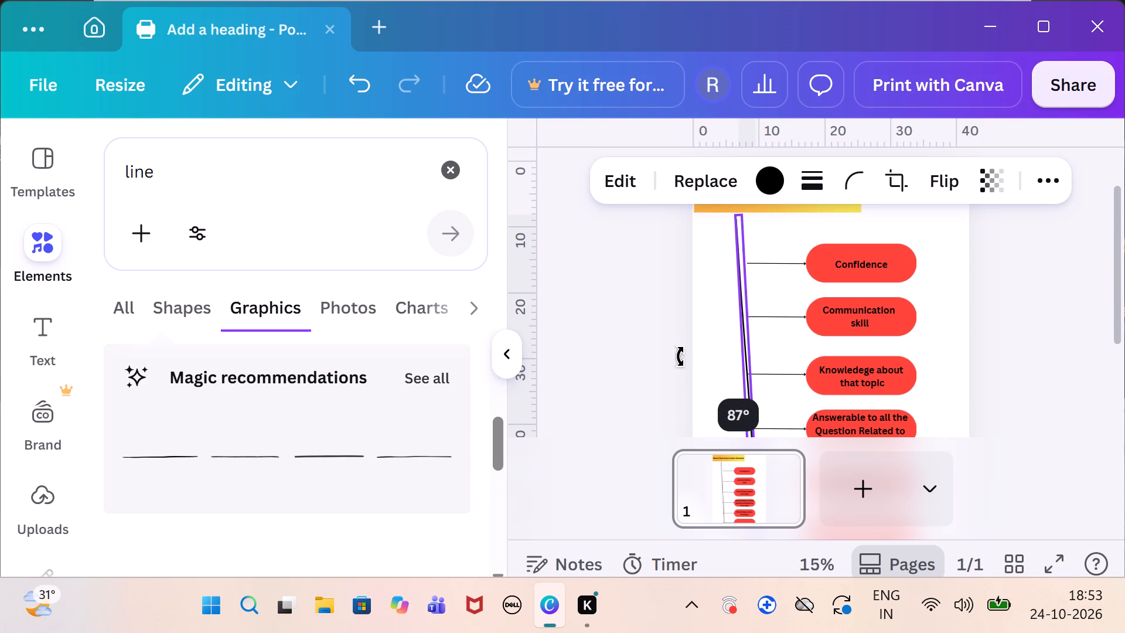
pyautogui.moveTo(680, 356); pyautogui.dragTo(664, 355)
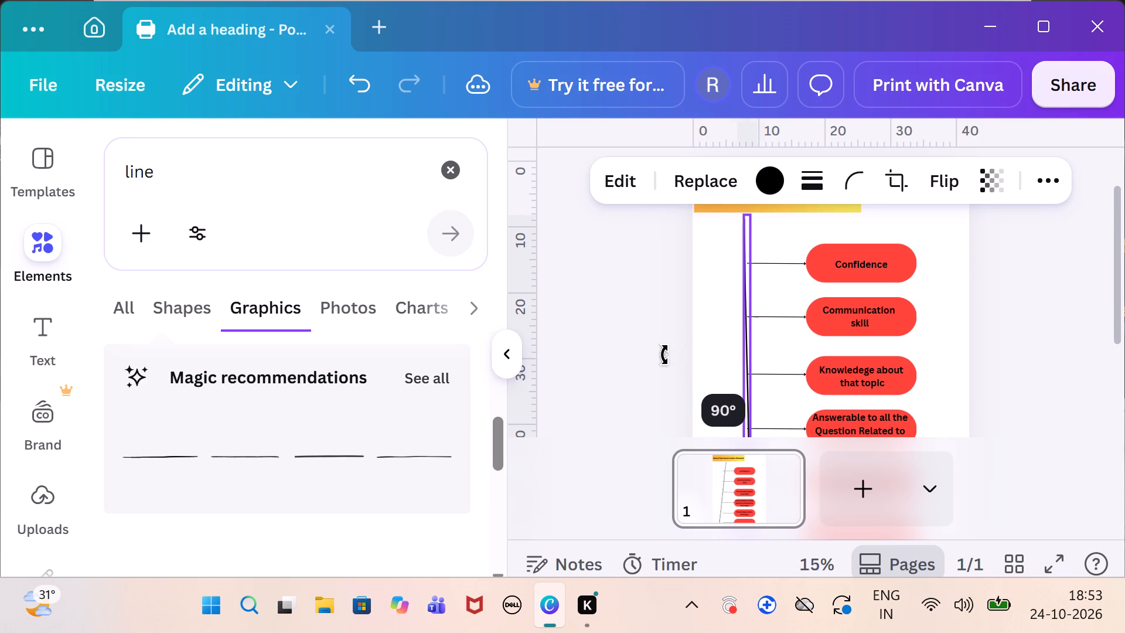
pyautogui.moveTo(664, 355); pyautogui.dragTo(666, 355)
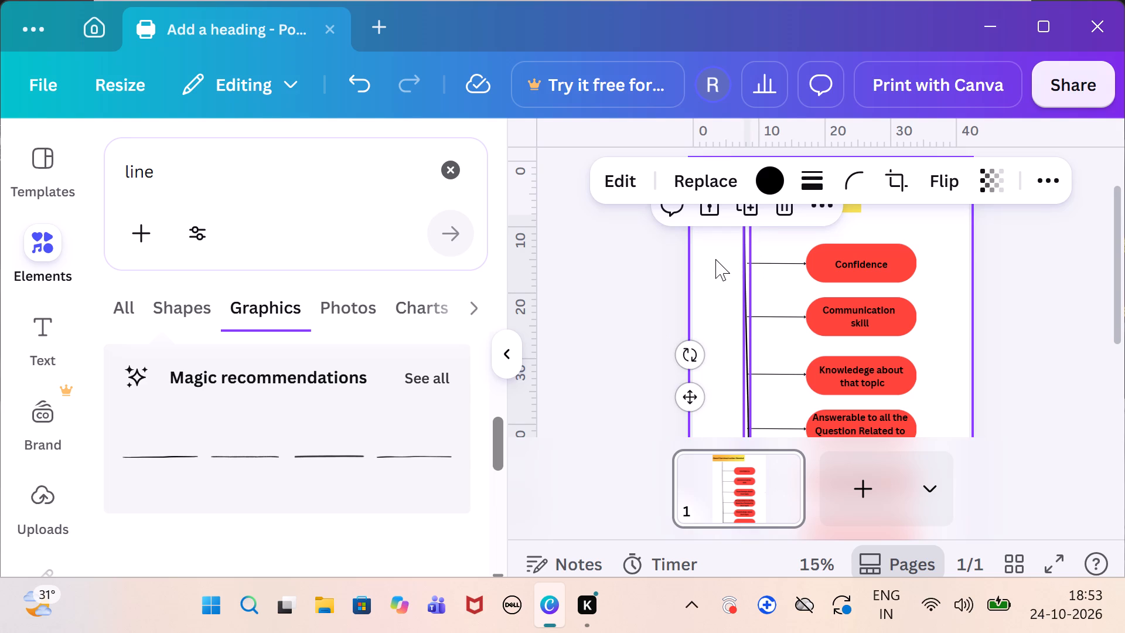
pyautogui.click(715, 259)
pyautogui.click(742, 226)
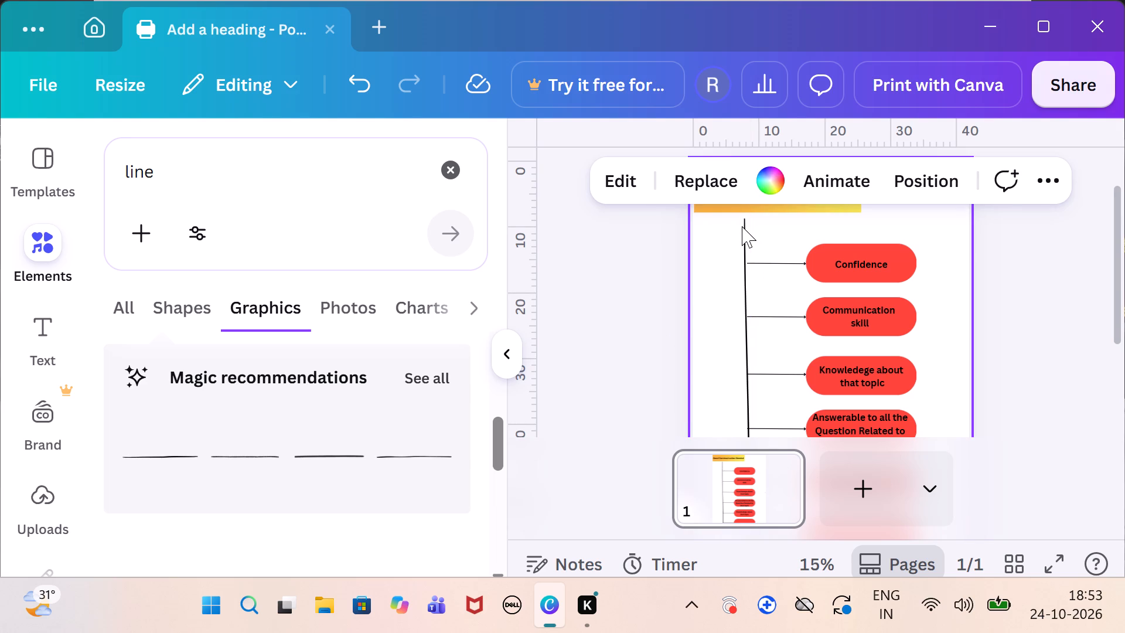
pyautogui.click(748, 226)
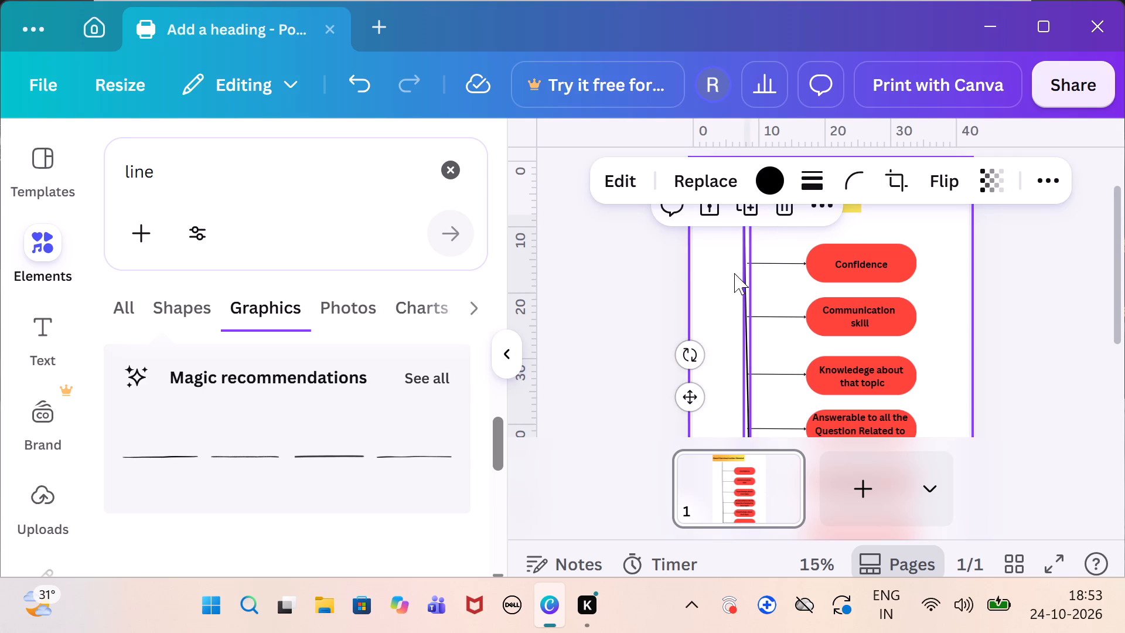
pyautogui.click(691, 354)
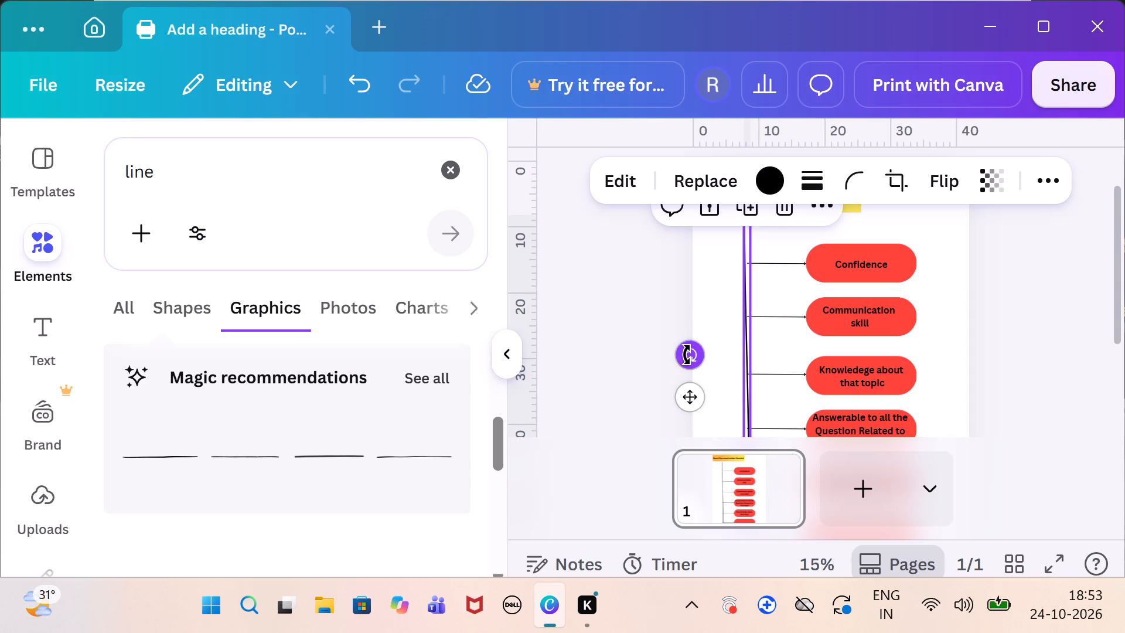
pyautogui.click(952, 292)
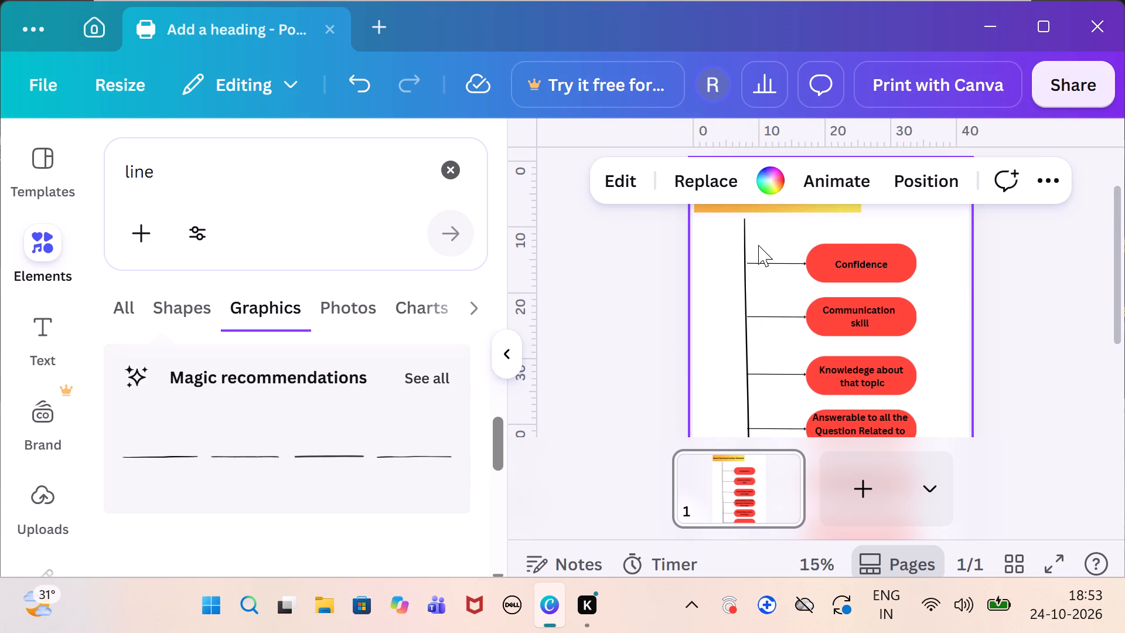
# Extend the lower end of the vertical line slightly past the sixth branch arrow and try to nudge the line sideways.
pyautogui.click(744, 246)
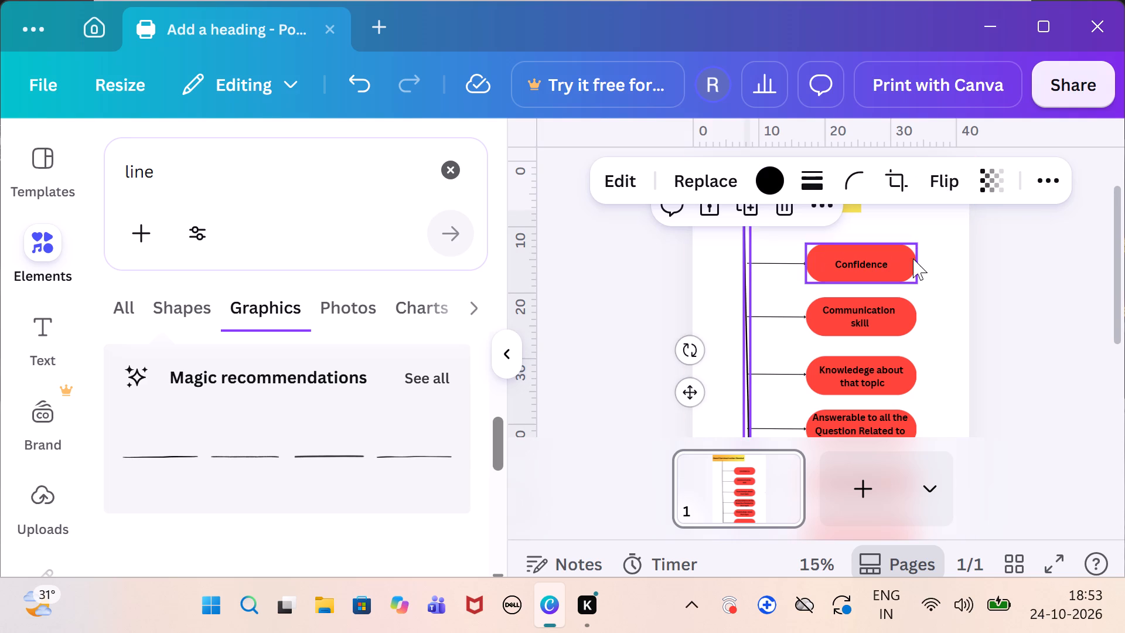
pyautogui.click(935, 263)
pyautogui.scroll(-1, 935, 263)
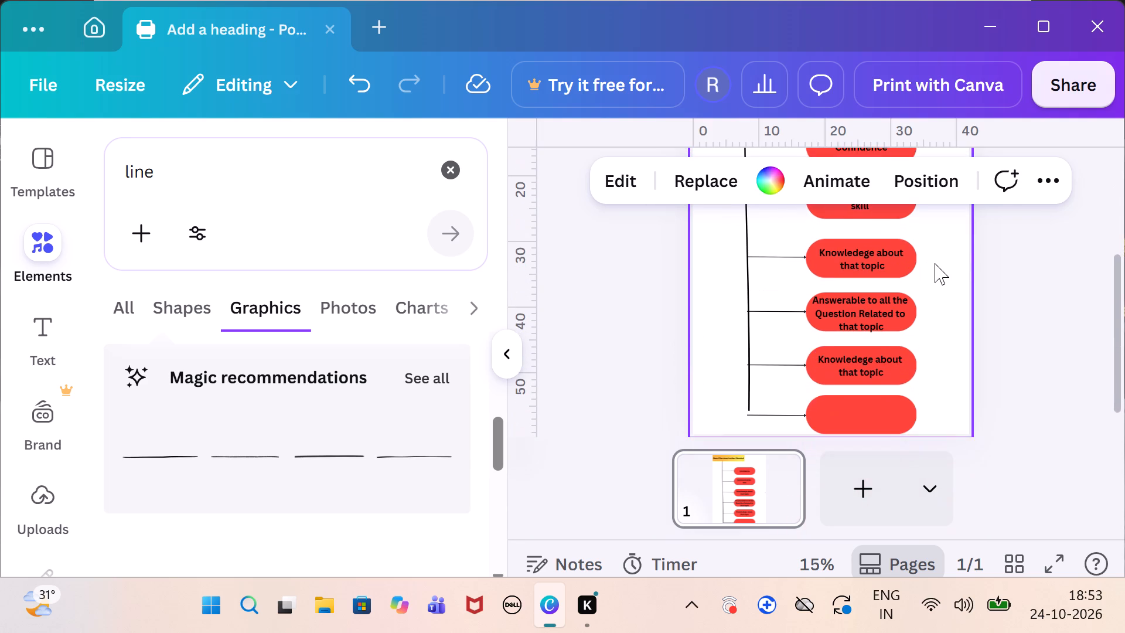
pyautogui.click(748, 396)
pyautogui.moveTo(747, 411); pyautogui.dragTo(744, 415)
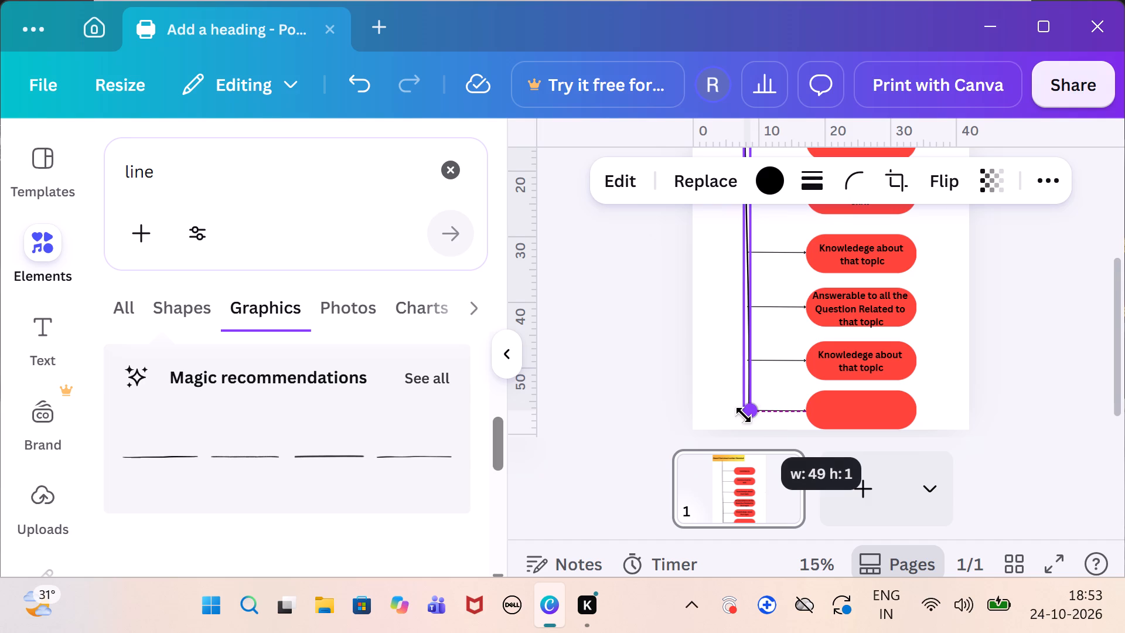
pyautogui.moveTo(744, 415); pyautogui.dragTo(740, 420)
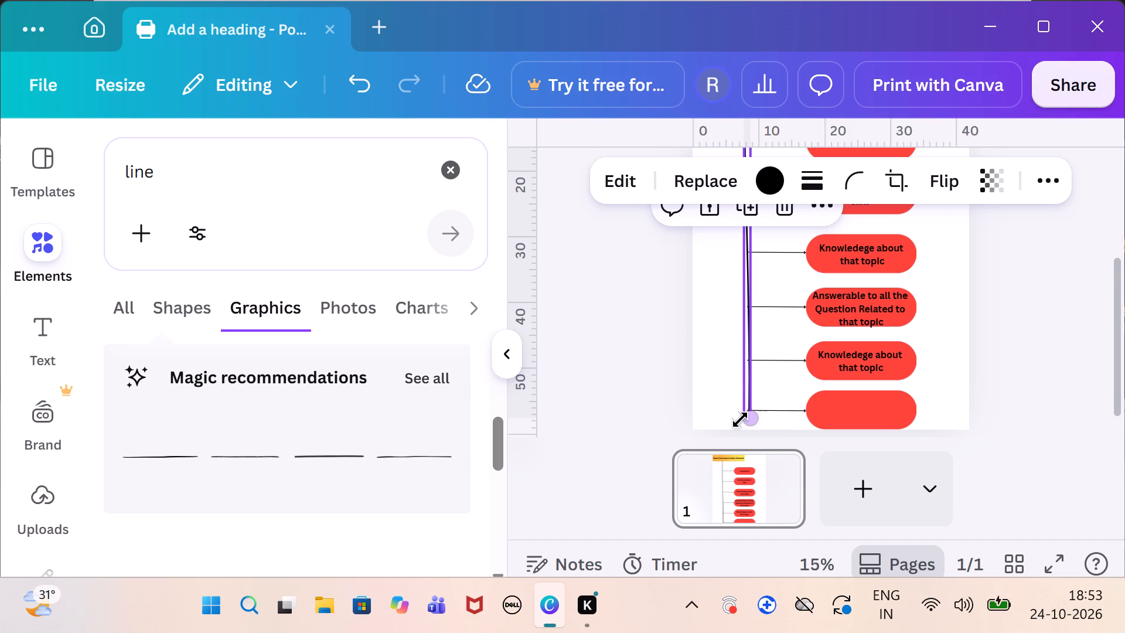
pyautogui.click(942, 389)
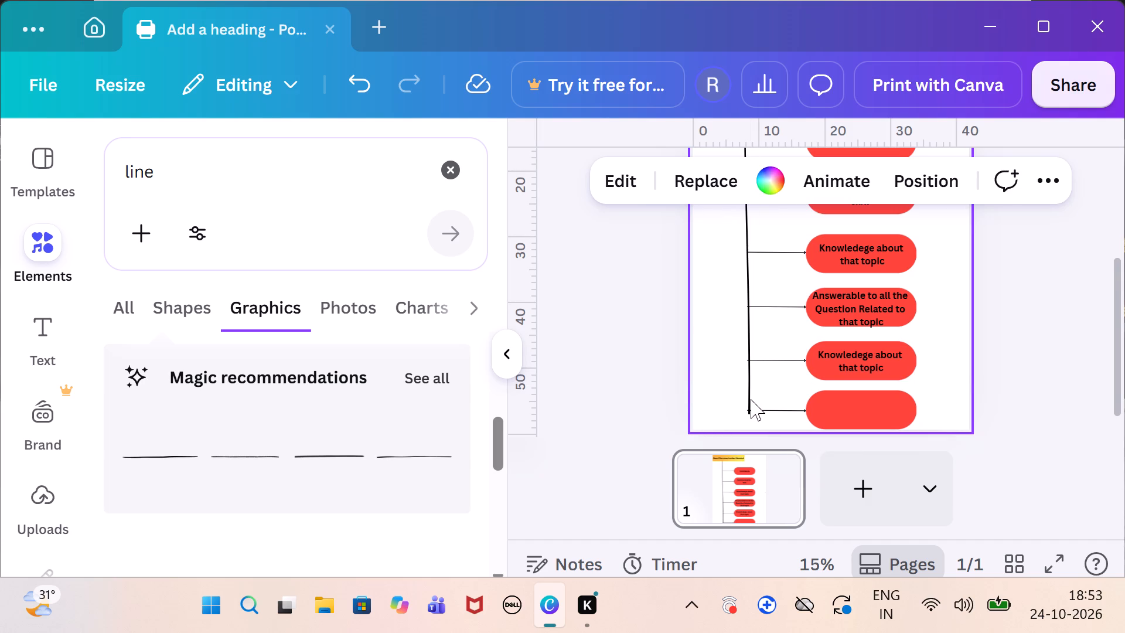
pyautogui.moveTo(751, 399); pyautogui.dragTo(745, 394)
pyautogui.click(924, 374)
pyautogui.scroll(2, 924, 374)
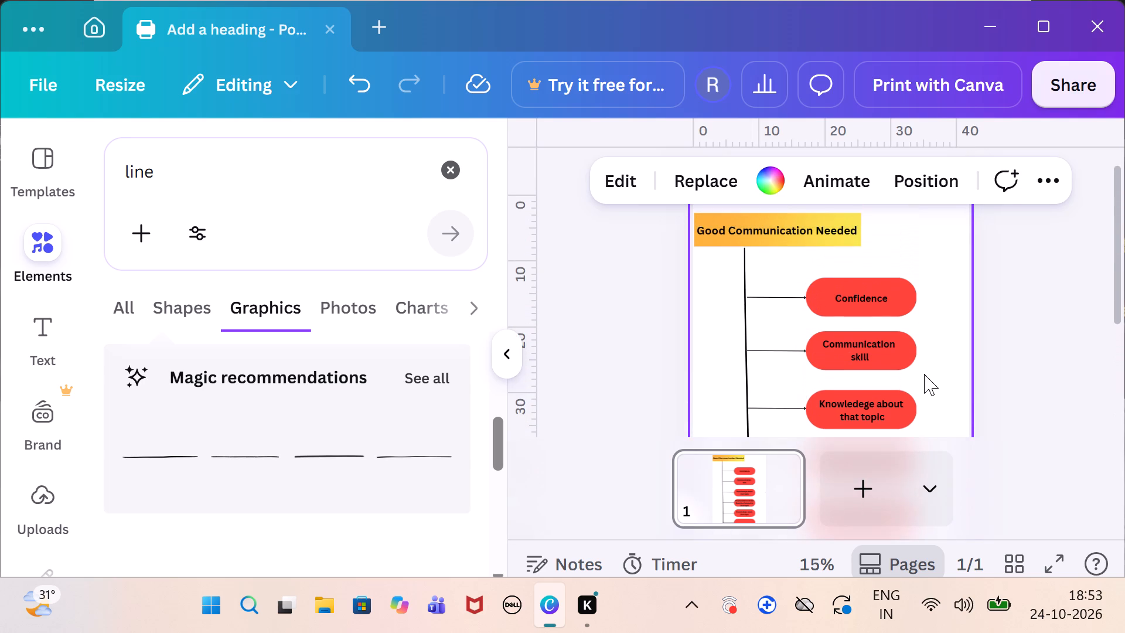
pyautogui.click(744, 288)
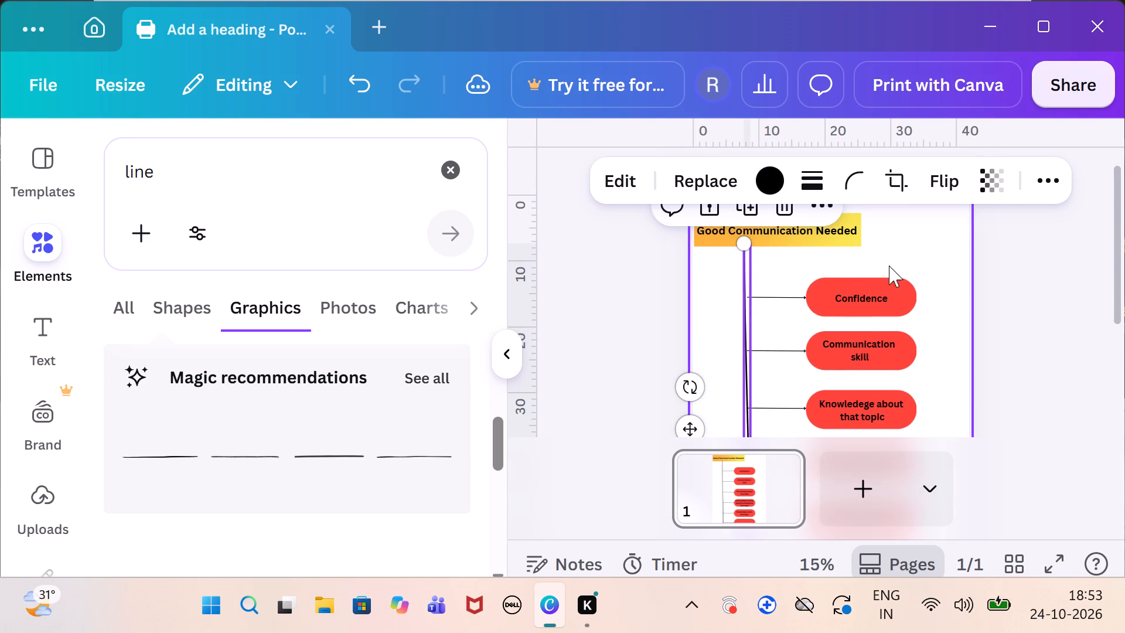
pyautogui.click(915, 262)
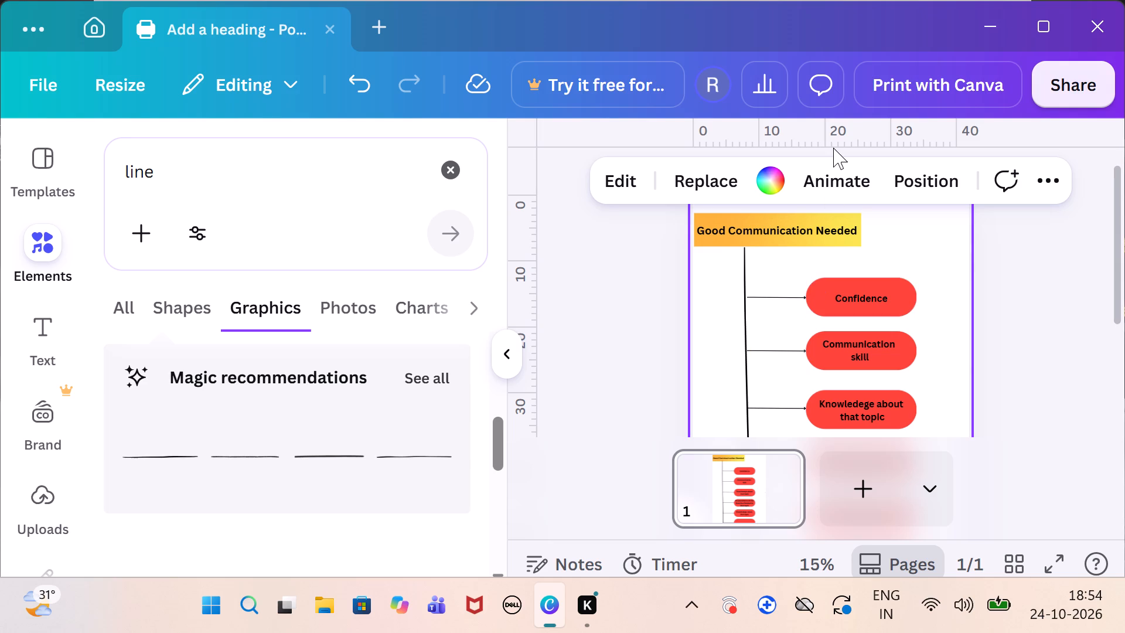
# Delete the "Knowledege about that topic" text from the fifth red rounded rectangle.
pyautogui.scroll(-3, 848, 282)
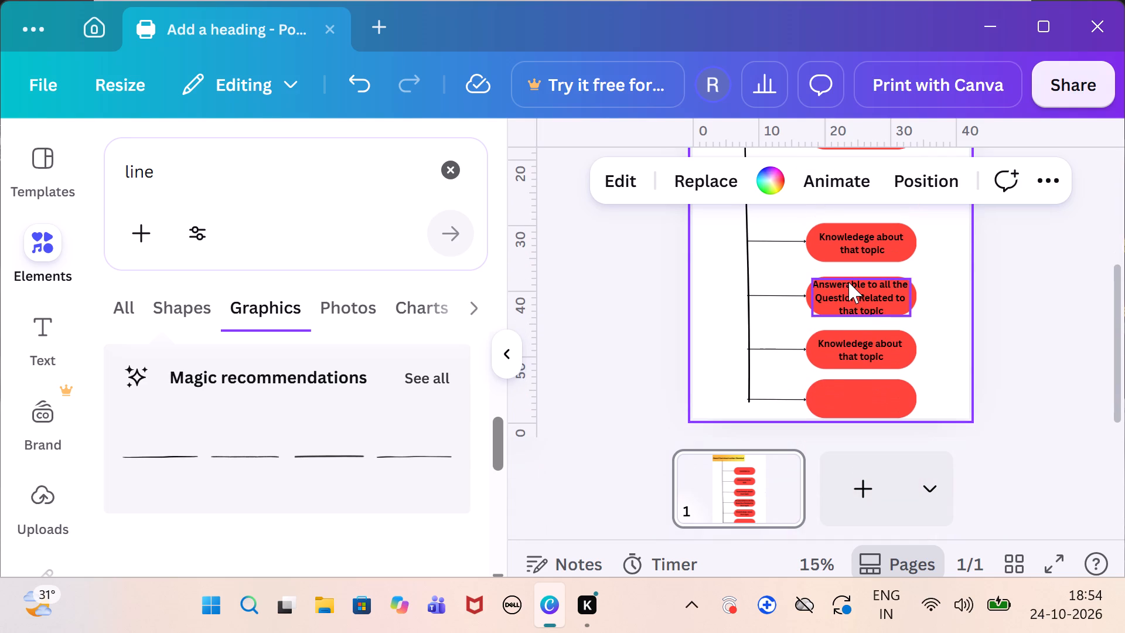
pyautogui.doubleClick(856, 356)
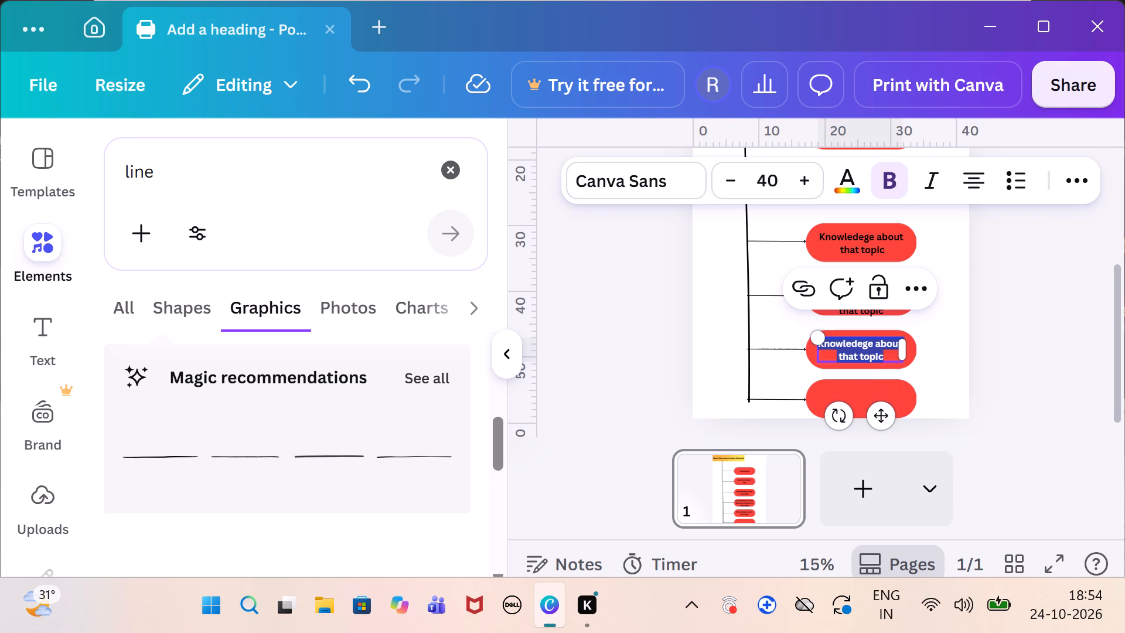
pyautogui.press('BackSpace')
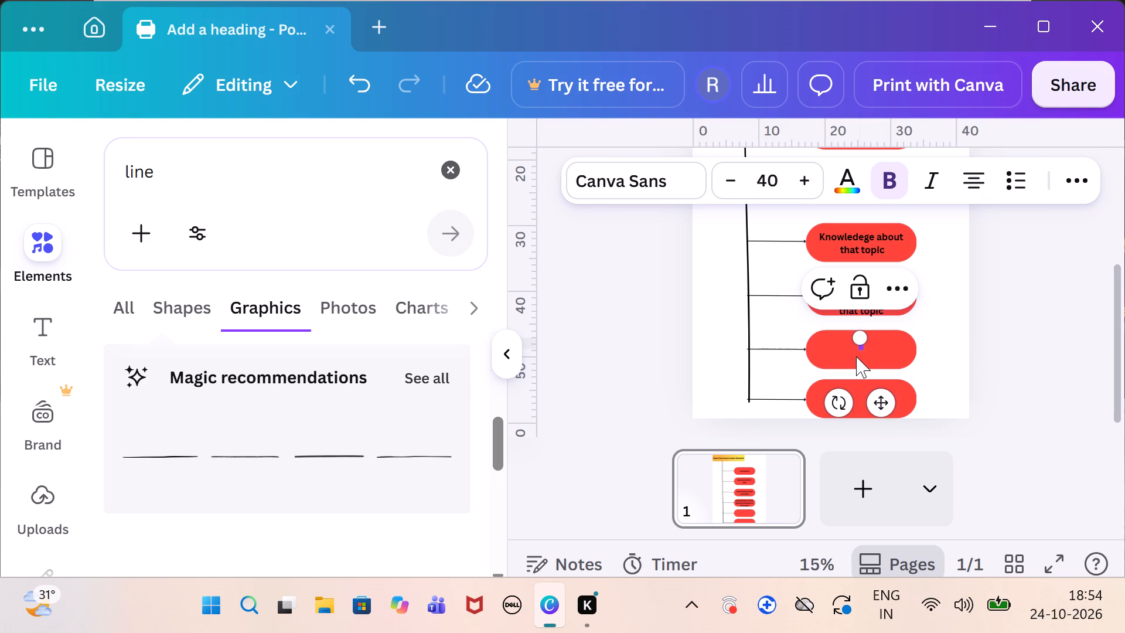
# Edit the label in the third red rounded rectangle to read "Knowledage about that topic".
pyautogui.click(861, 237)
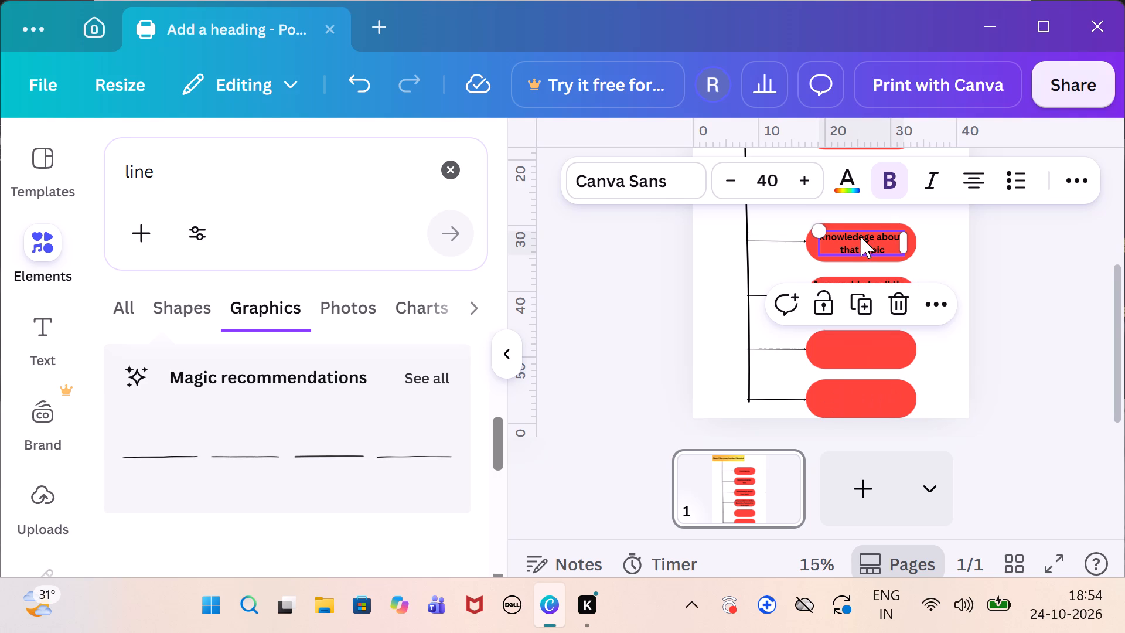
pyautogui.doubleClick(861, 237)
pyautogui.click(861, 237)
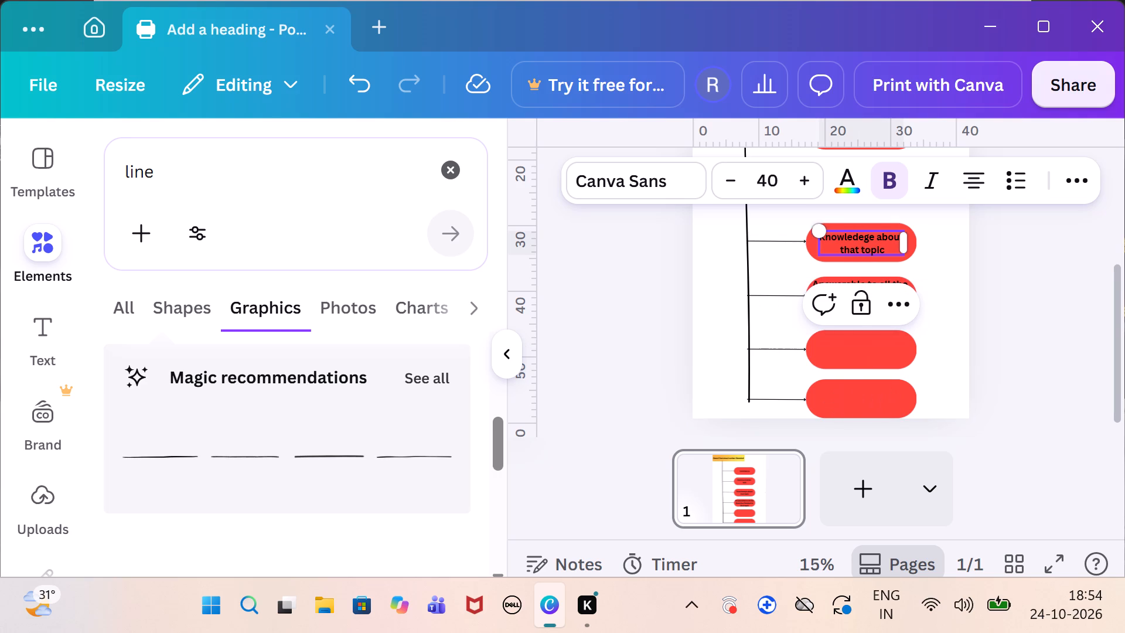
pyautogui.press('BackSpace')
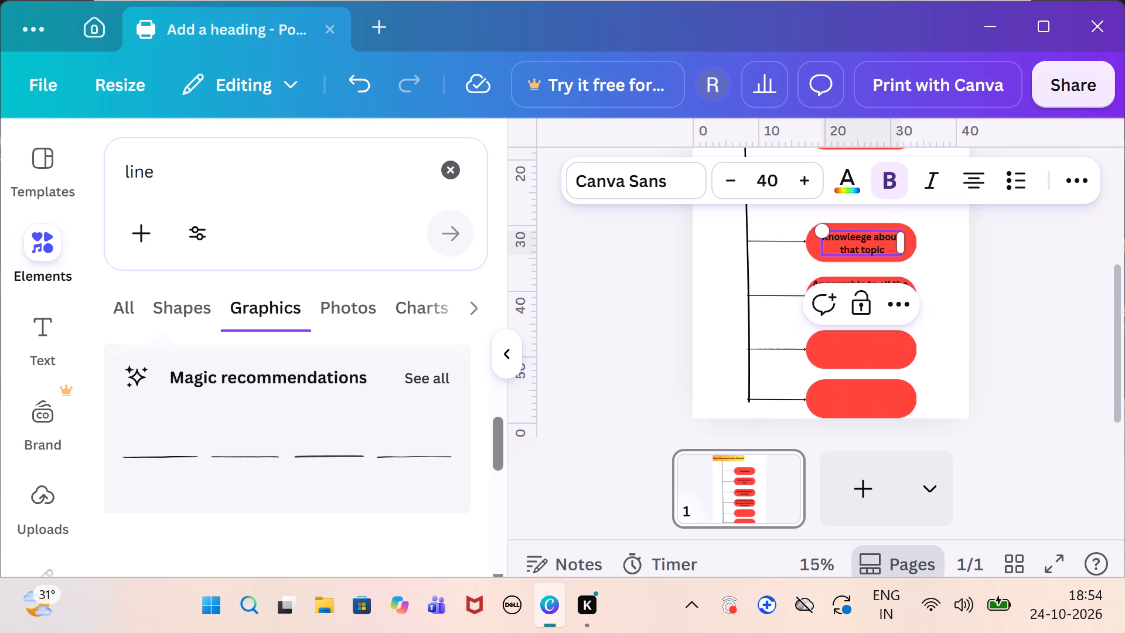
pyautogui.press('BackSpace')
pyautogui.press('d')
pyautogui.click(851, 239)
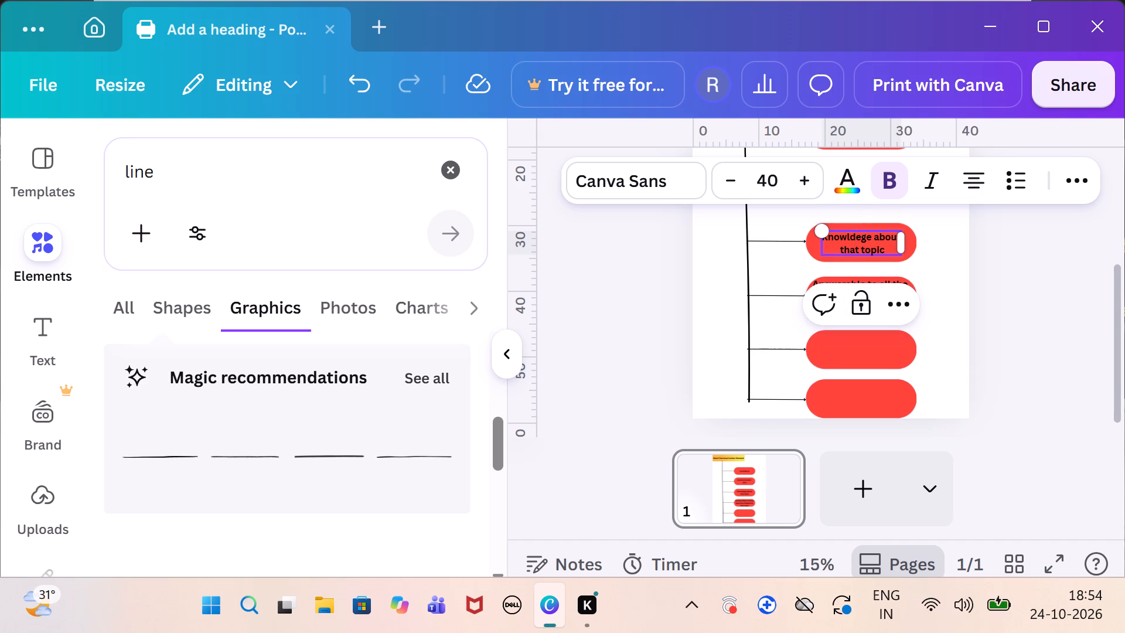
pyautogui.click(850, 239)
pyautogui.press('e')
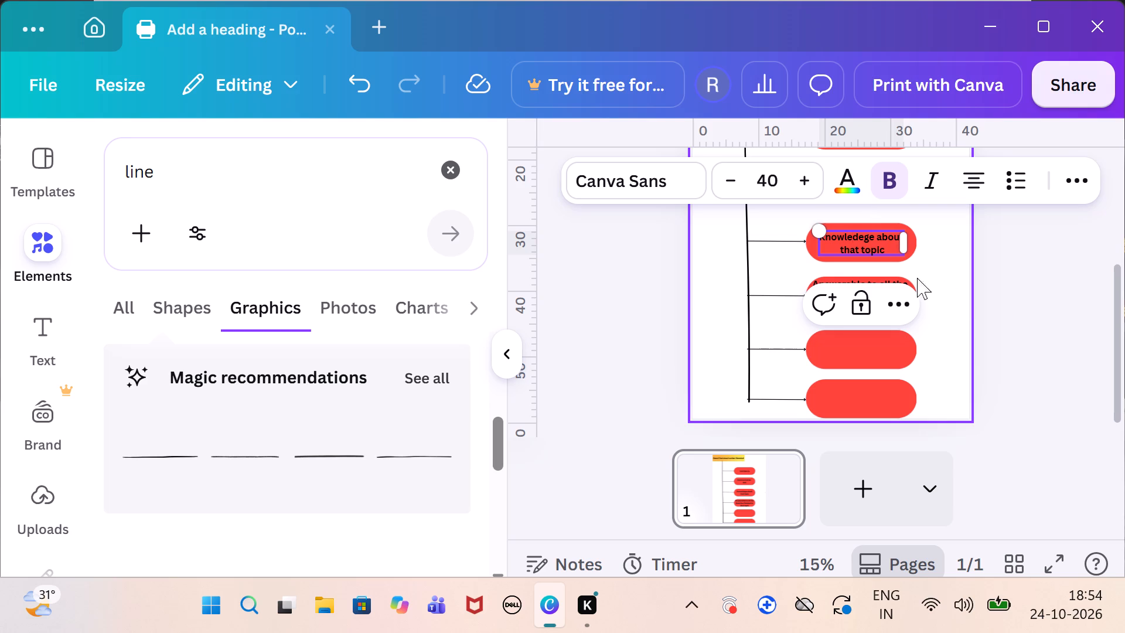
pyautogui.click(862, 234)
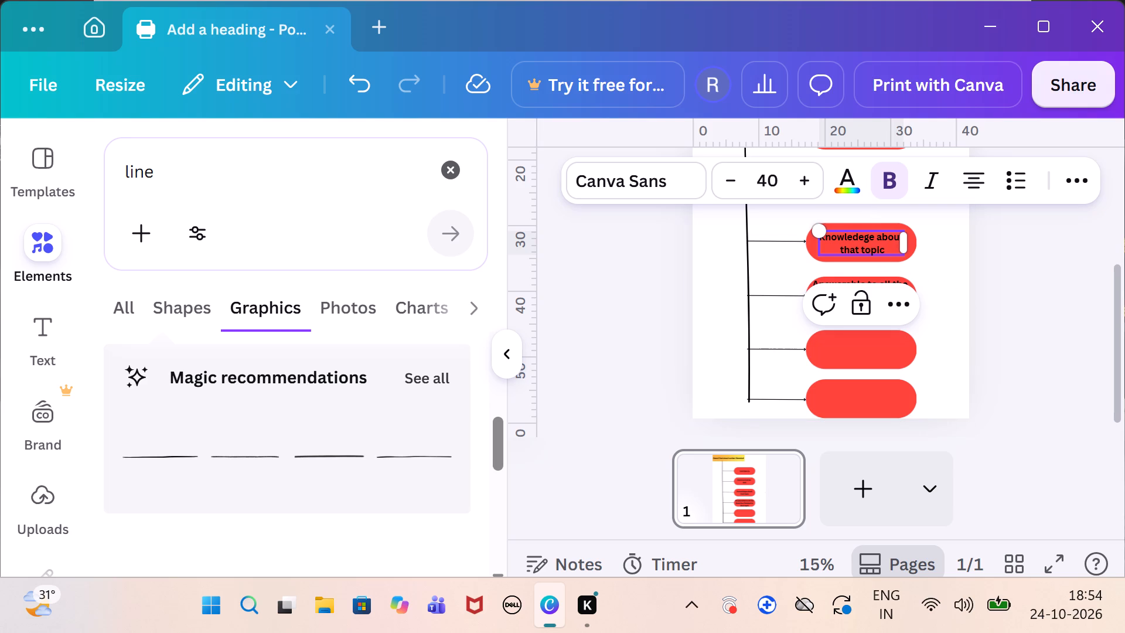
pyautogui.press('BackSpace')
pyautogui.press('a')
pyautogui.click(964, 324)
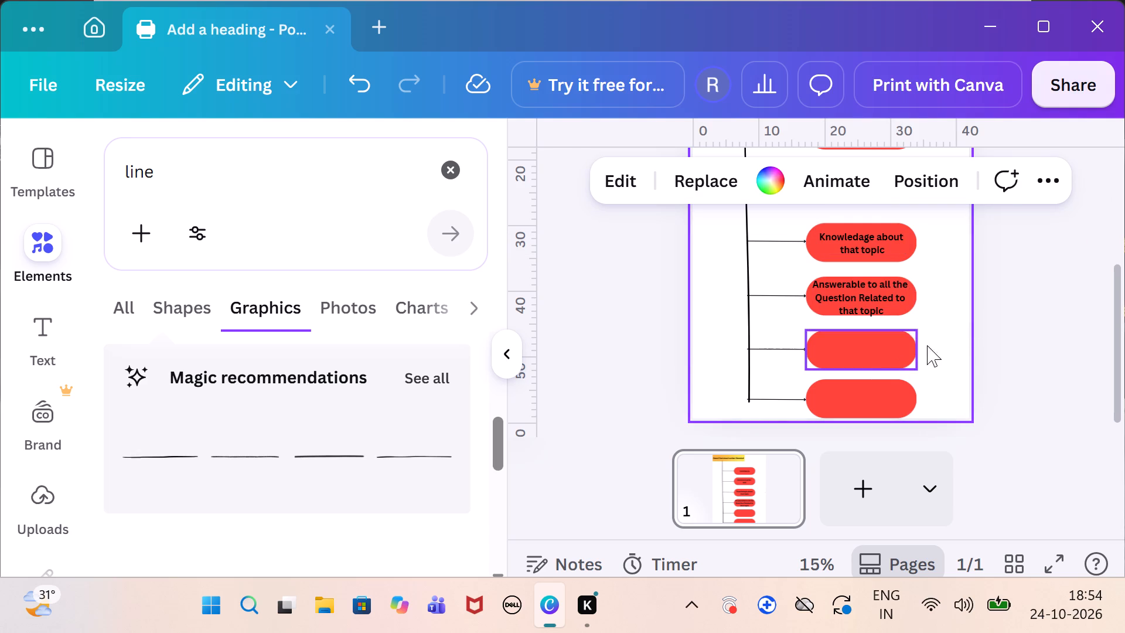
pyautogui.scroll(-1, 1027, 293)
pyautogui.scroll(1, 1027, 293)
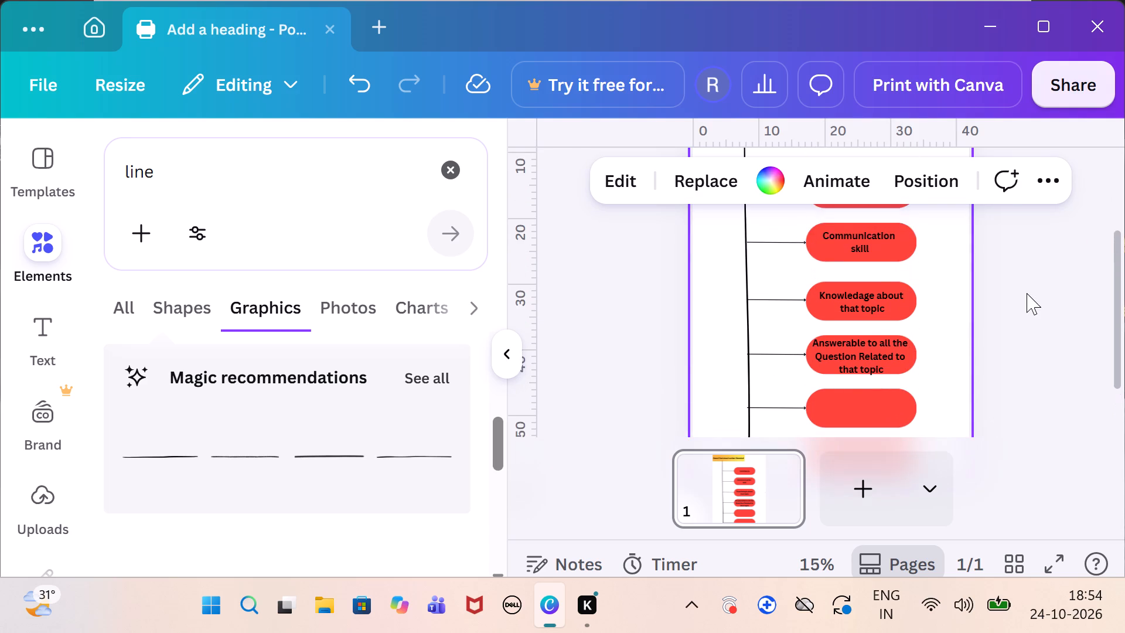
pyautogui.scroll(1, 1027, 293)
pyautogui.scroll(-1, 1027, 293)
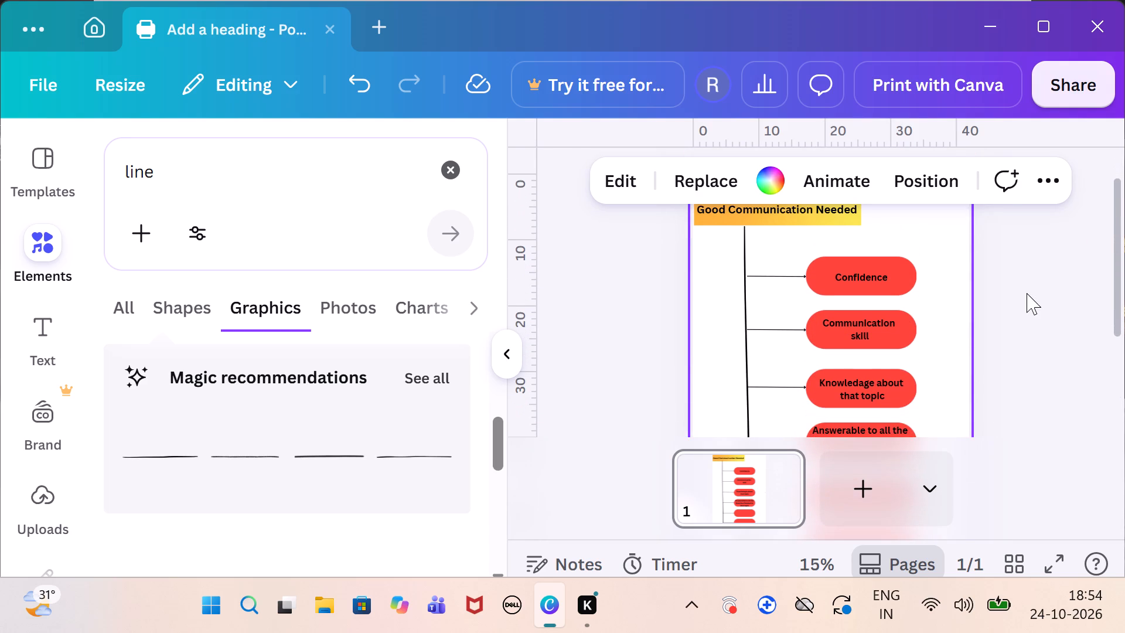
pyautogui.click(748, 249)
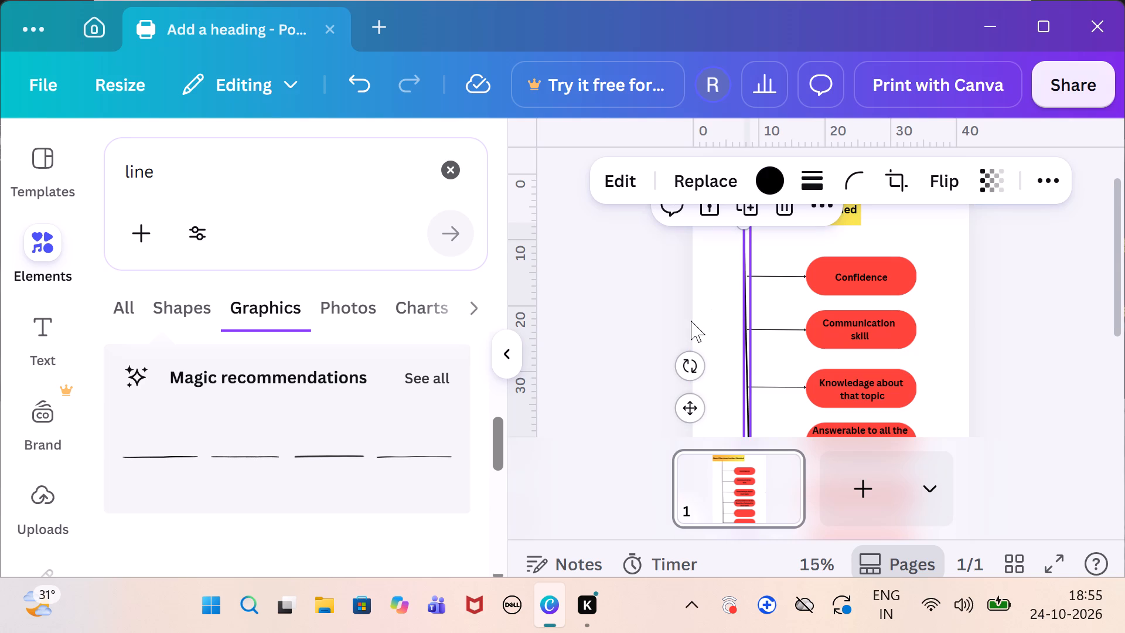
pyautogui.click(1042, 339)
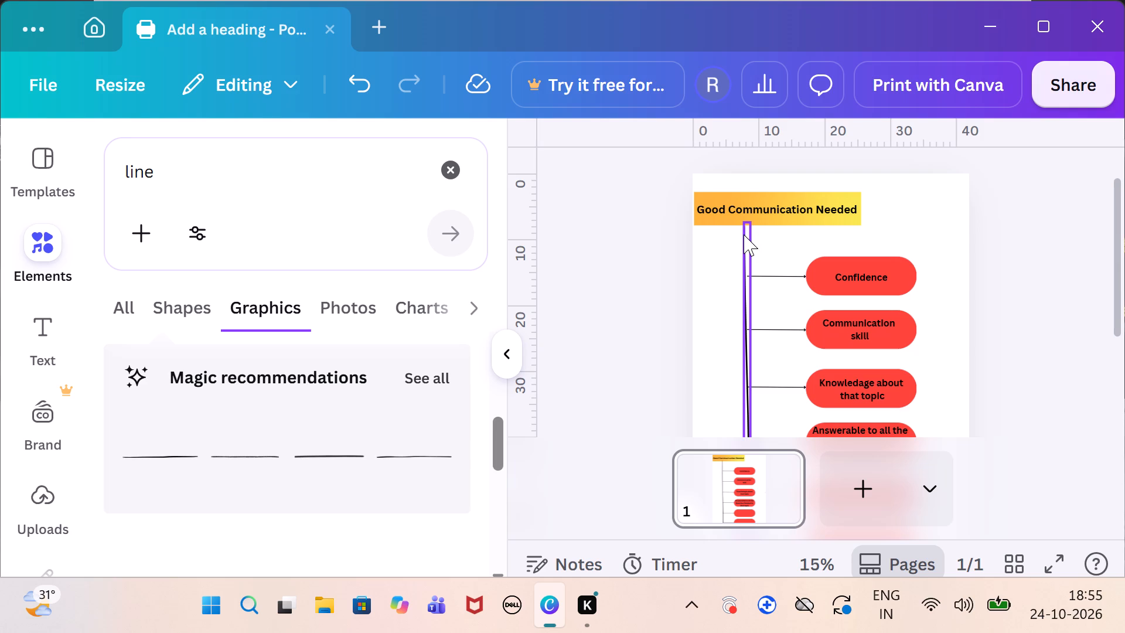
# Copy the "Answerable to all the Question Related to that topic" text and place the duplicate on the fifth red rounded rectangle.
pyautogui.scroll(-1, 919, 305)
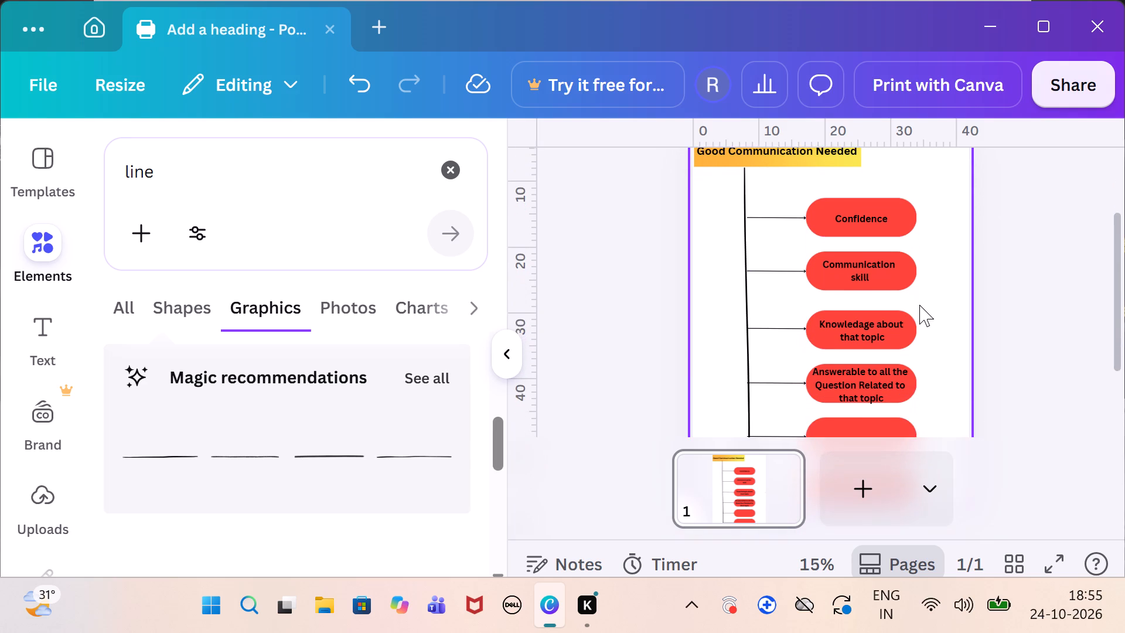
pyautogui.scroll(-1, 919, 305)
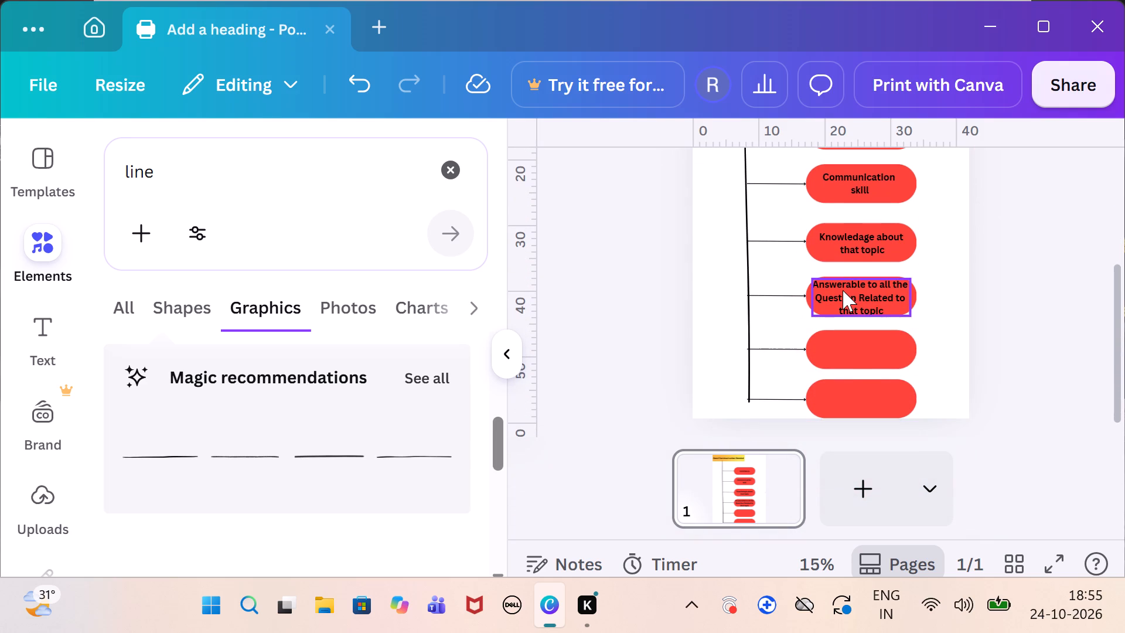
pyautogui.click(843, 290)
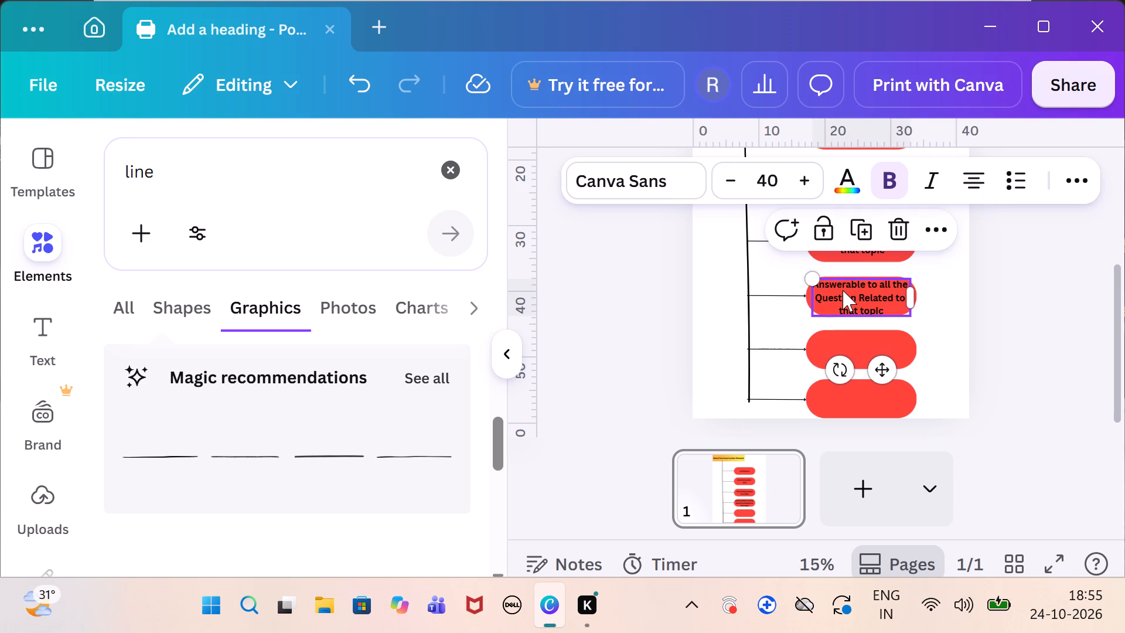
pyautogui.press('ctrl+Insert')
pyautogui.click(825, 341)
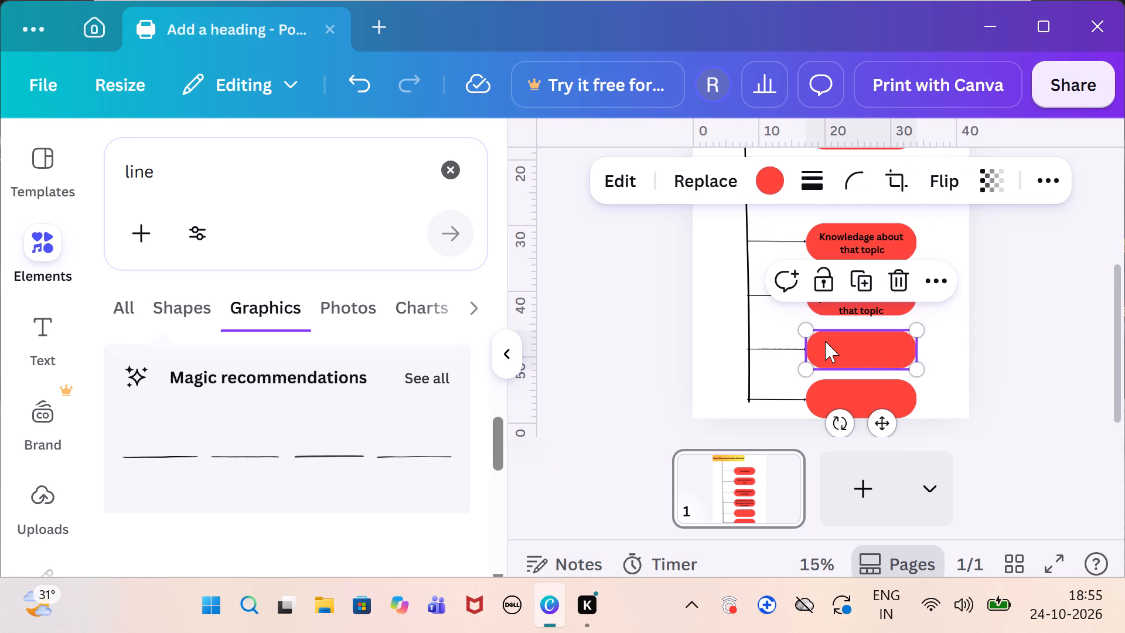
pyautogui.press('shift+Insert')
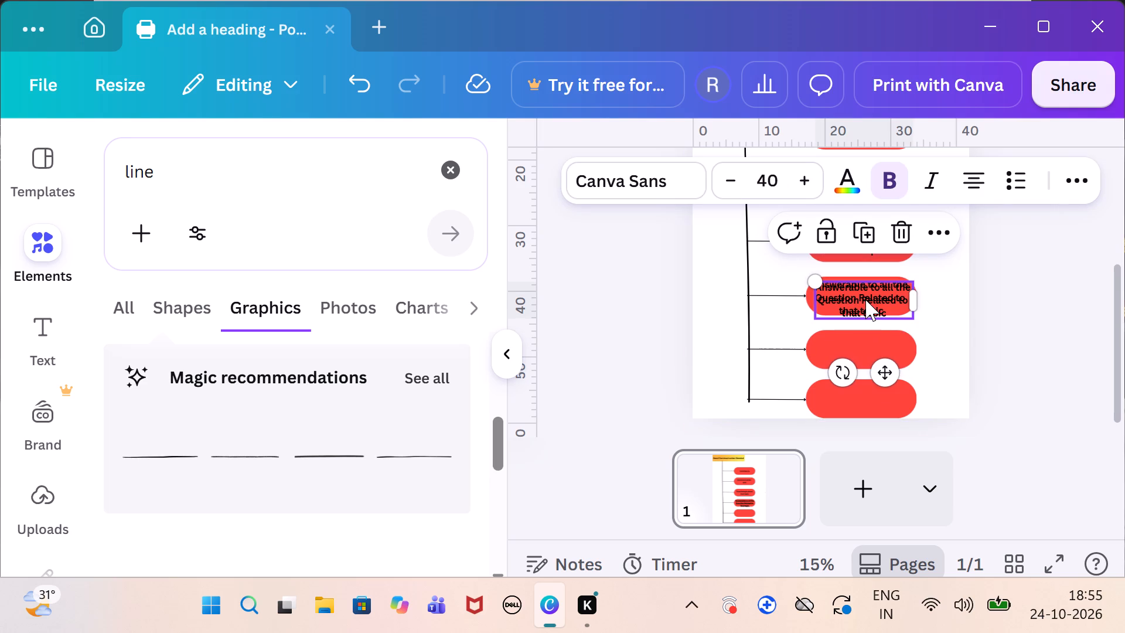
pyautogui.moveTo(865, 300); pyautogui.dragTo(868, 349)
# Delete the duplicated "Answerable to all the Question Related to that topic" text from the fifth red rounded rectangle.
pyautogui.tripleClick(868, 349)
pyautogui.tripleClick(868, 349)
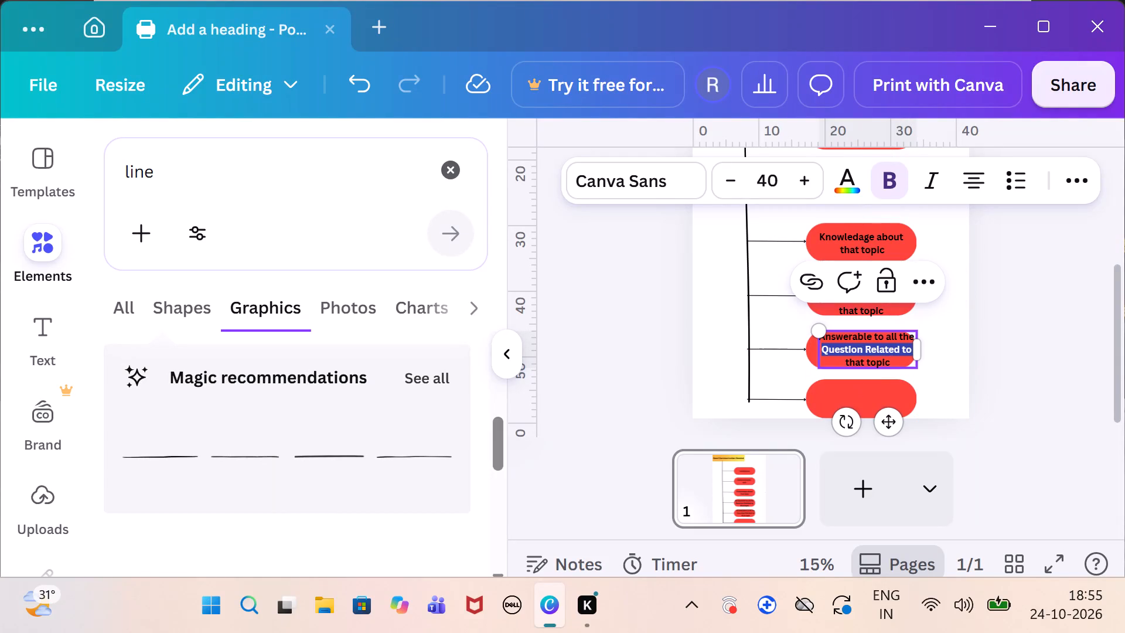
pyautogui.click(887, 363)
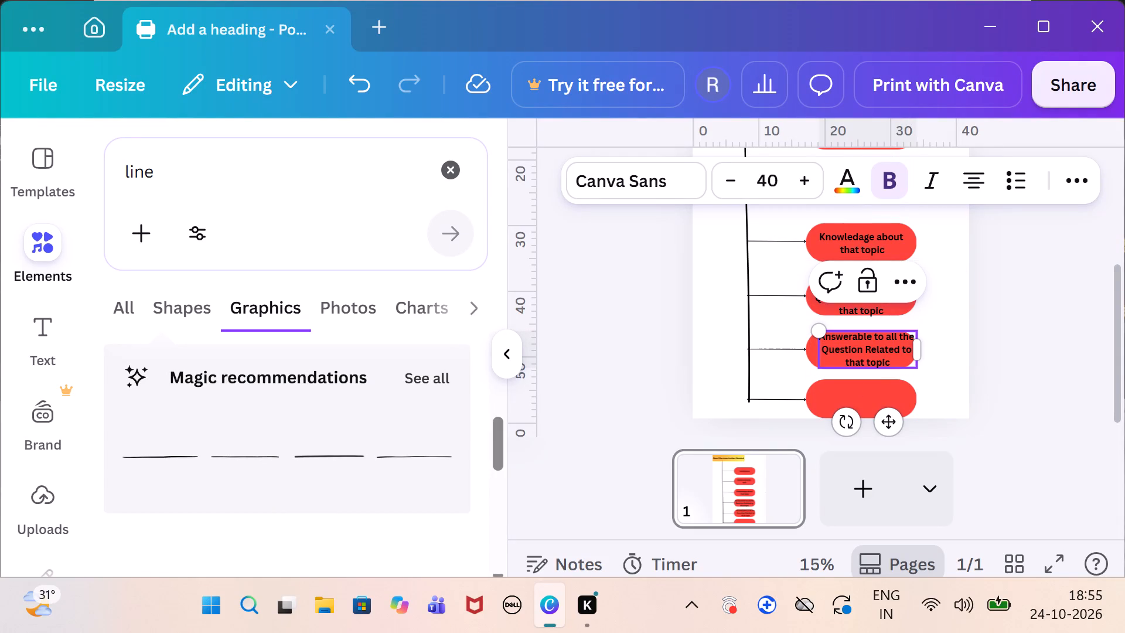
pyautogui.moveTo(888, 362); pyautogui.dragTo(815, 338)
pyautogui.press('BackSpace')
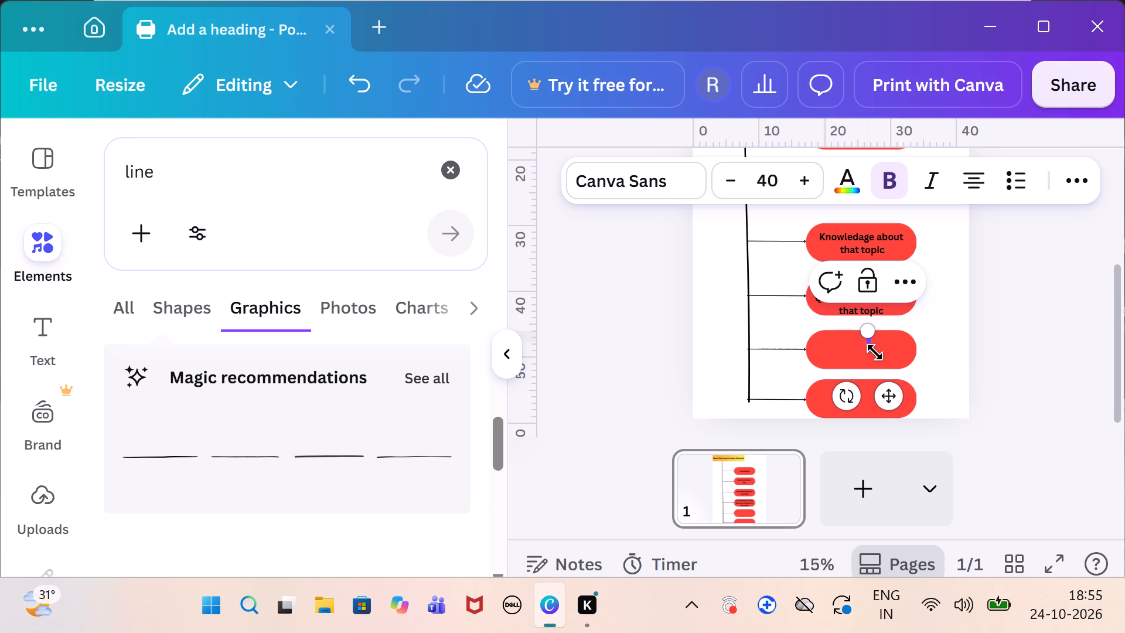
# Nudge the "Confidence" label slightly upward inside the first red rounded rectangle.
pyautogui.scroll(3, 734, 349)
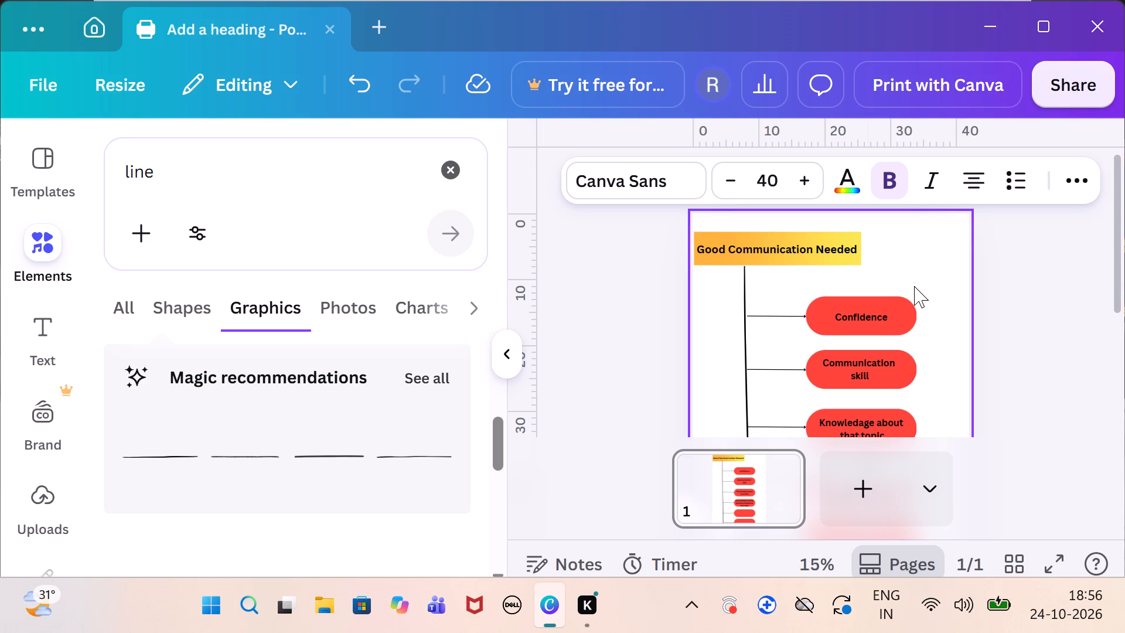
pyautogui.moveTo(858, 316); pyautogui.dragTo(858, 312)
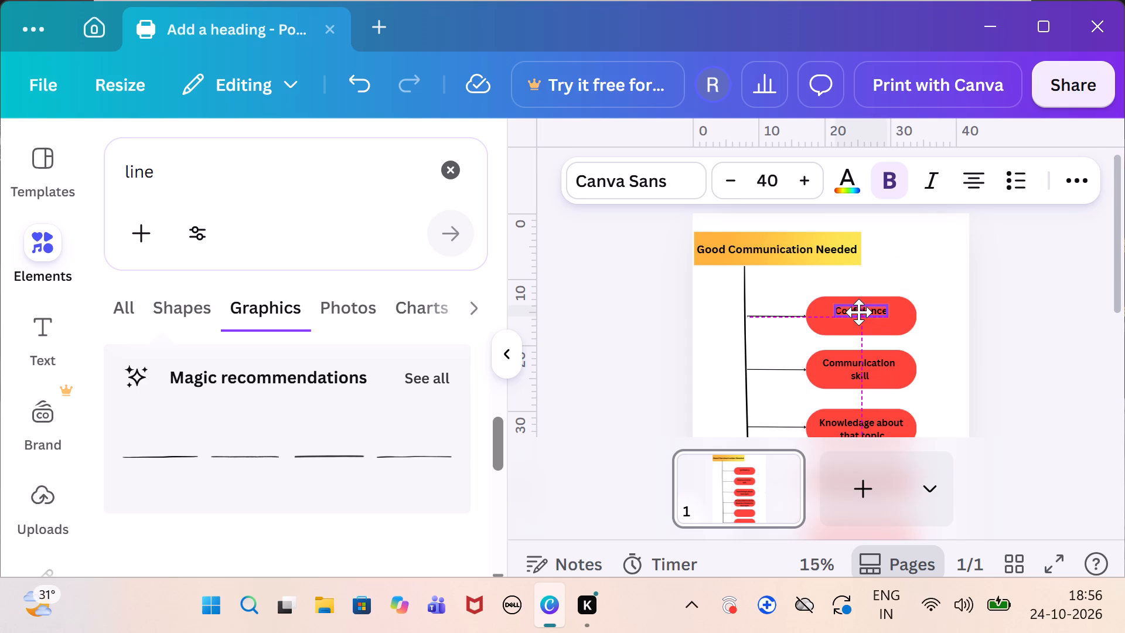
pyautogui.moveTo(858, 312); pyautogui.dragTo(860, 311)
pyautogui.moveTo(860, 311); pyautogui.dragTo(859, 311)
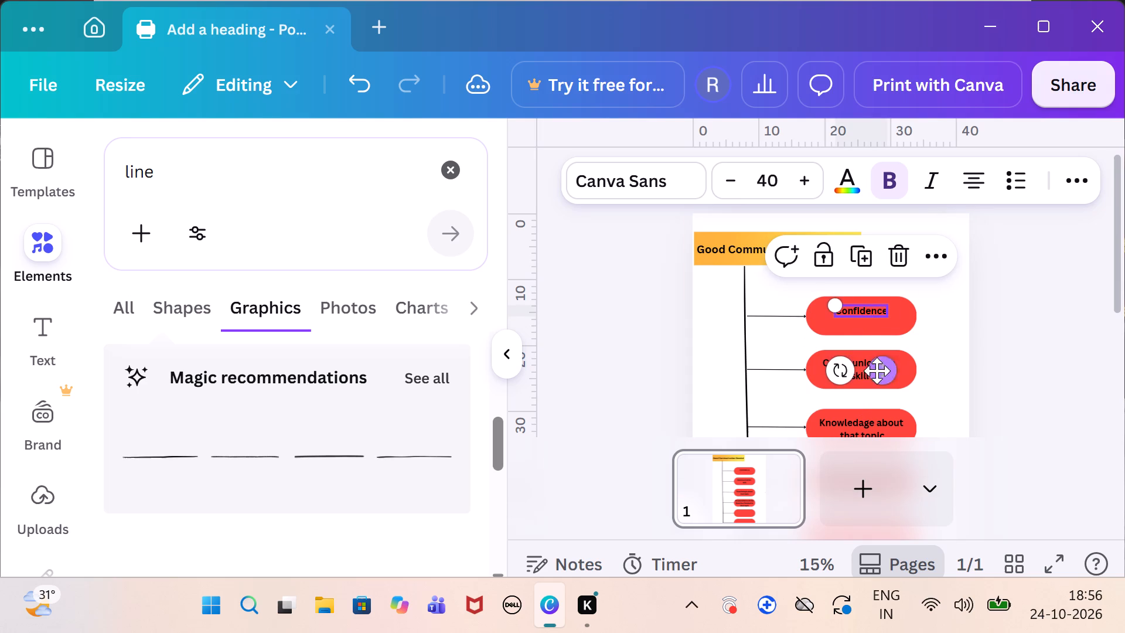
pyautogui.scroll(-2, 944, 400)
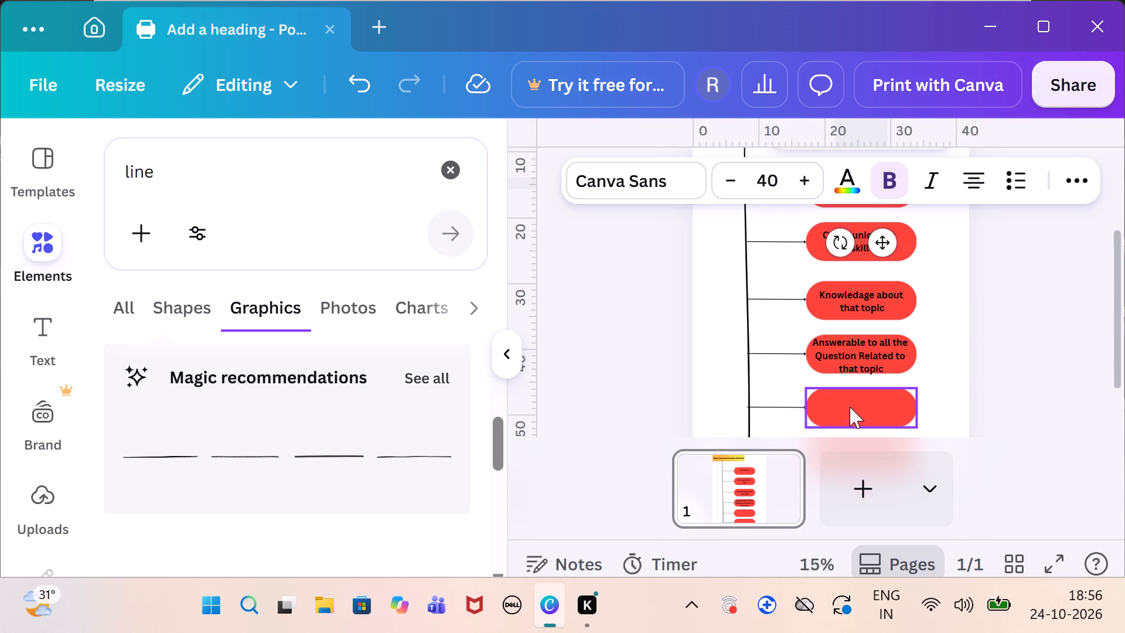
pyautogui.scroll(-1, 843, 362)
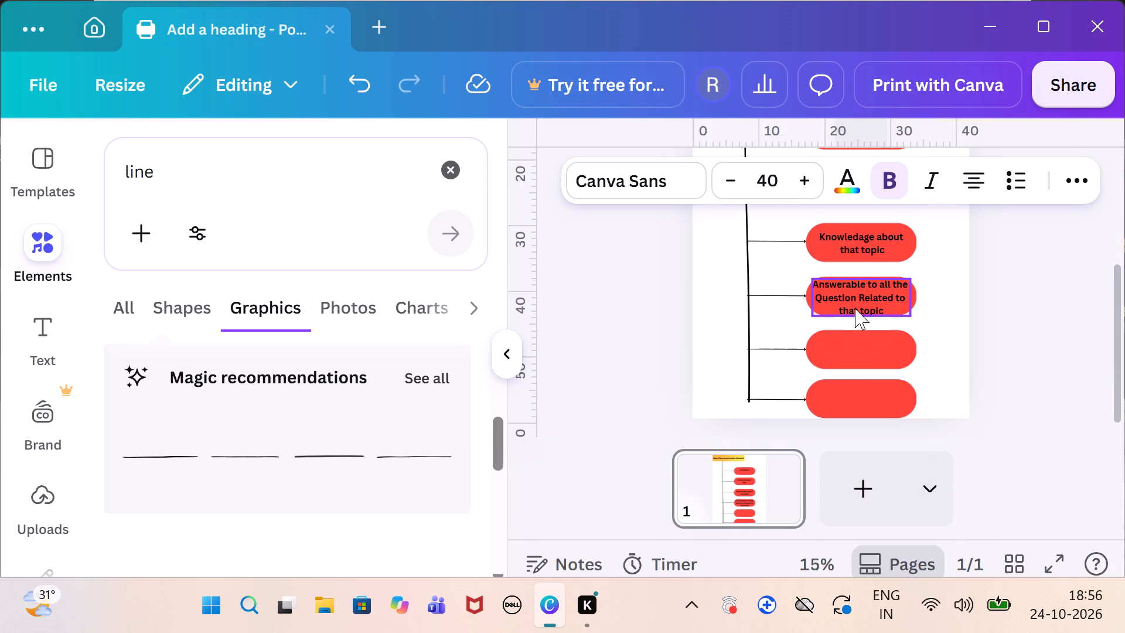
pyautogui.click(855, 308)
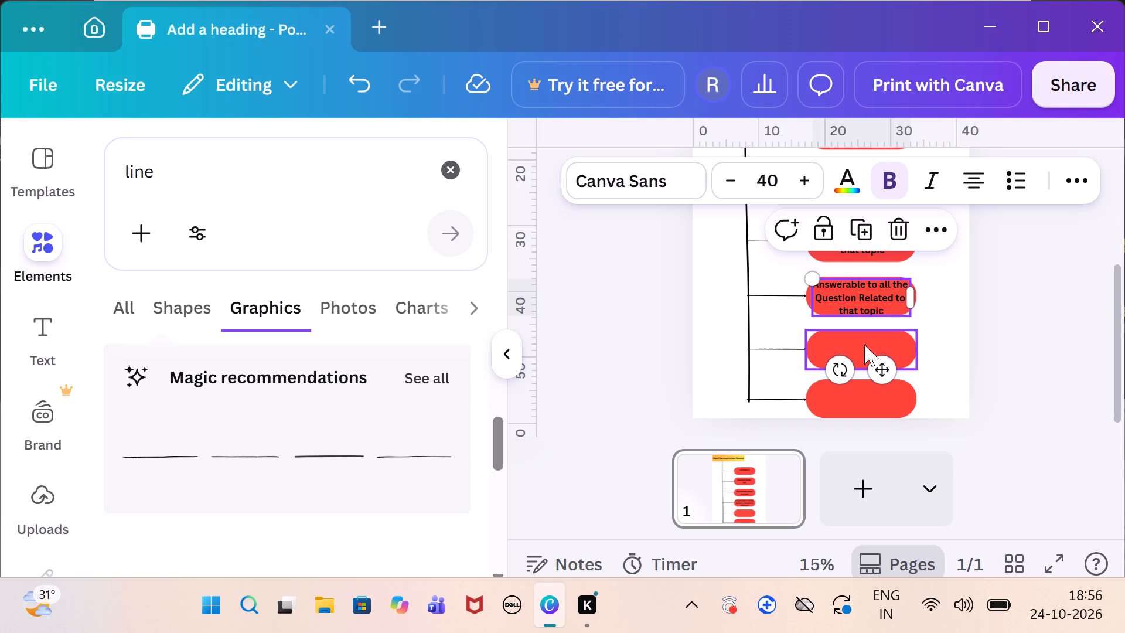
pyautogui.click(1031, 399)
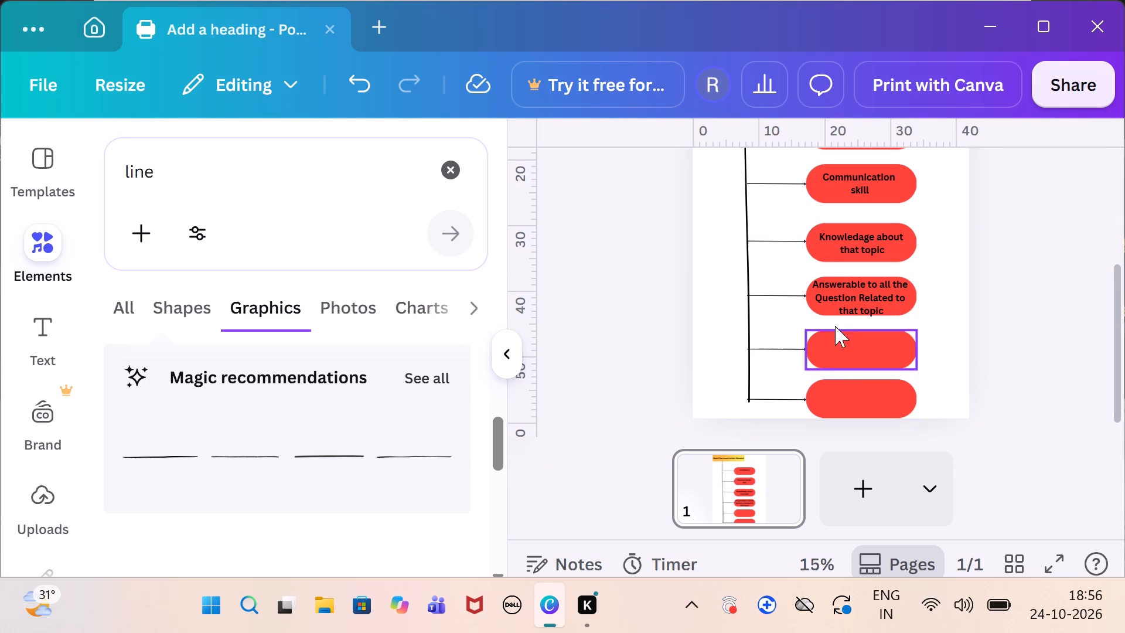
# Move the "Confidence" label slightly down to the vertical middle of the first red rounded rectangle.
pyautogui.scroll(1, 872, 248)
pyautogui.scroll(-1, 872, 248)
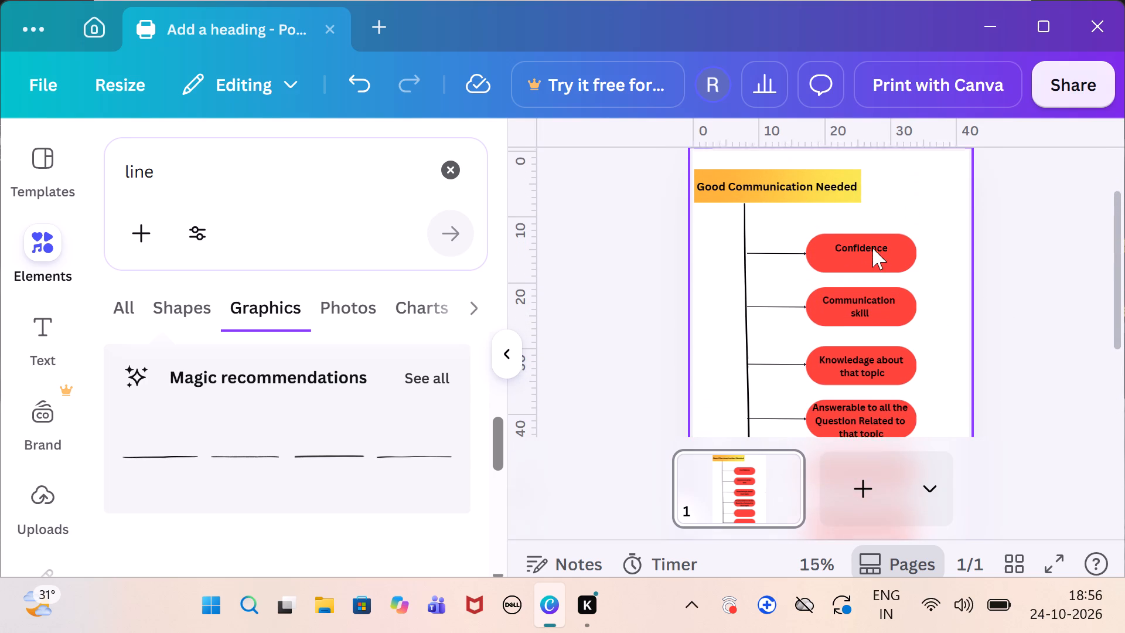
pyautogui.scroll(-1, 872, 248)
pyautogui.moveTo(861, 243); pyautogui.dragTo(855, 250)
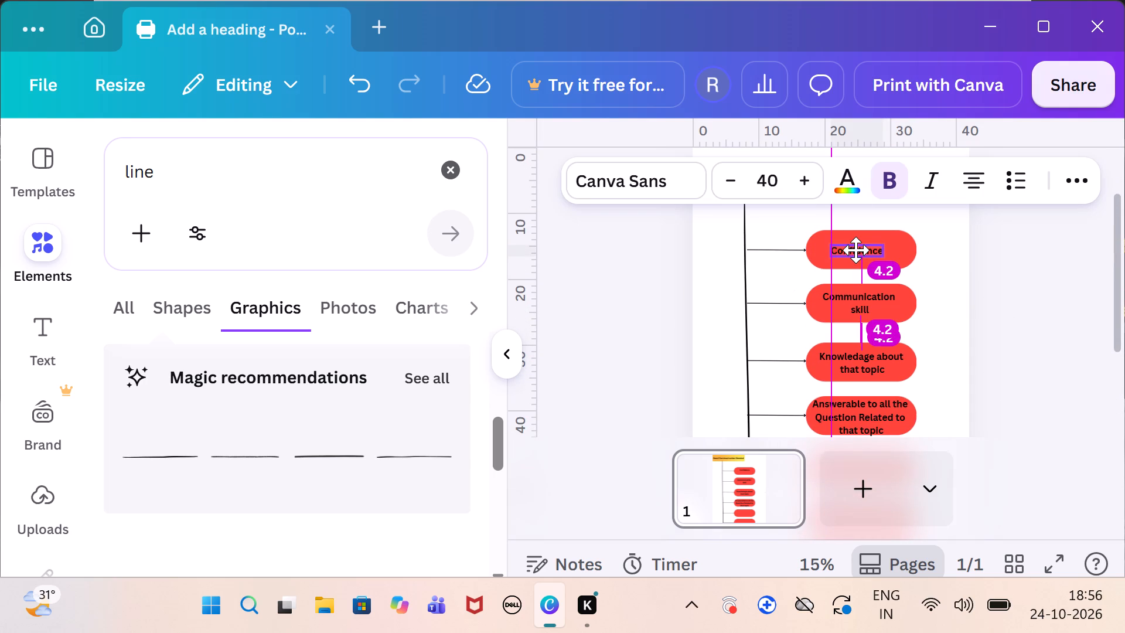
pyautogui.moveTo(855, 250); pyautogui.dragTo(856, 249)
pyautogui.rightClick(997, 273)
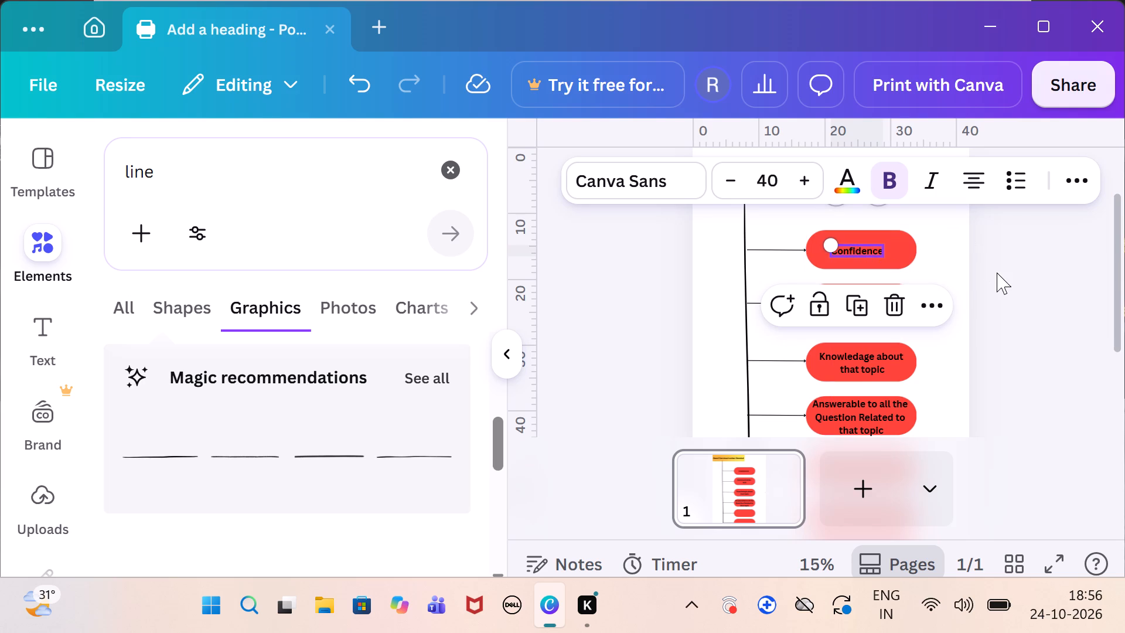
pyautogui.click(988, 273)
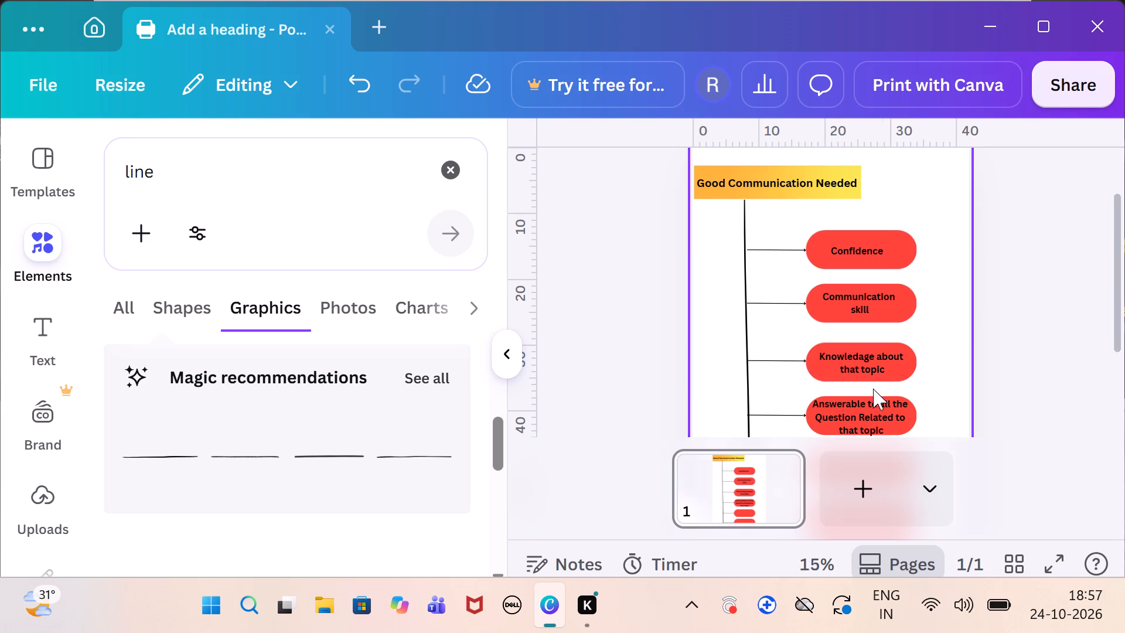
pyautogui.click(981, 379)
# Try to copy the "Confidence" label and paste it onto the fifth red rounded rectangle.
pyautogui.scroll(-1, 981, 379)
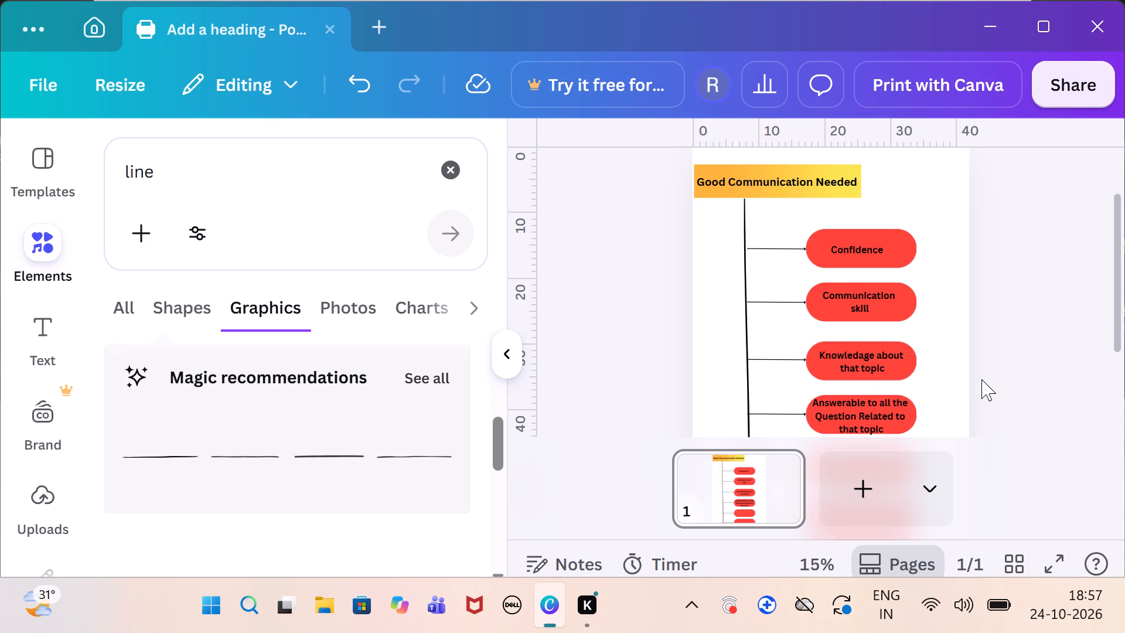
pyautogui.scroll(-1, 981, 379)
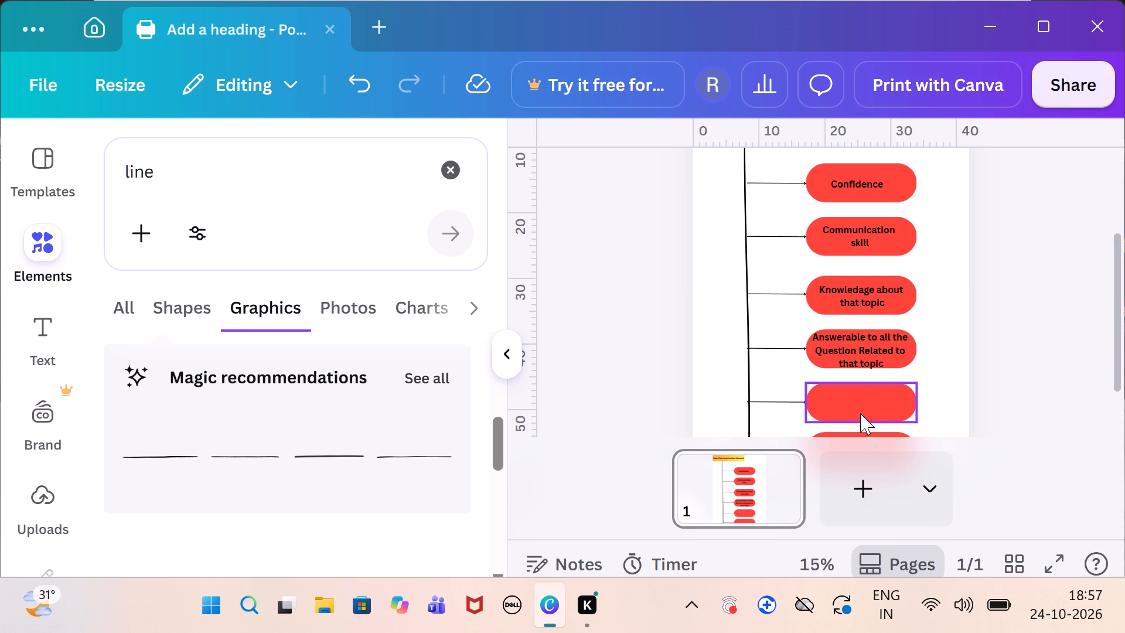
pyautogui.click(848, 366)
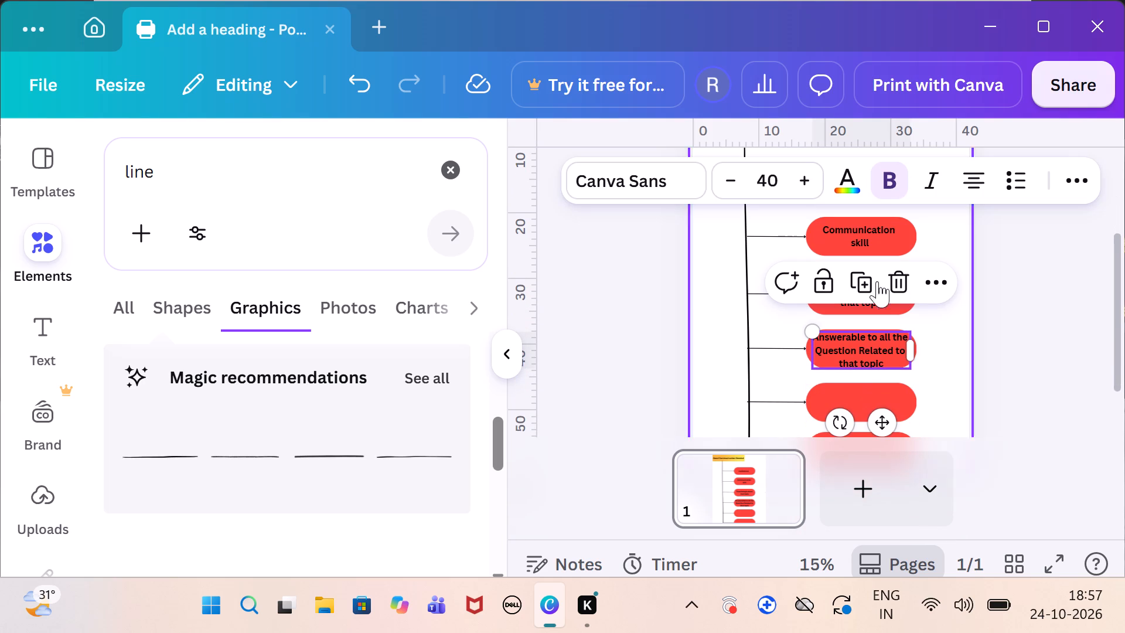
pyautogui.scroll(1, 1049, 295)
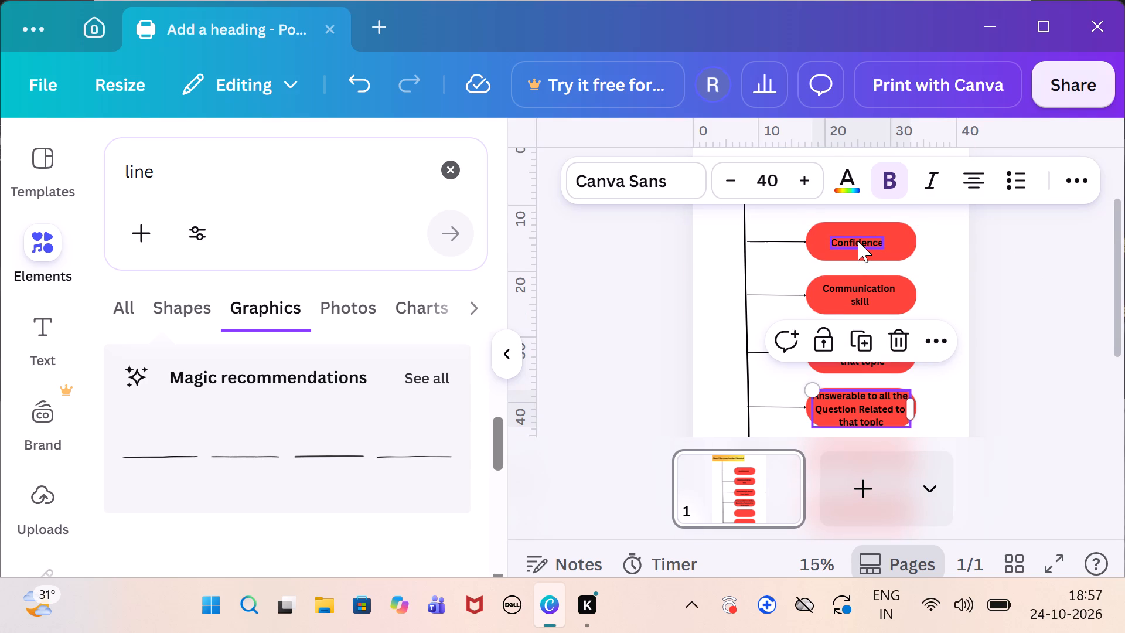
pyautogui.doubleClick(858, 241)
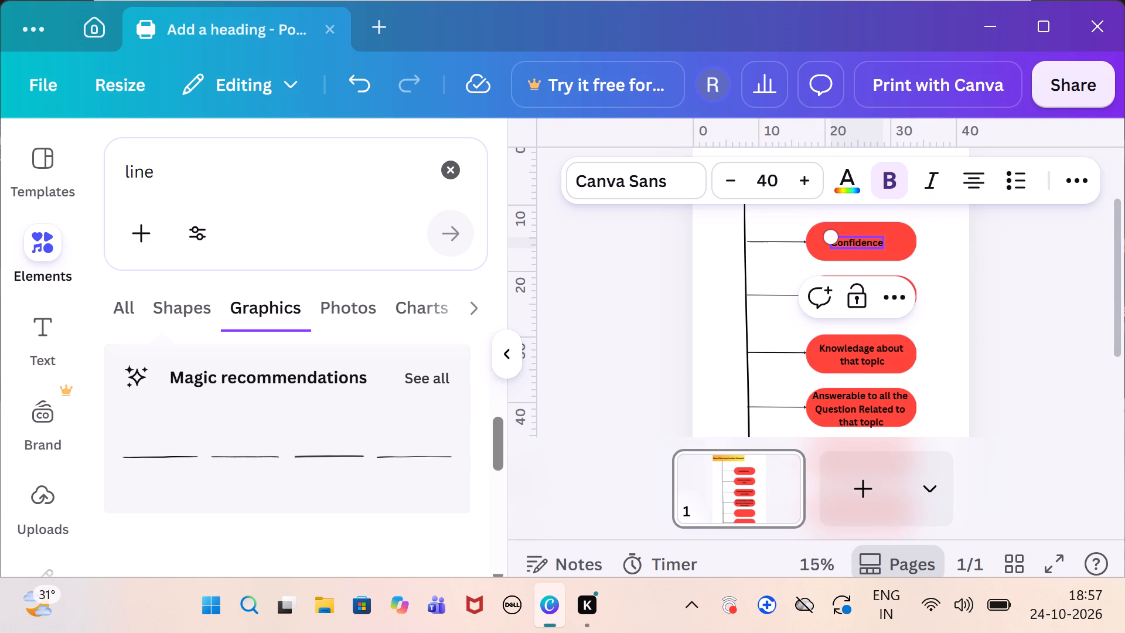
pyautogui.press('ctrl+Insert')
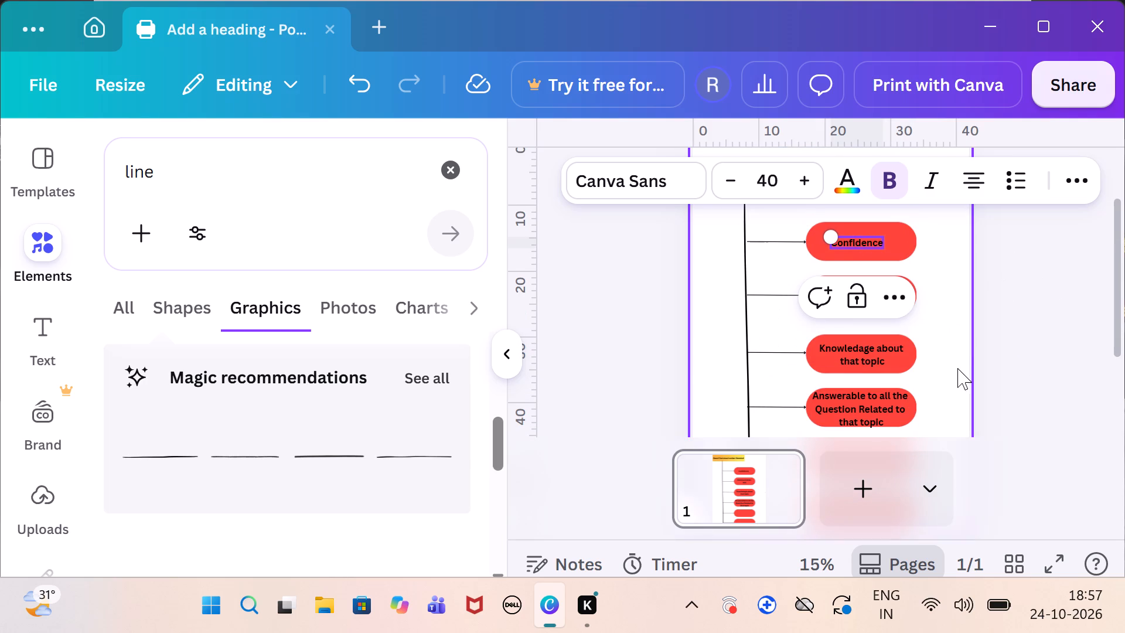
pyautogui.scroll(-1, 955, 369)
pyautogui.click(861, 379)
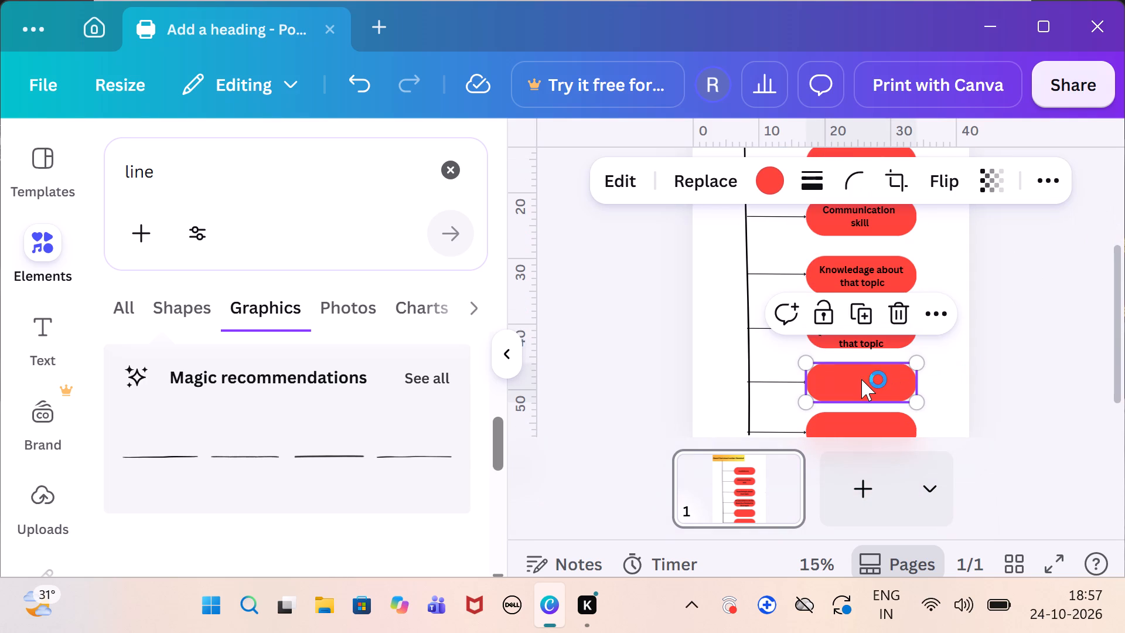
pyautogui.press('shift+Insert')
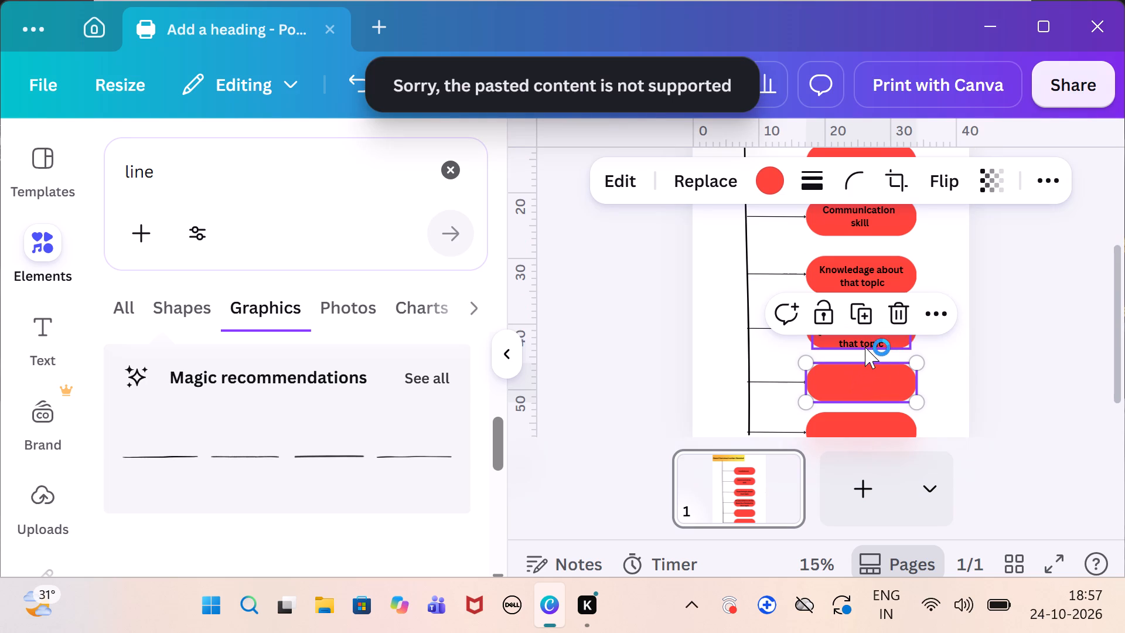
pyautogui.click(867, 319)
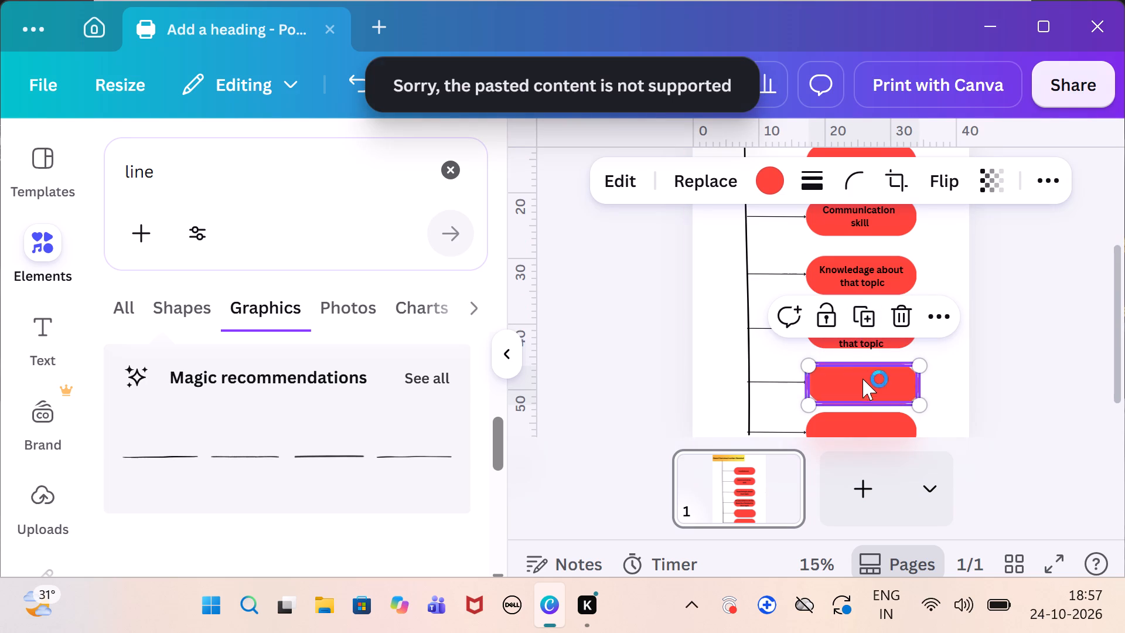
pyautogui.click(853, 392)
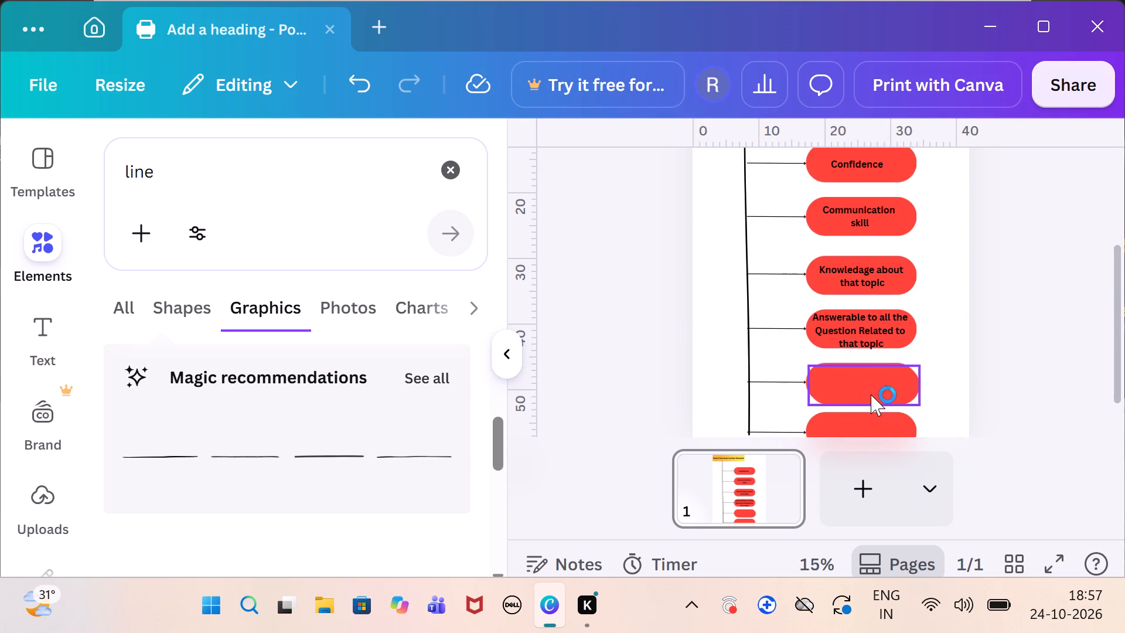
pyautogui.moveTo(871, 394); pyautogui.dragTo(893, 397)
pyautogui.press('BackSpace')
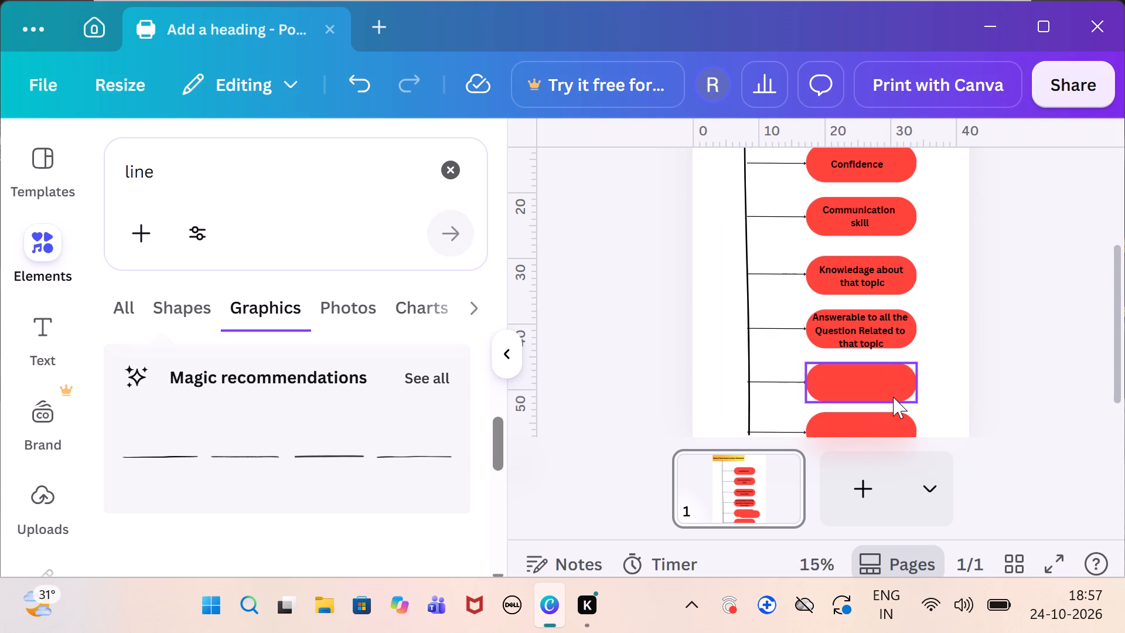
# Duplicate the "Answerable to all the Question Related to that topic" label and place the copy on the fifth red rounded rectangle.
pyautogui.click(864, 329)
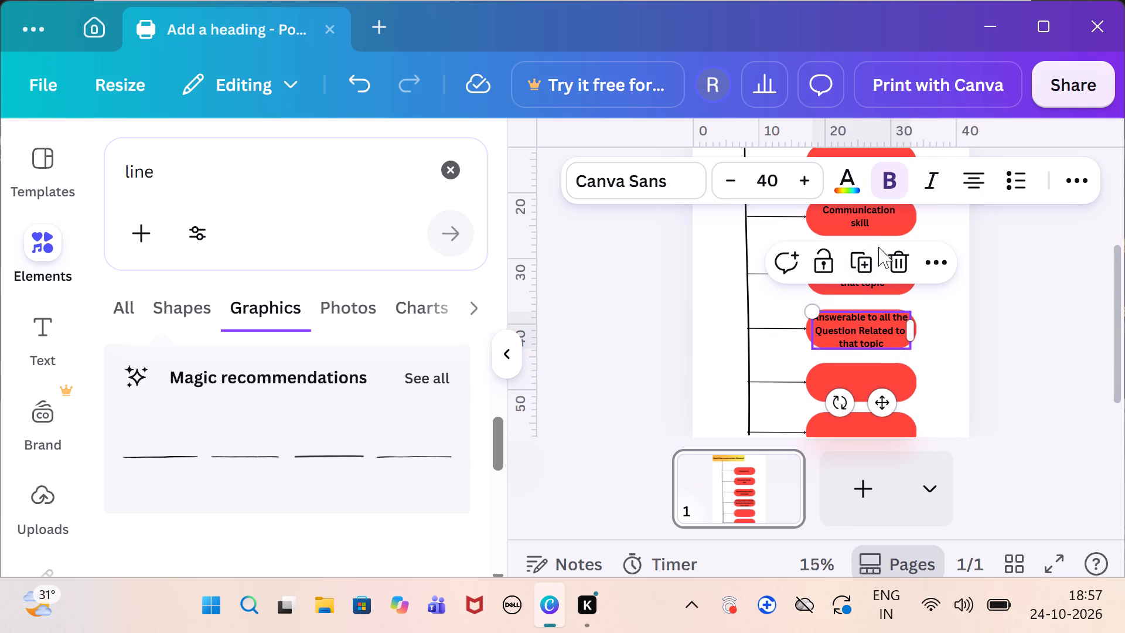
pyautogui.click(865, 258)
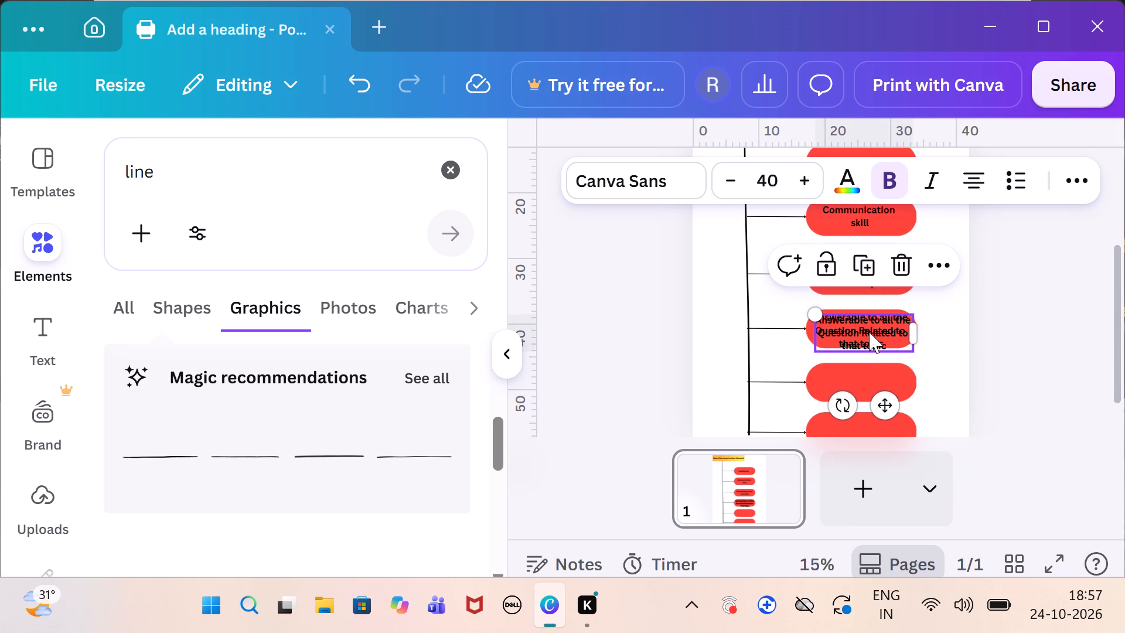
pyautogui.moveTo(869, 332); pyautogui.dragTo(870, 380)
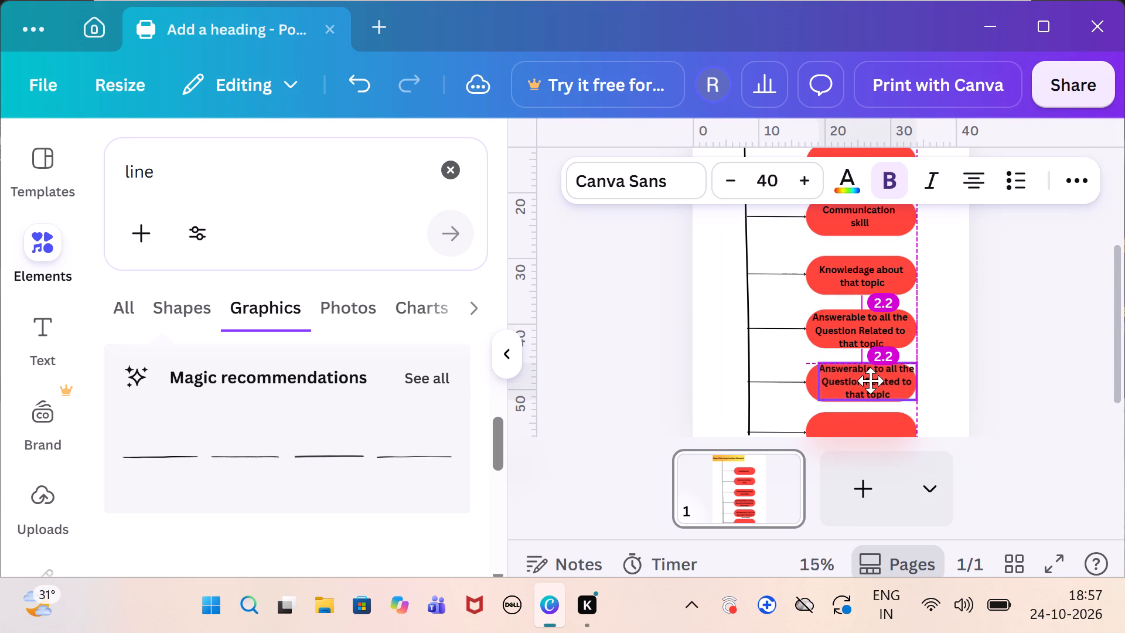
pyautogui.moveTo(870, 380); pyautogui.dragTo(865, 382)
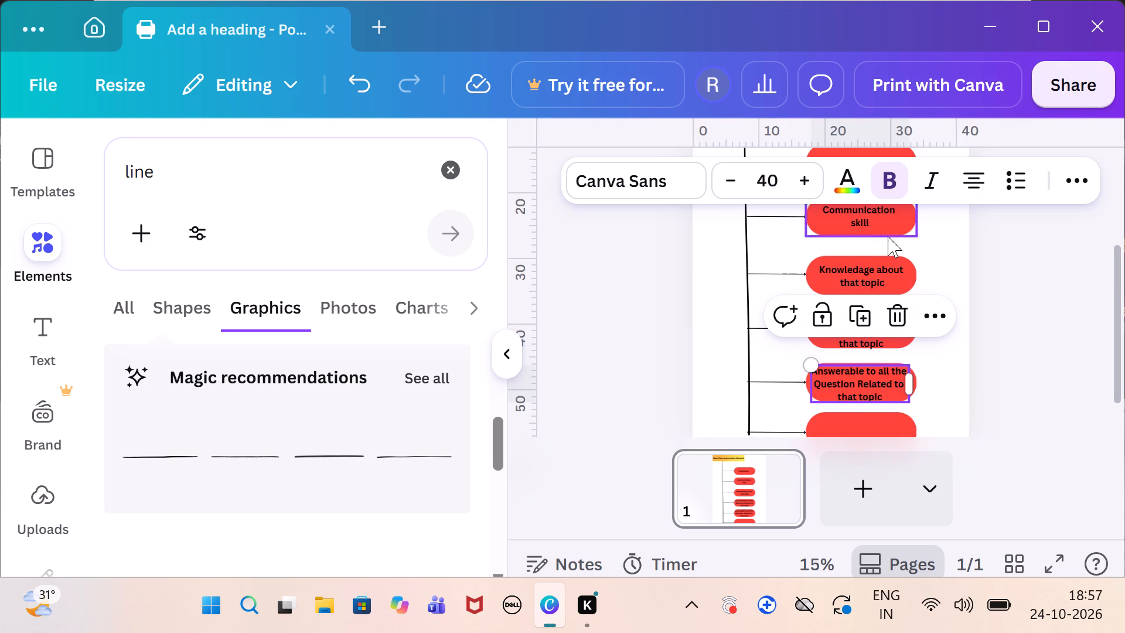
# Duplicate the fifth rectangle's label onto the sixth red rounded rectangle and align it within the shape, level with the label above.
pyautogui.click(860, 314)
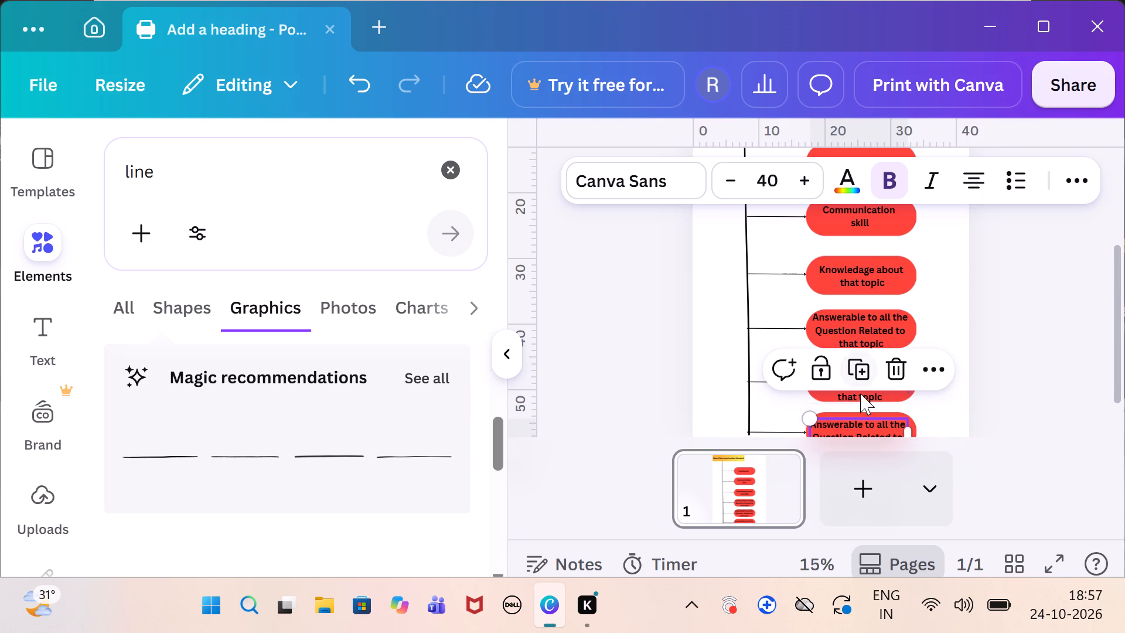
pyautogui.click(937, 413)
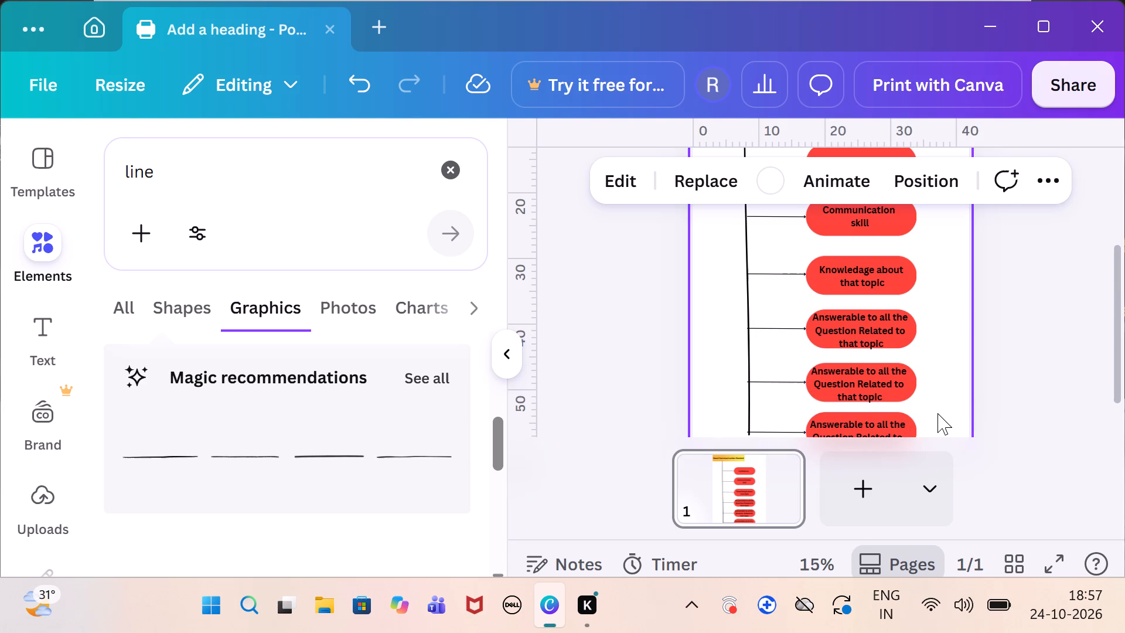
pyautogui.scroll(-1, 937, 413)
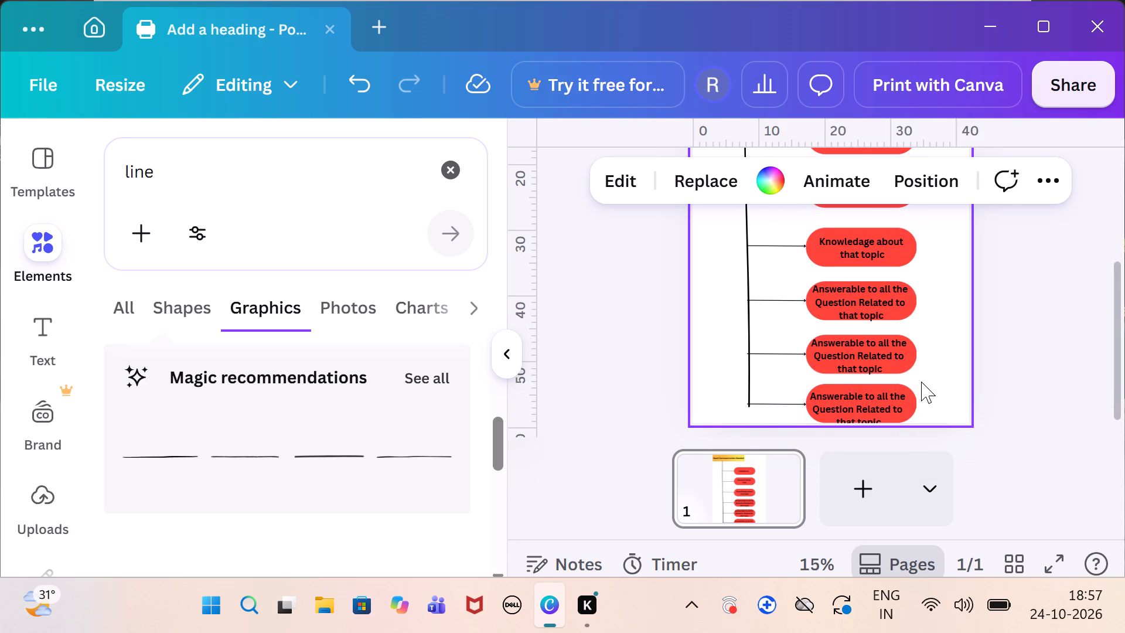
pyautogui.scroll(-2, 921, 382)
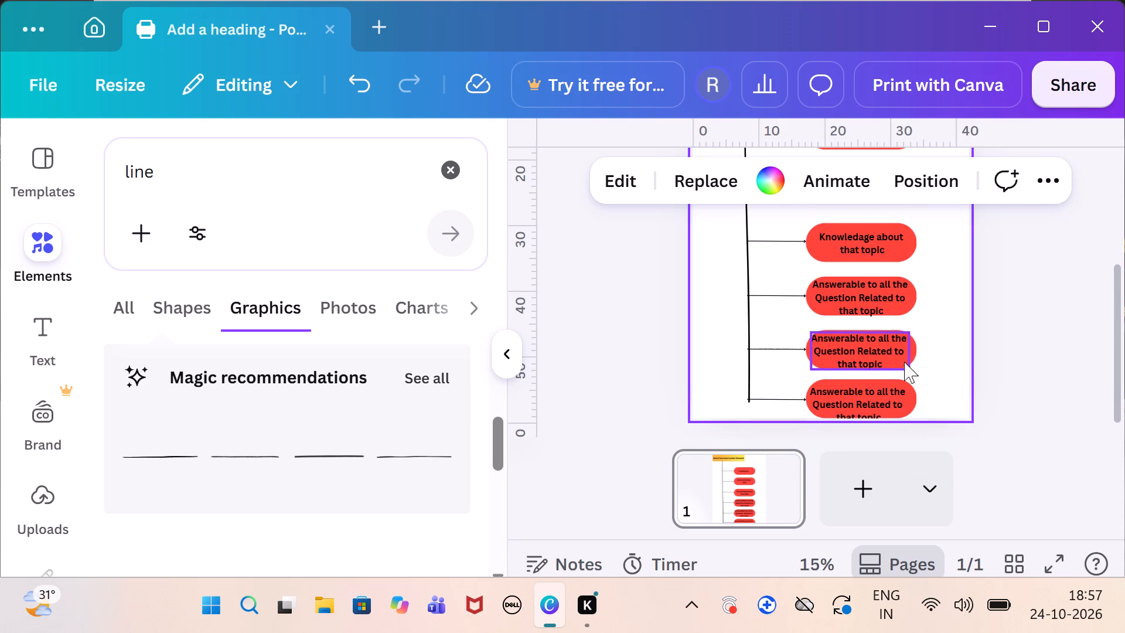
pyautogui.click(863, 389)
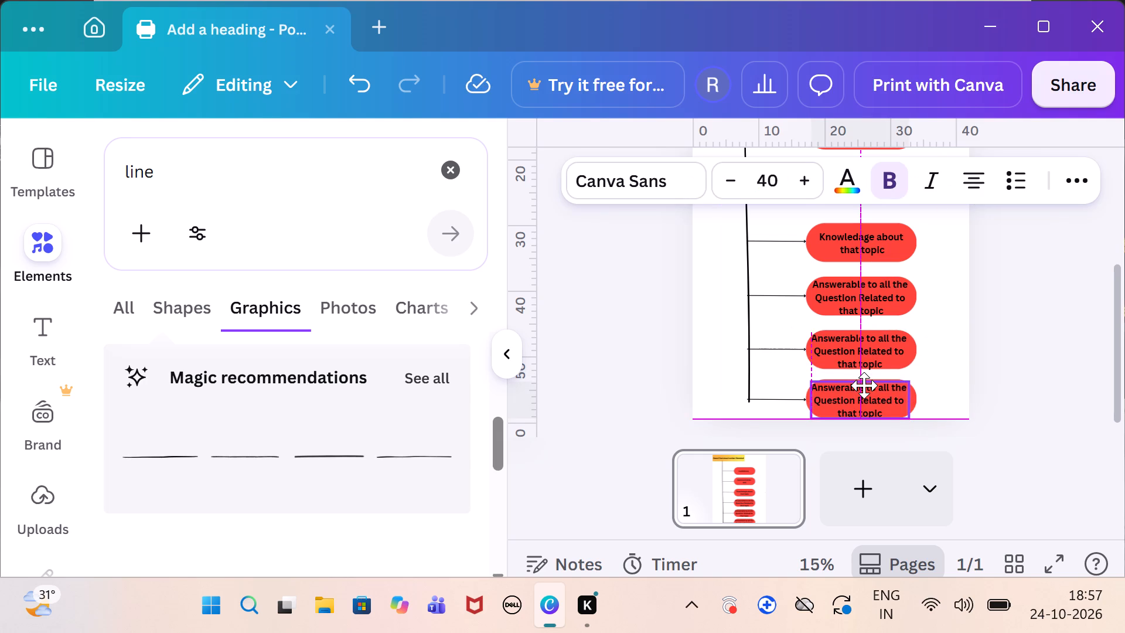
# Nudge the label on the fifth red rounded rectangle slightly up so its spacing matches the labels above.
pyautogui.click(945, 360)
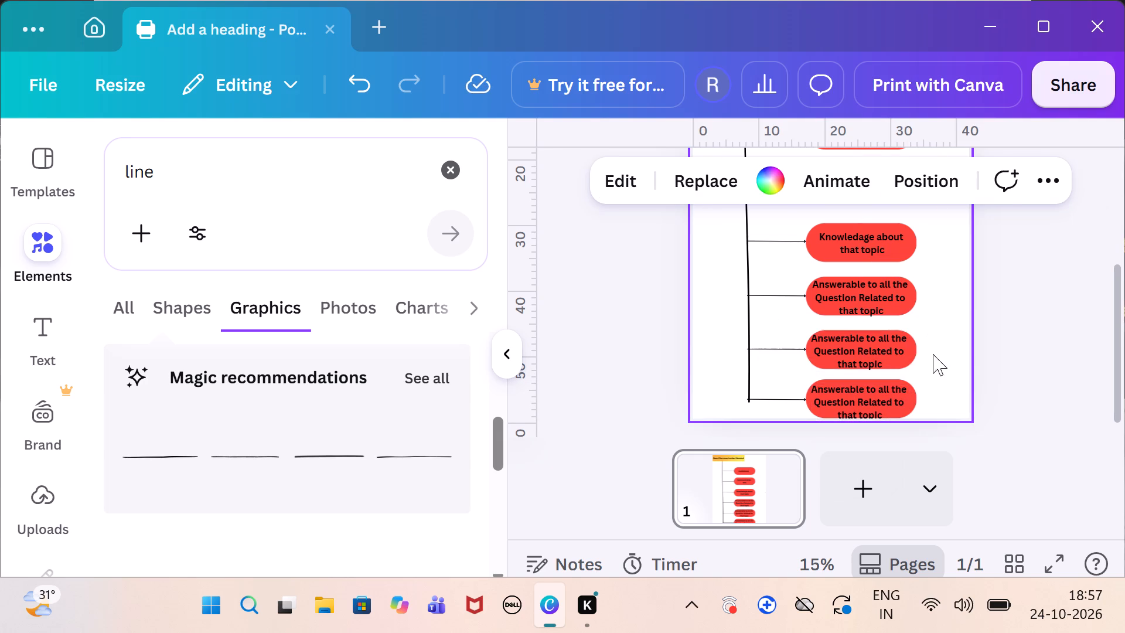
pyautogui.click(875, 347)
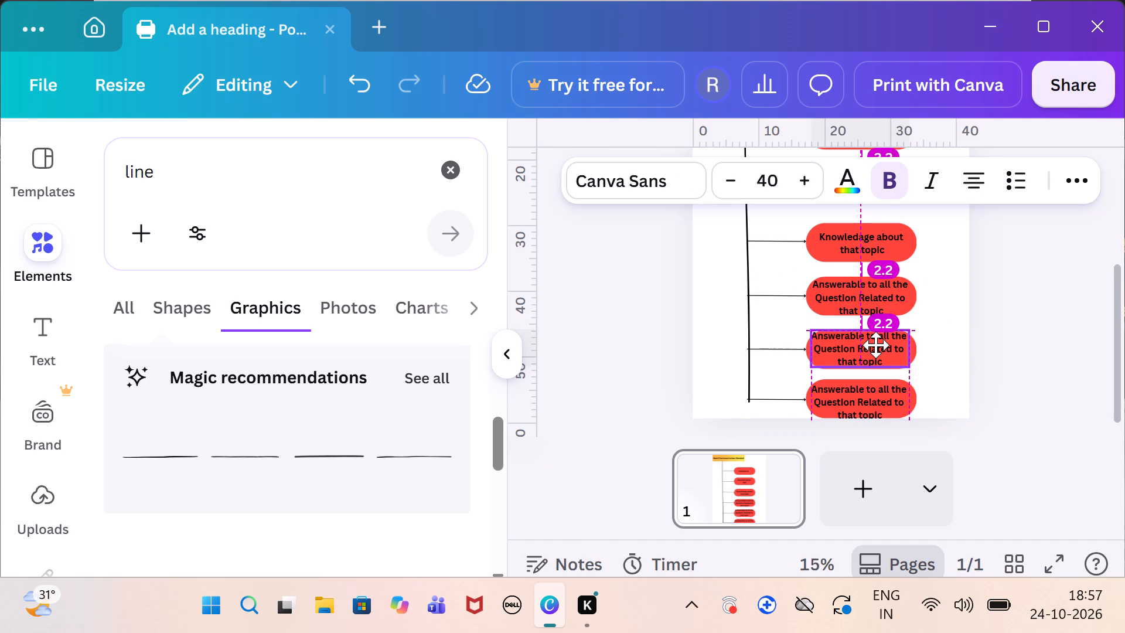
pyautogui.click(940, 360)
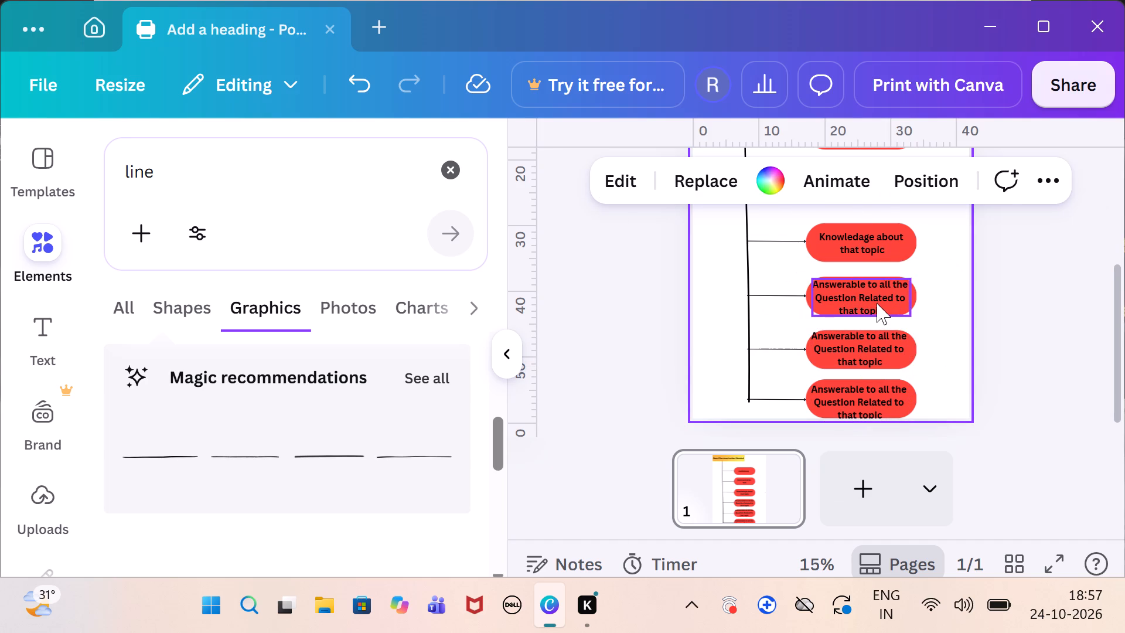
# Extend the "Confidence" connector's left end slightly so that it meets the vertical line.
pyautogui.scroll(2, 935, 300)
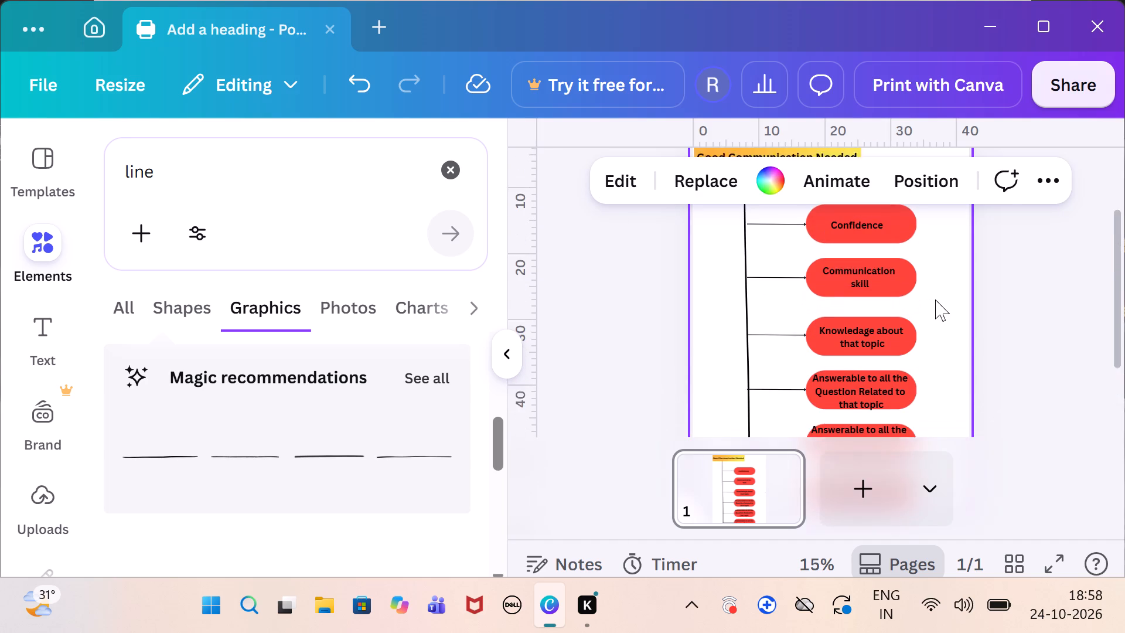
pyautogui.scroll(3, 935, 300)
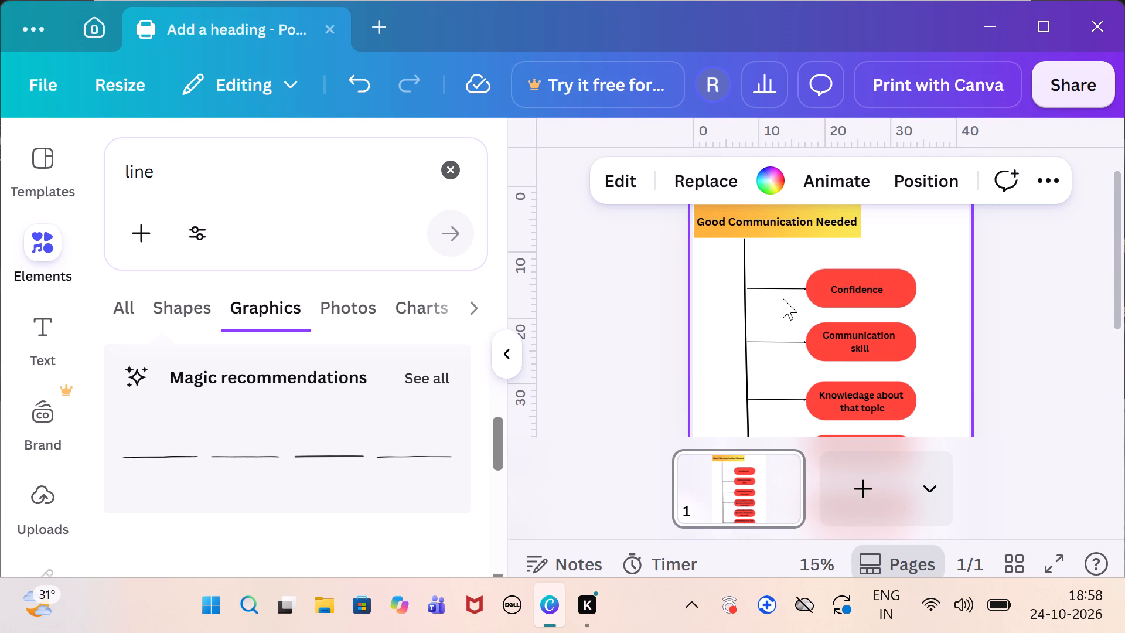
pyautogui.click(782, 288)
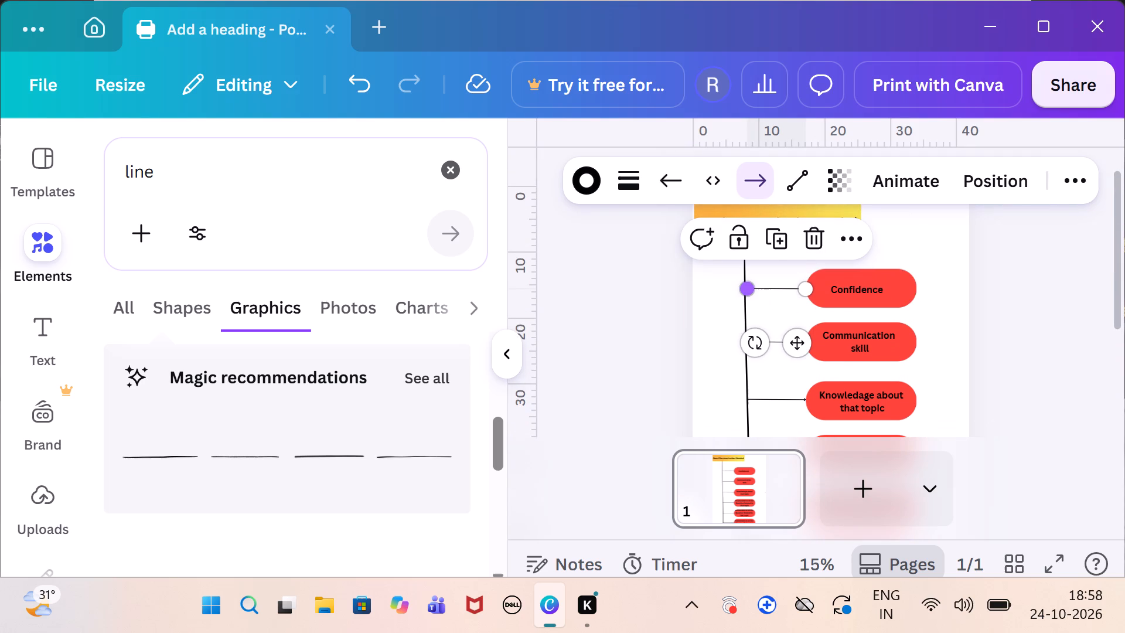
pyautogui.click(751, 288)
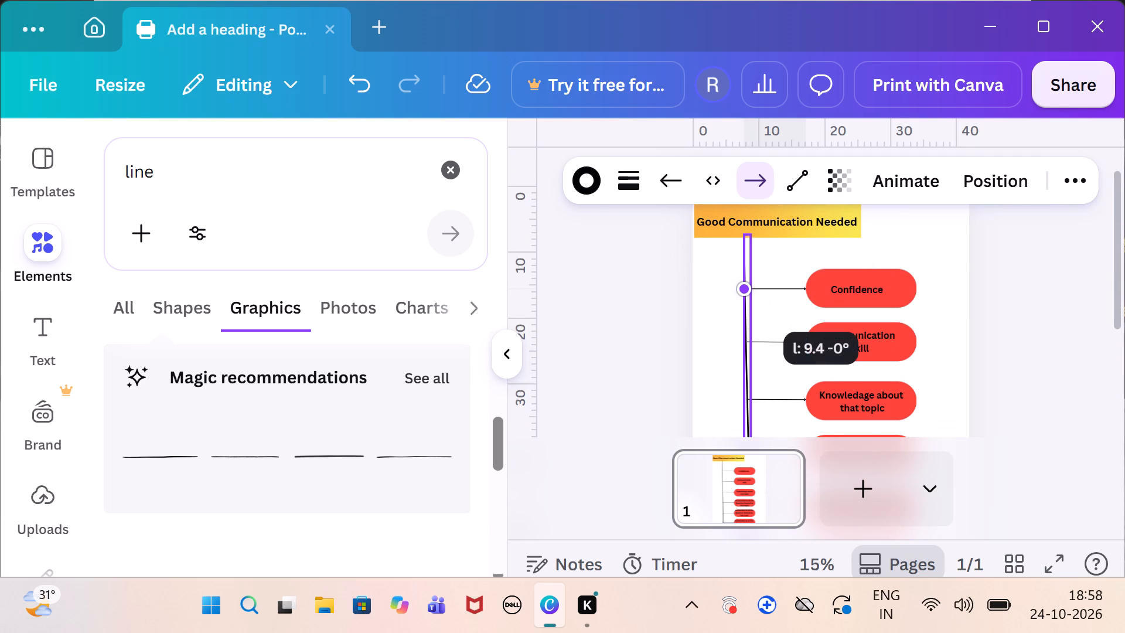
pyautogui.click(923, 236)
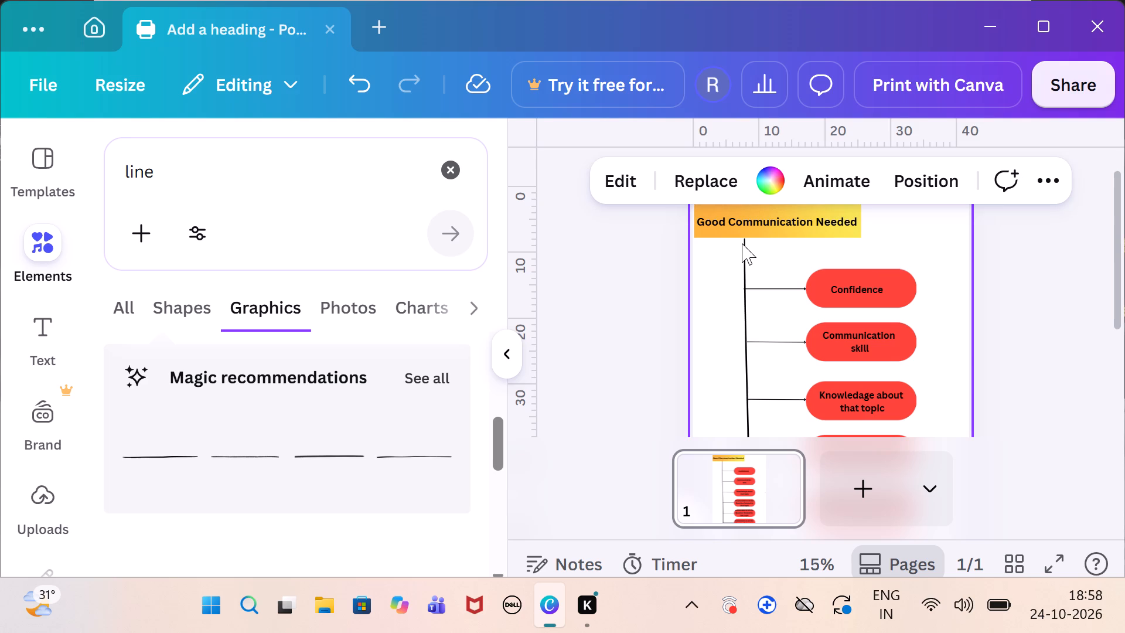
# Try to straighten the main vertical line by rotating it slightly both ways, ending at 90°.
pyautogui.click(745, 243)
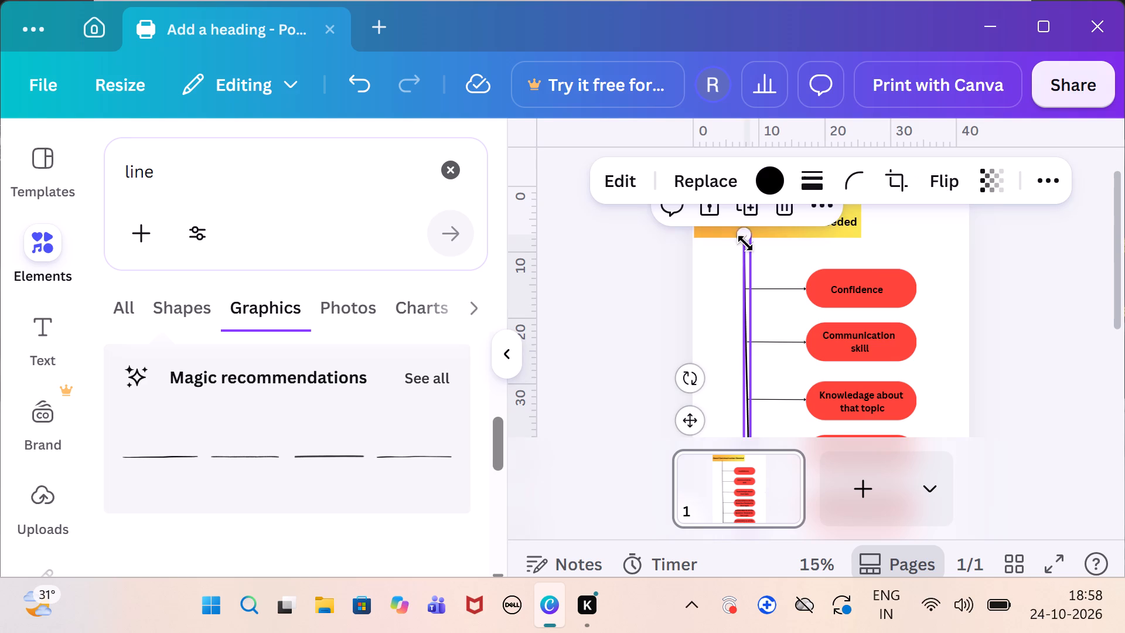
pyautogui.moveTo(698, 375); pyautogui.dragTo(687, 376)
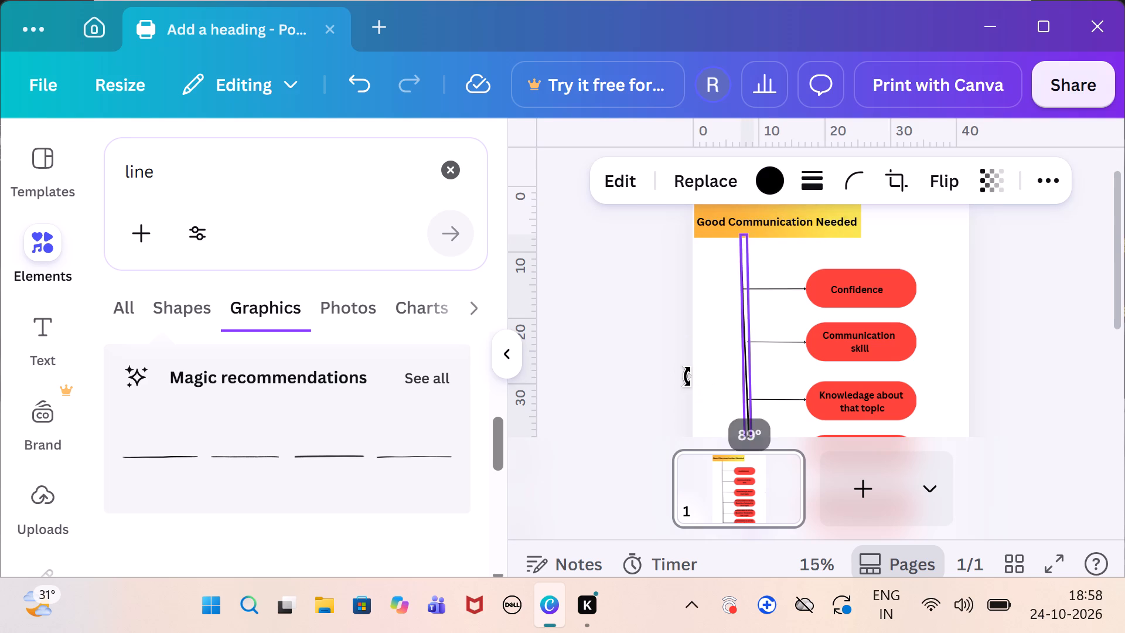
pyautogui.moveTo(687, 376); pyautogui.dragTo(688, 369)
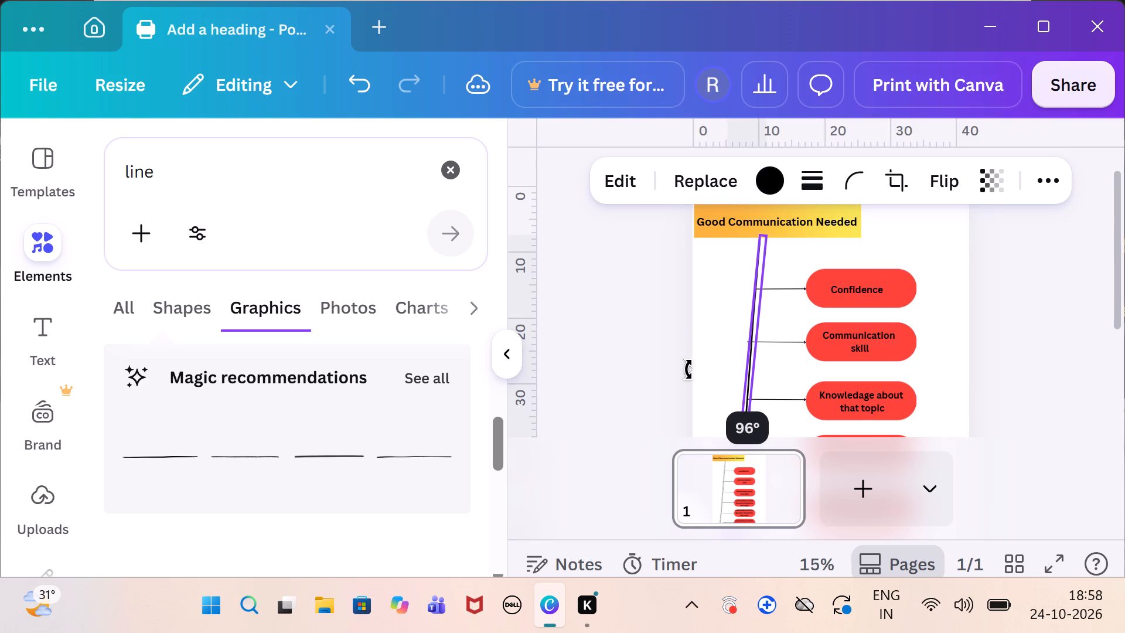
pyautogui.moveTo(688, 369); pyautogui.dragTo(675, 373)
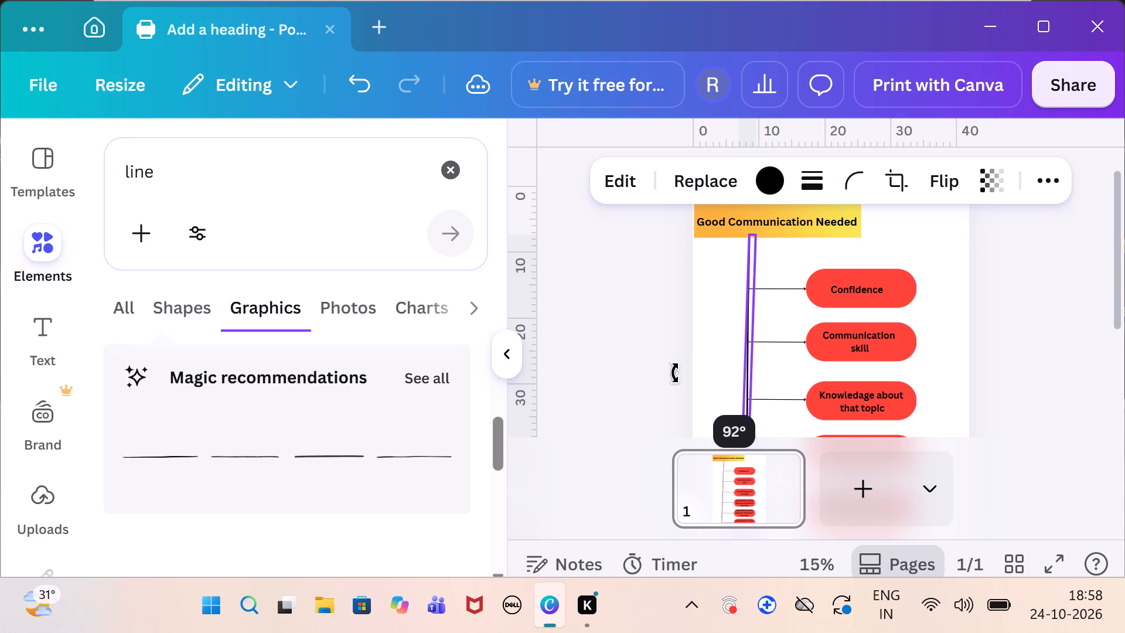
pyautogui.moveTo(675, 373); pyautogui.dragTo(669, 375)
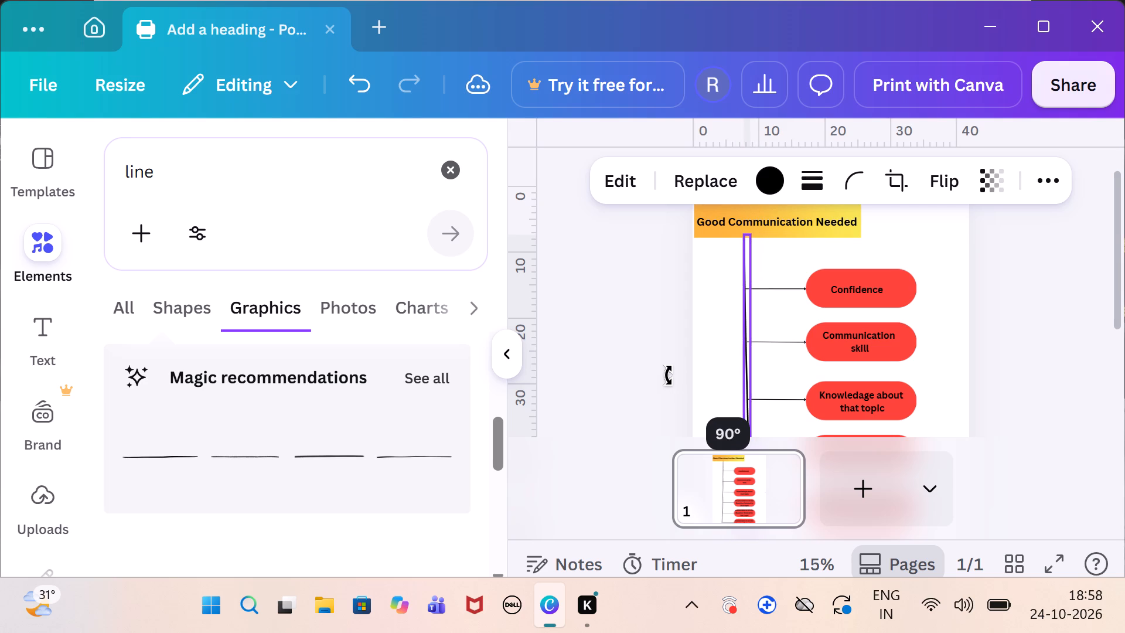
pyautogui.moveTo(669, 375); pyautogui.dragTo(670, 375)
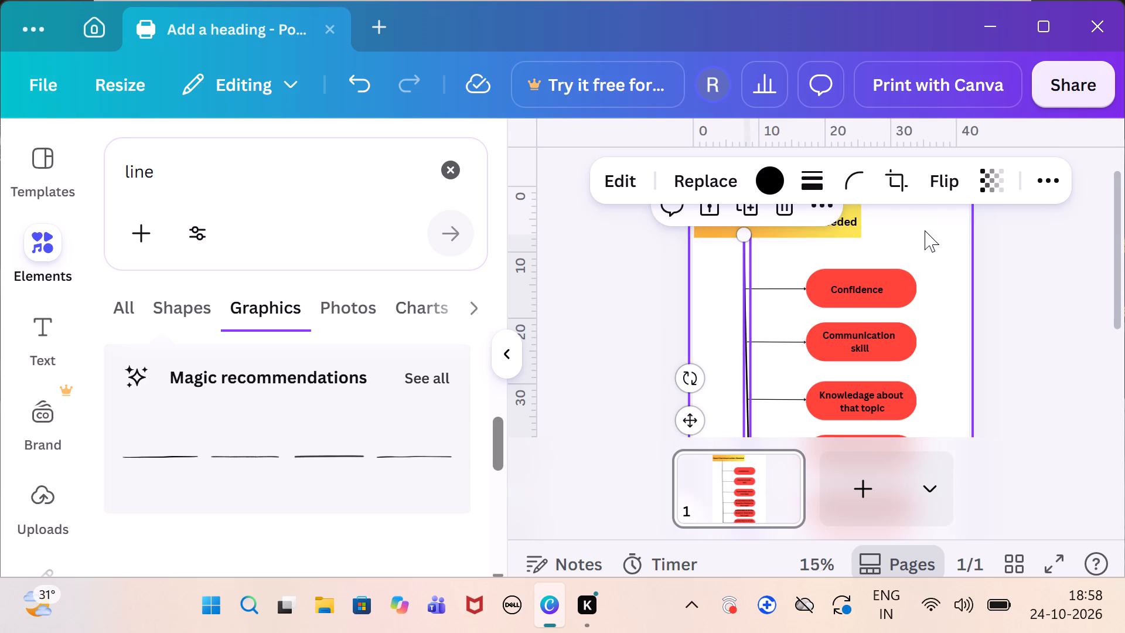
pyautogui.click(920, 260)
# Shift the main vertical line slightly left, keeping it beside the left ends of the connectors.
pyautogui.scroll(-1, 920, 260)
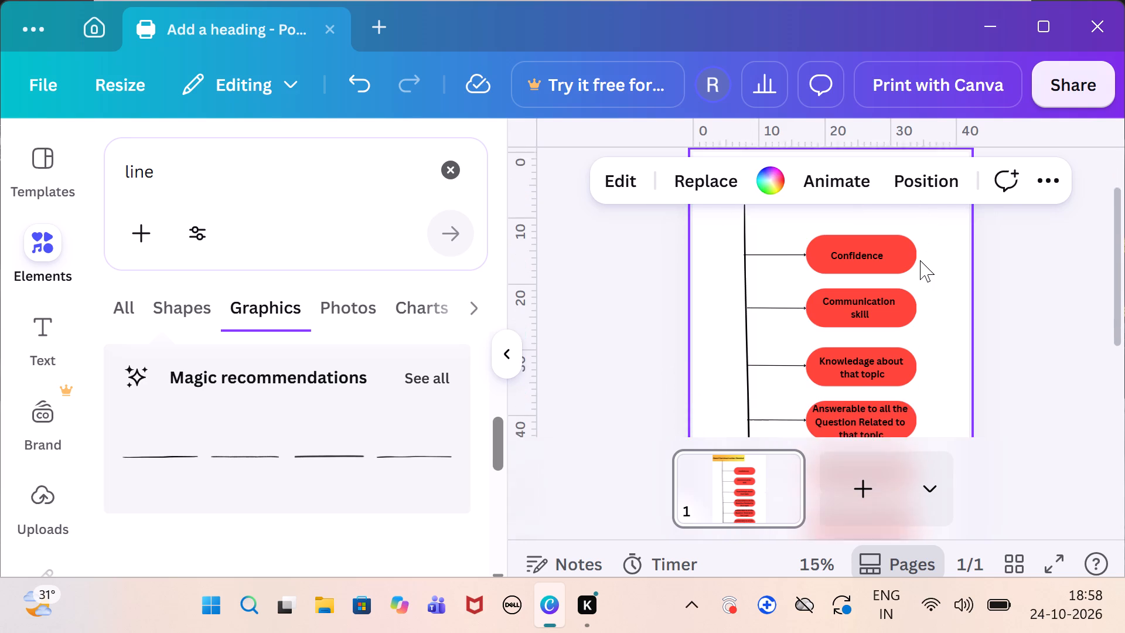
pyautogui.scroll(-4, 920, 260)
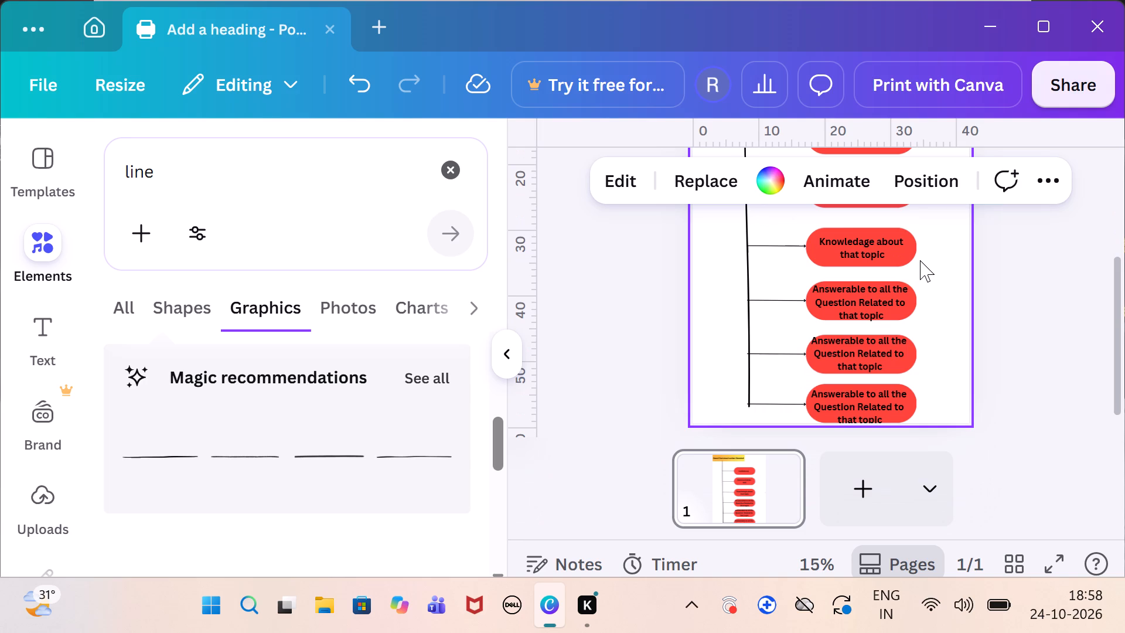
pyautogui.click(748, 392)
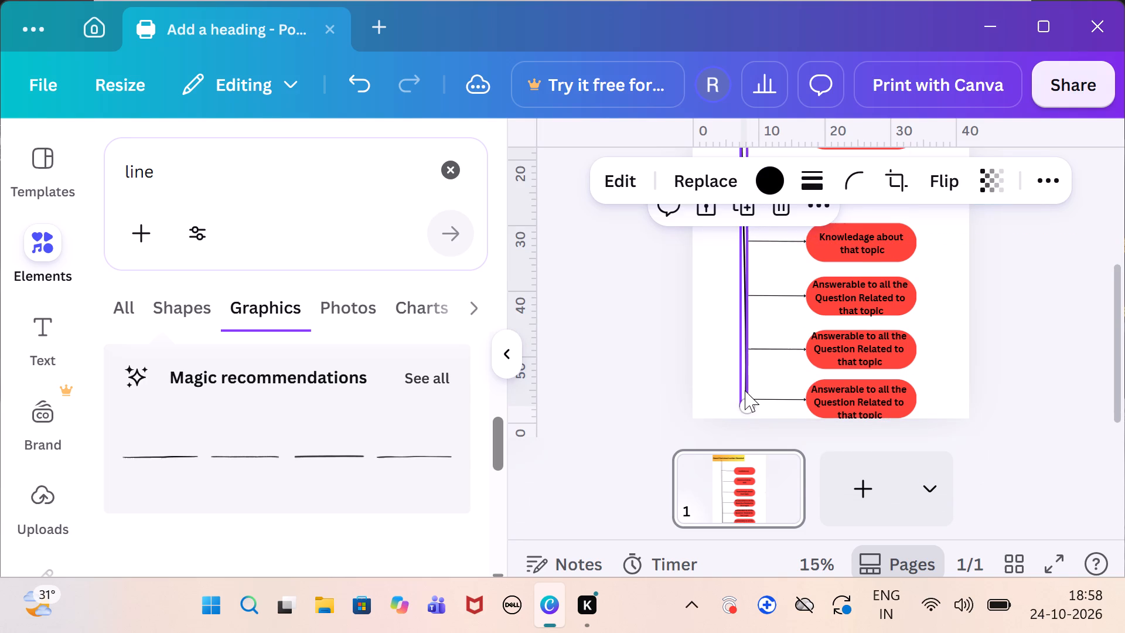
pyautogui.click(949, 330)
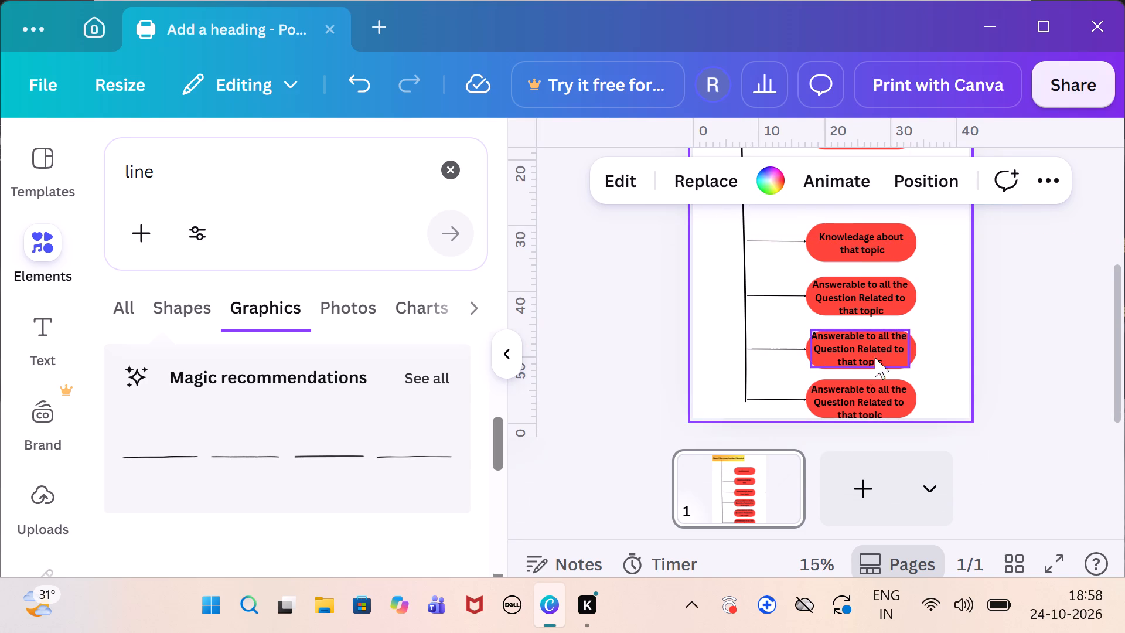
# Clear the duplicated "Answerable to all the Question Related to that topic" text from the fifth red rounded rectangle's label.
pyautogui.click(857, 366)
pyautogui.tripleClick(867, 352)
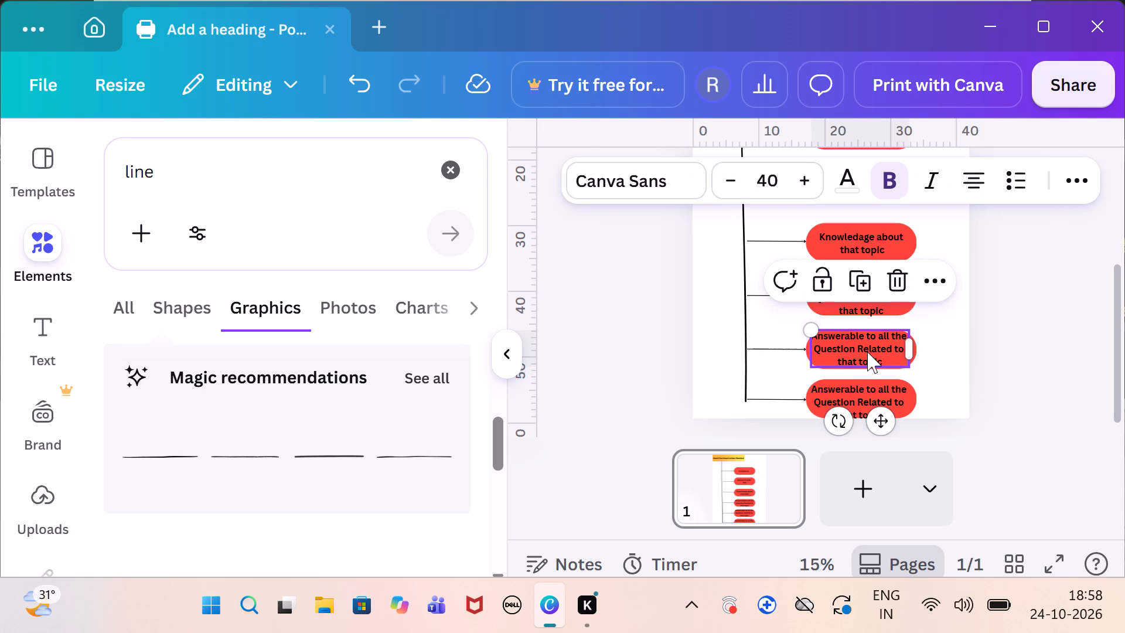
pyautogui.click(884, 356)
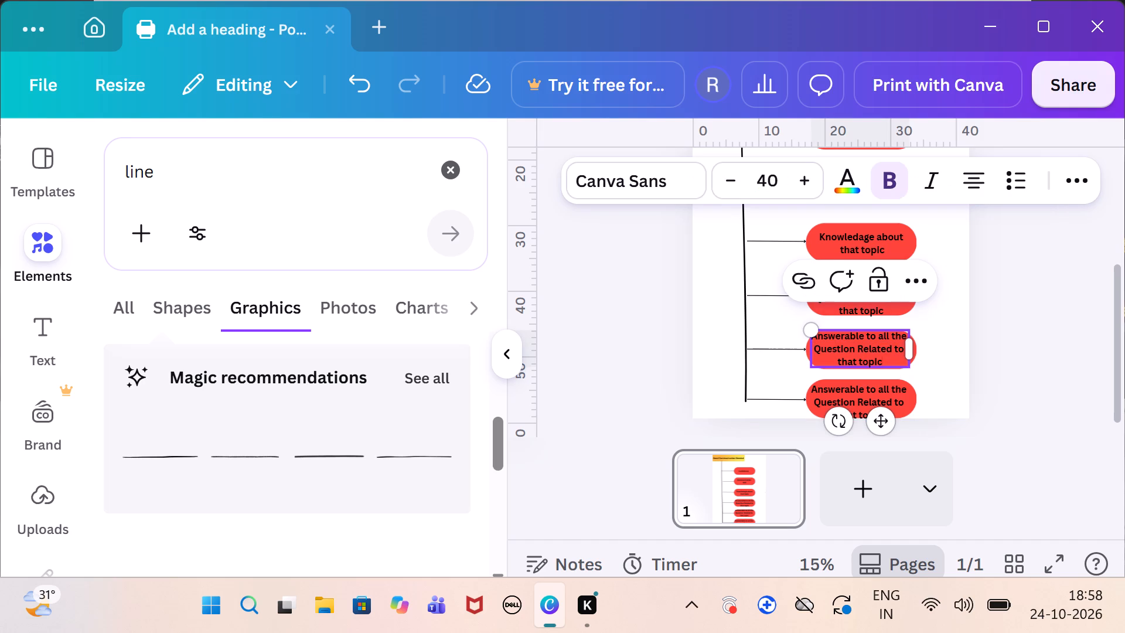
pyautogui.moveTo(884, 356); pyautogui.dragTo(818, 340)
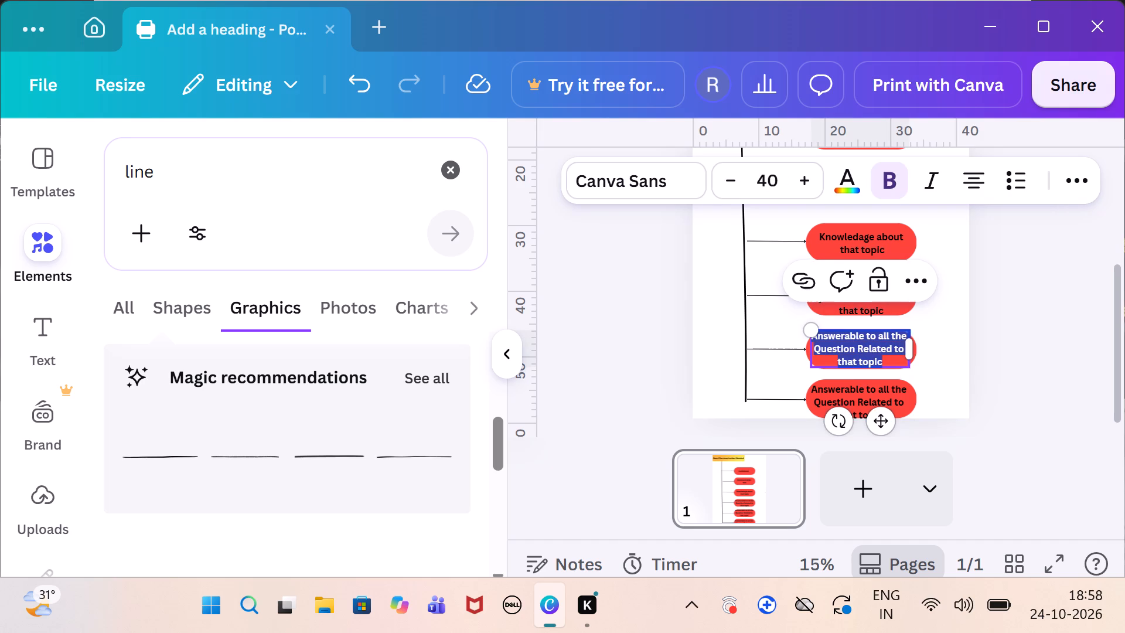
pyautogui.press('BackSpace')
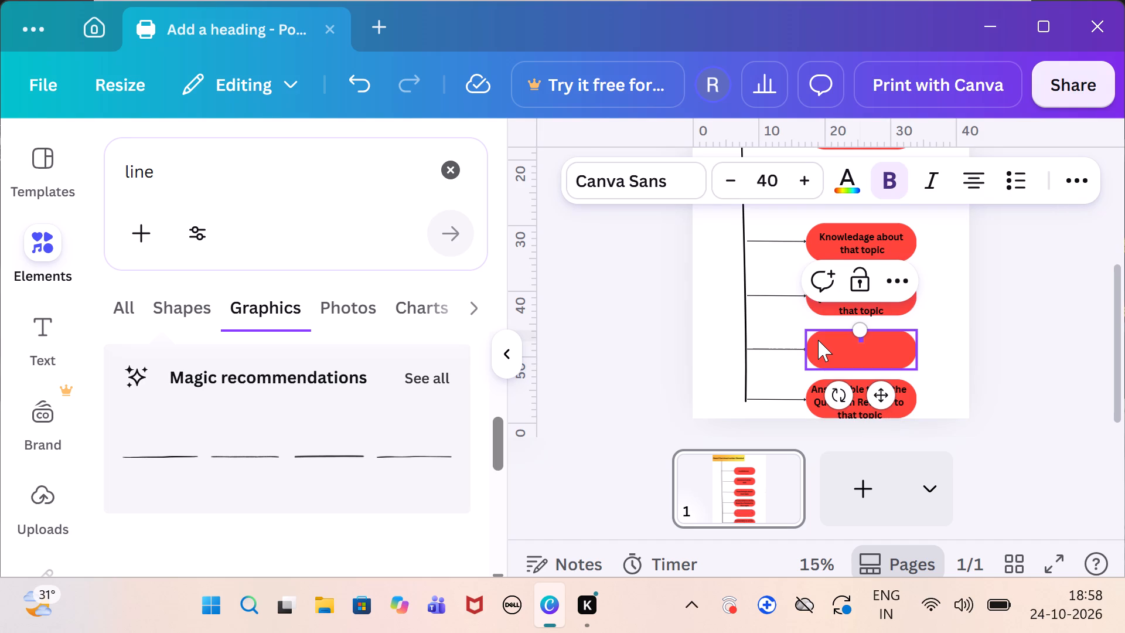